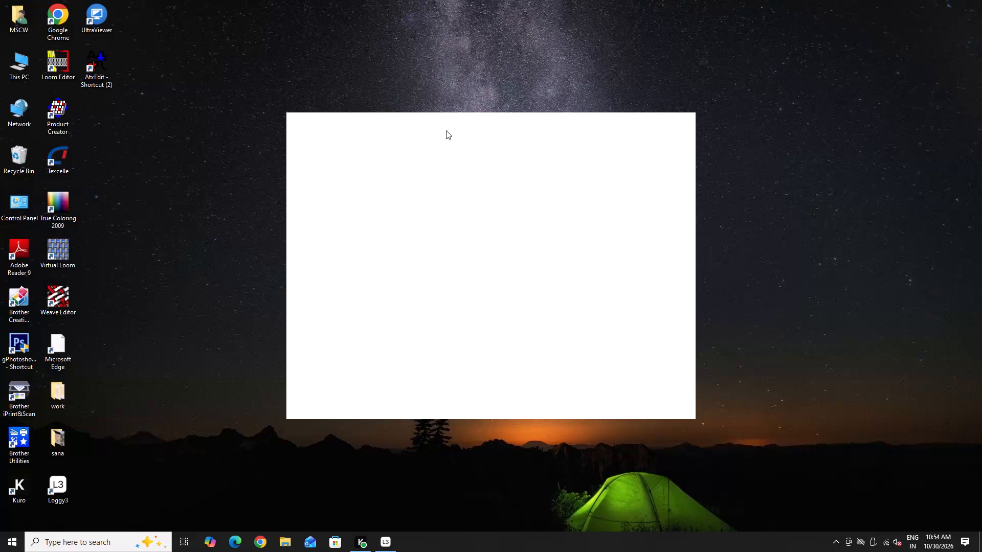
Launch the Texcelle textile design program from the desktop.
{"action": "double_click", "coordinate": [62, 156]}
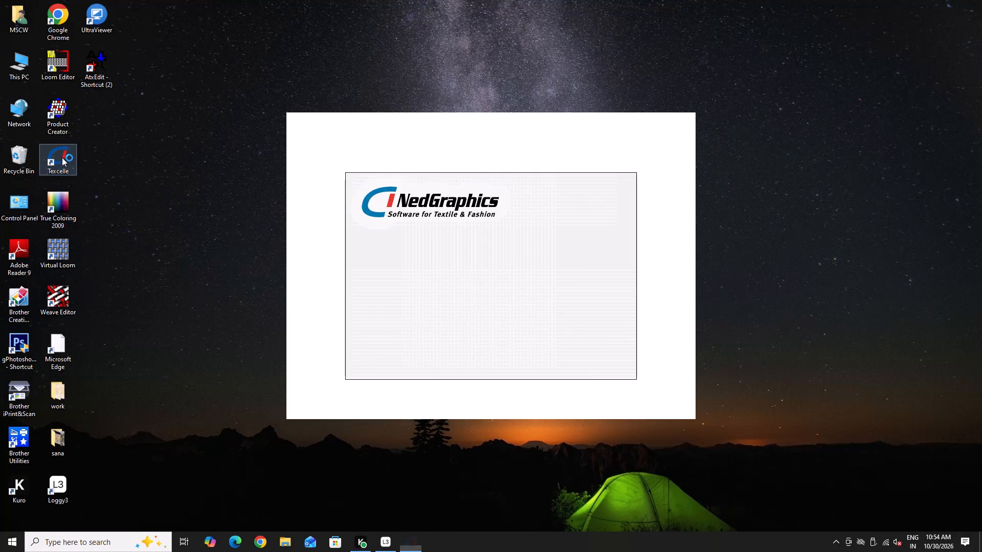
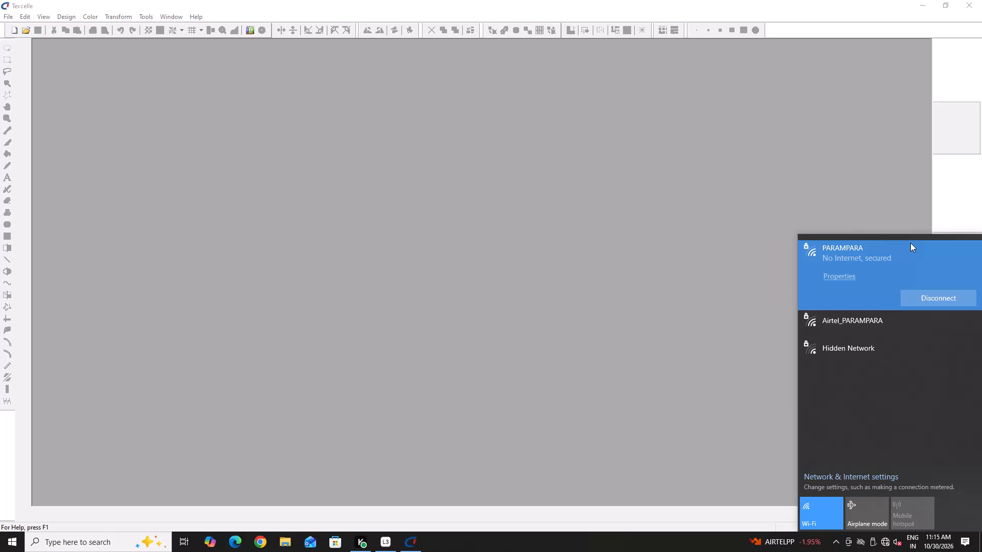
Open the peacock quarter design 464 as a Windows bitmap from the Downloads folder.
{"action": "key", "text": "ctrl+o"}
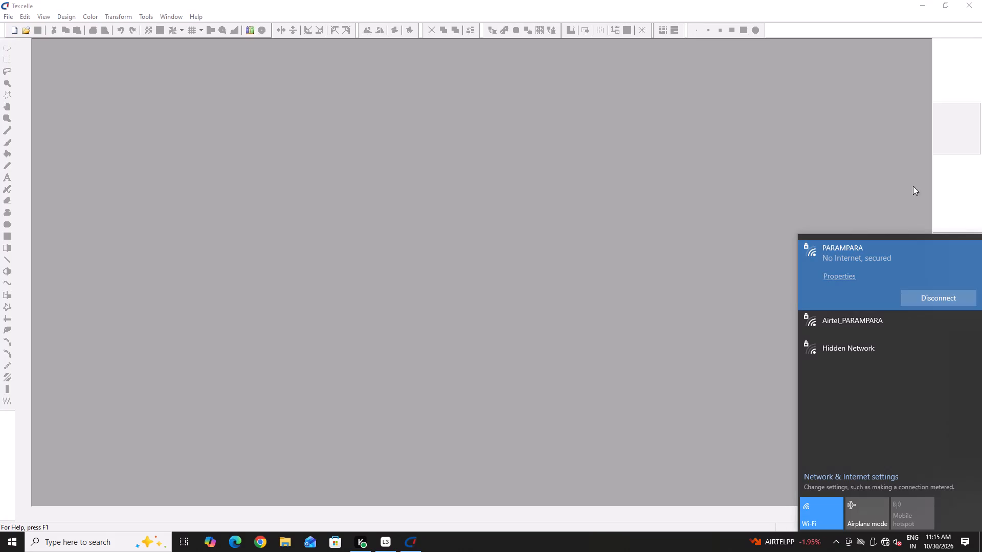
{"action": "left_click", "coordinate": [573, 74]}
{"action": "key", "text": "ctrl+o"}
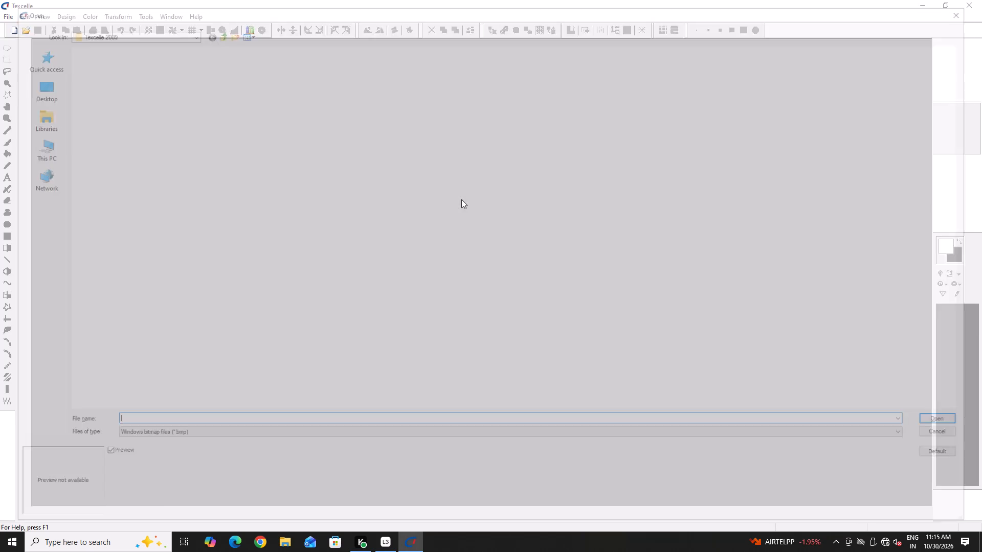
{"action": "scroll", "coordinate": [106, 214], "scroll_direction": "up", "scroll_amount": 8, "text": "ctrl"}
{"action": "left_click", "coordinate": [32, 154]}
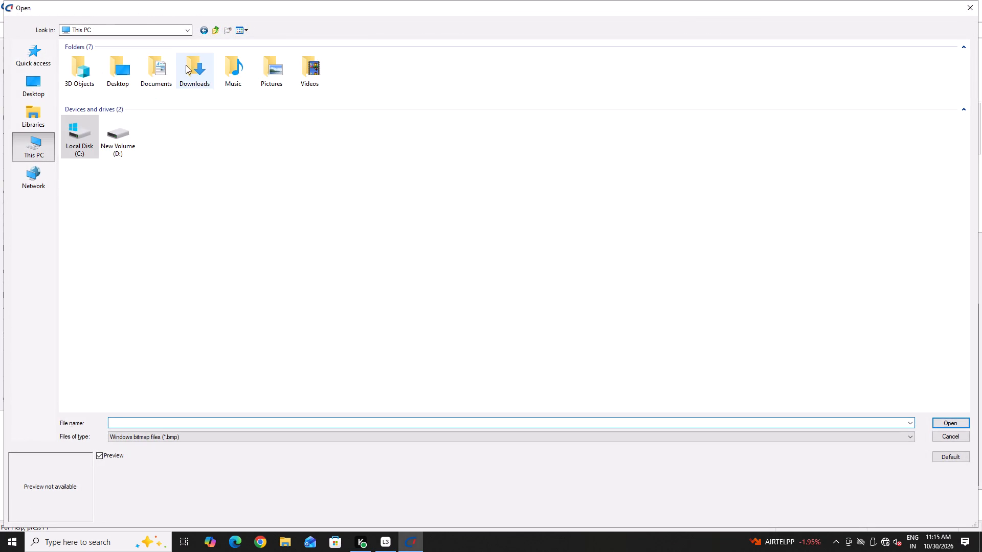
{"action": "double_click", "coordinate": [184, 70]}
{"action": "scroll", "coordinate": [162, 125], "scroll_direction": "up", "scroll_amount": 17, "text": "ctrl"}
{"action": "scroll", "coordinate": [138, 166], "scroll_direction": "up", "scroll_amount": 4, "text": "ctrl"}
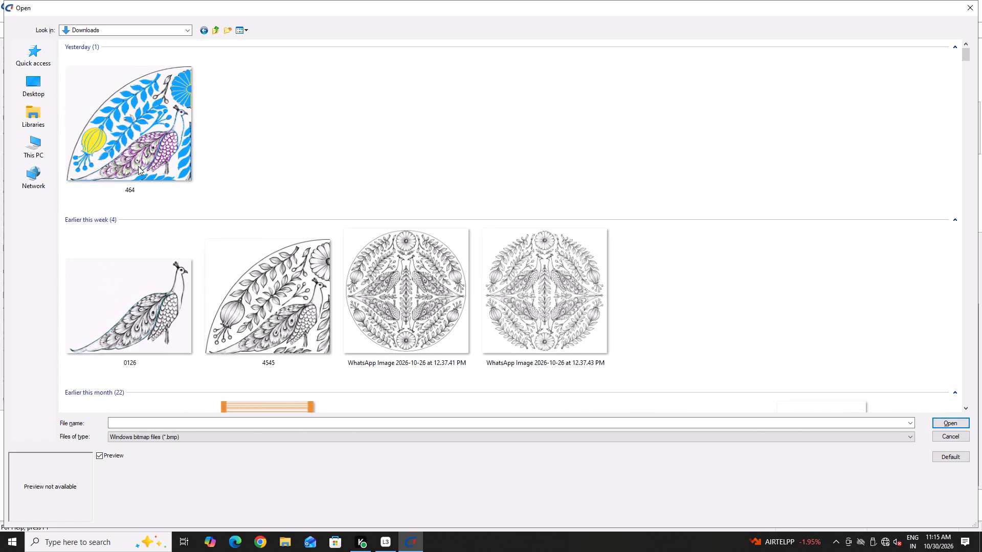
{"action": "scroll", "coordinate": [138, 166], "scroll_direction": "up", "scroll_amount": 3, "text": "ctrl"}
{"action": "double_click", "coordinate": [151, 161]}
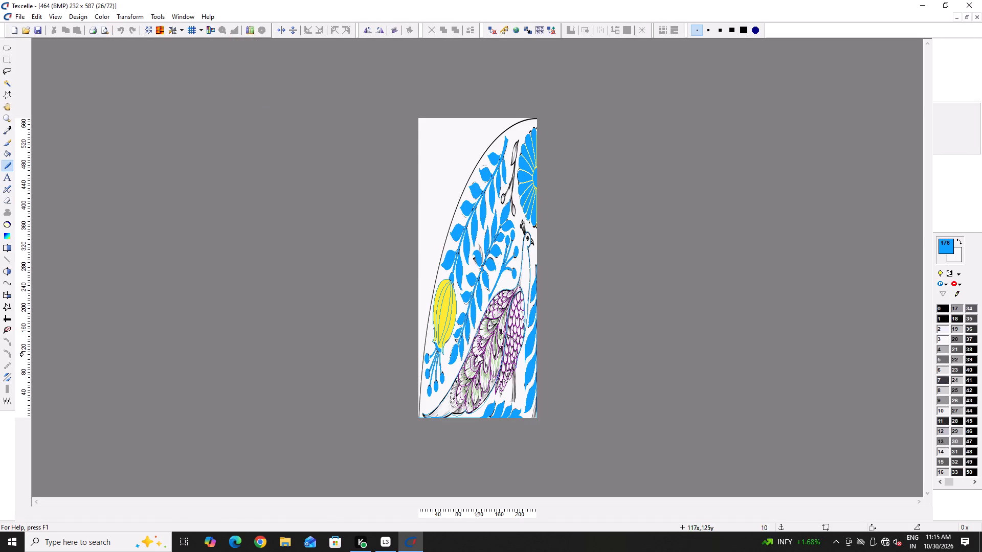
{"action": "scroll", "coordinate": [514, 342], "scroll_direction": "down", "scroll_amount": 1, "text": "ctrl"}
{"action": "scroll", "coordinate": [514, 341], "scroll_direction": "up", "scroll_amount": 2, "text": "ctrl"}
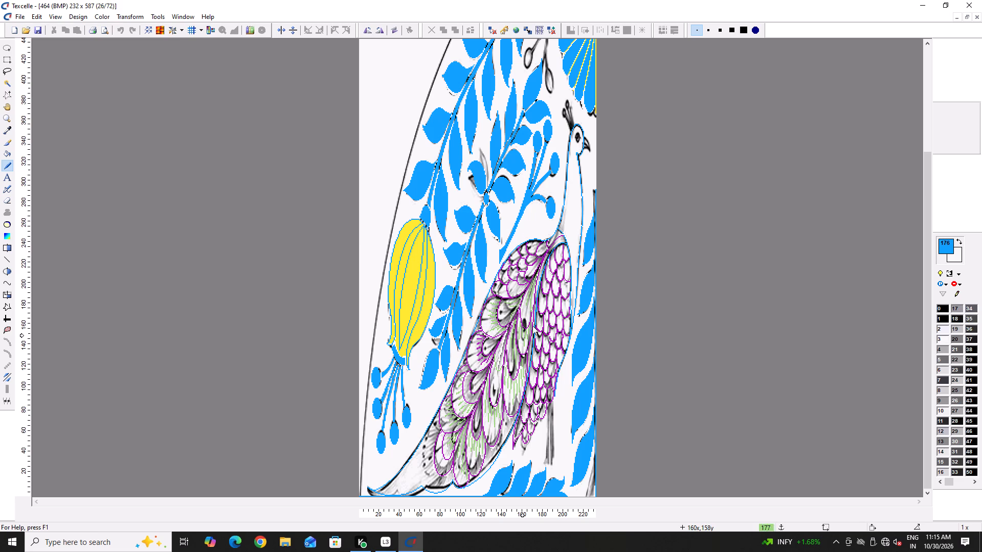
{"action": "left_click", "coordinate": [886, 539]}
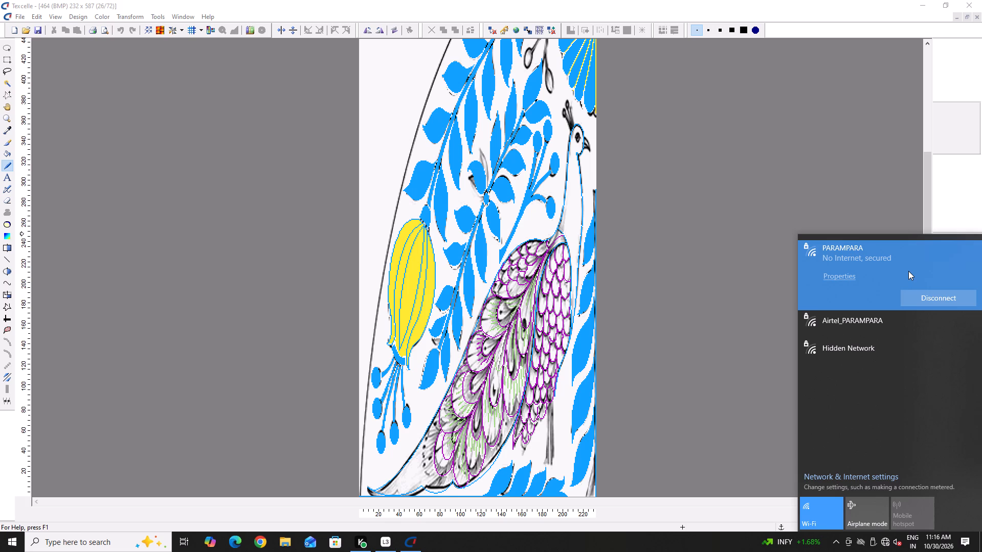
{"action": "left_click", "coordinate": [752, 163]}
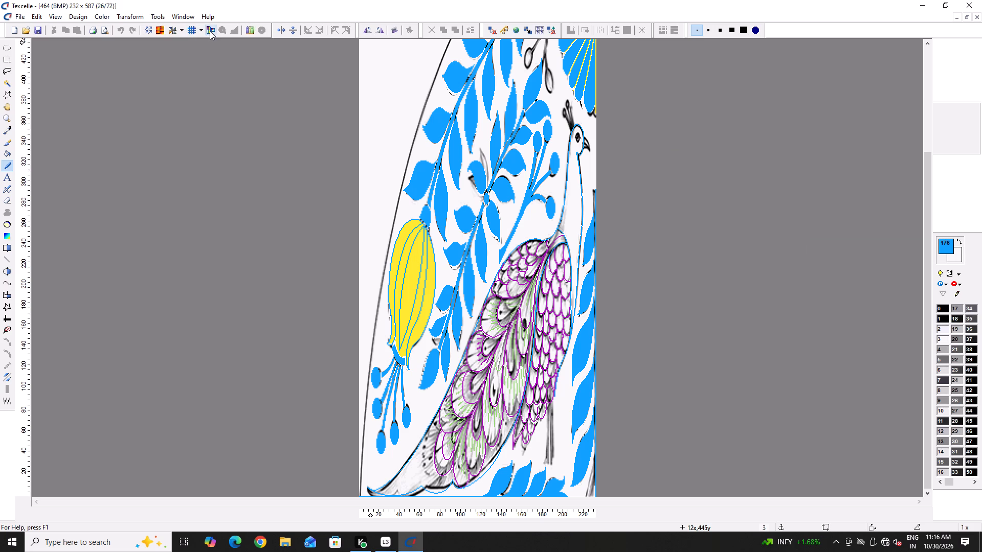
Turn on the grid and display the design in its corrected aspect ratio.
{"action": "double_click", "coordinate": [210, 31]}
{"action": "left_click", "coordinate": [196, 31]}
{"action": "left_click", "coordinate": [207, 32]}
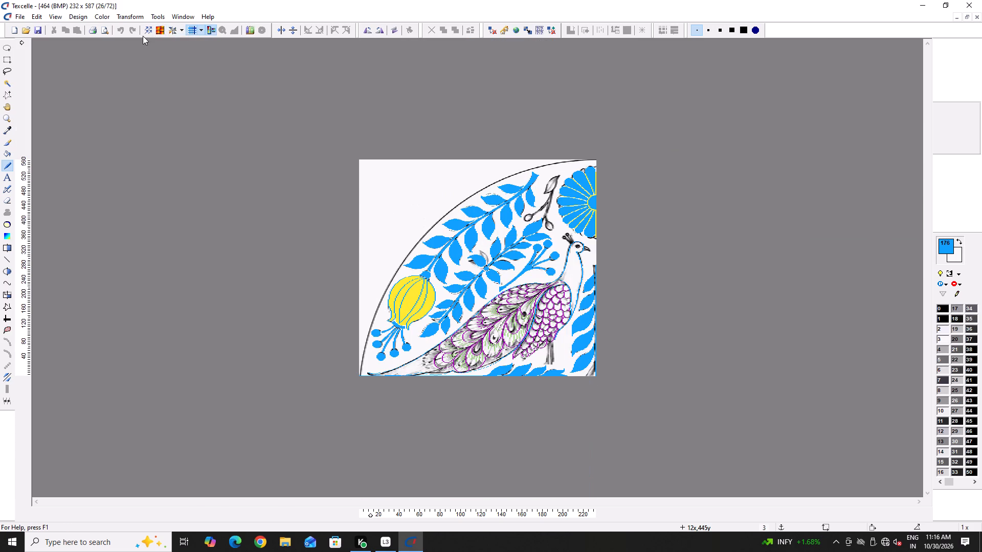
Apply a mirrored repeat to the peacock quarter, orienting the four tiles toward the centre so the quarters form full circles.
{"action": "left_click", "coordinate": [147, 34]}
{"action": "left_click", "coordinate": [440, 251]}
{"action": "left_click", "coordinate": [453, 256]}
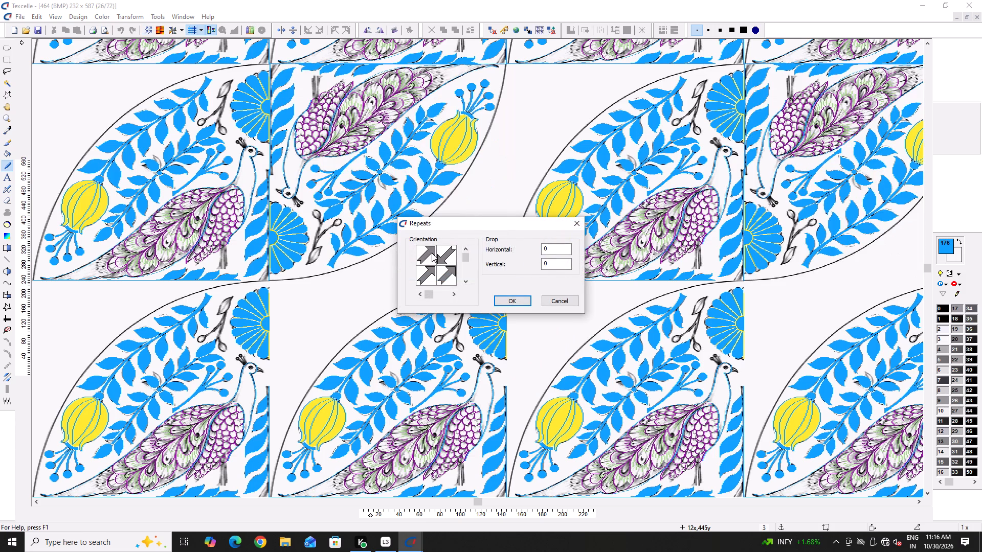
{"action": "left_click", "coordinate": [432, 253]}
{"action": "triple_click", "coordinate": [450, 271]}
{"action": "double_click", "coordinate": [452, 274]}
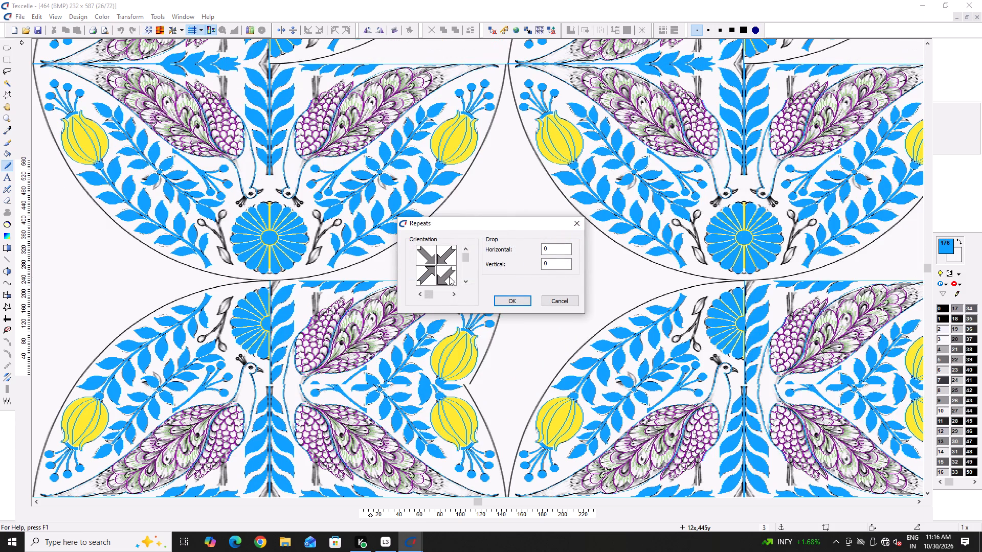
{"action": "left_click", "coordinate": [512, 302]}
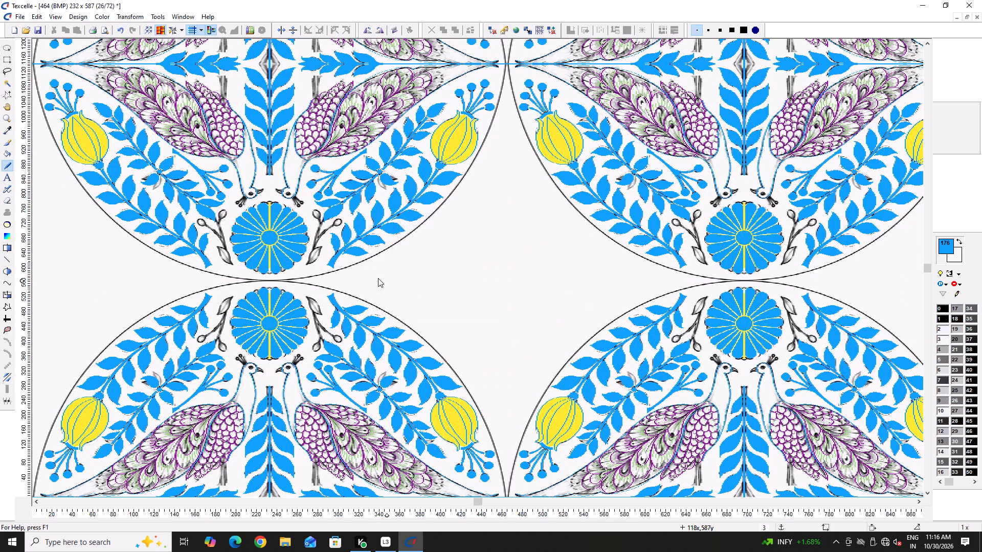
Pick purple colour 126 and draw a short stroke joining the feather scale outlines near 173x, 72y.
{"action": "scroll", "coordinate": [370, 276], "scroll_direction": "down", "scroll_amount": 3, "text": "ctrl"}
{"action": "scroll", "coordinate": [321, 242], "scroll_direction": "up", "scroll_amount": 4, "text": "ctrl"}
{"action": "scroll", "coordinate": [386, 300], "scroll_direction": "up", "scroll_amount": 2}
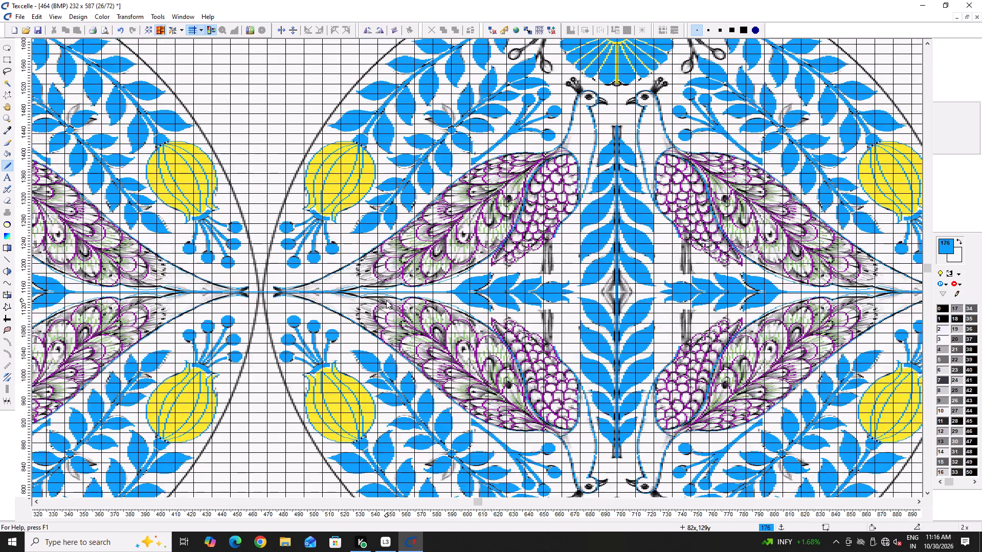
{"action": "scroll", "coordinate": [386, 300], "scroll_direction": "up", "scroll_amount": 2}
{"action": "scroll", "coordinate": [479, 299], "scroll_direction": "up", "scroll_amount": 6, "text": "ctrl"}
{"action": "key", "text": "space"}
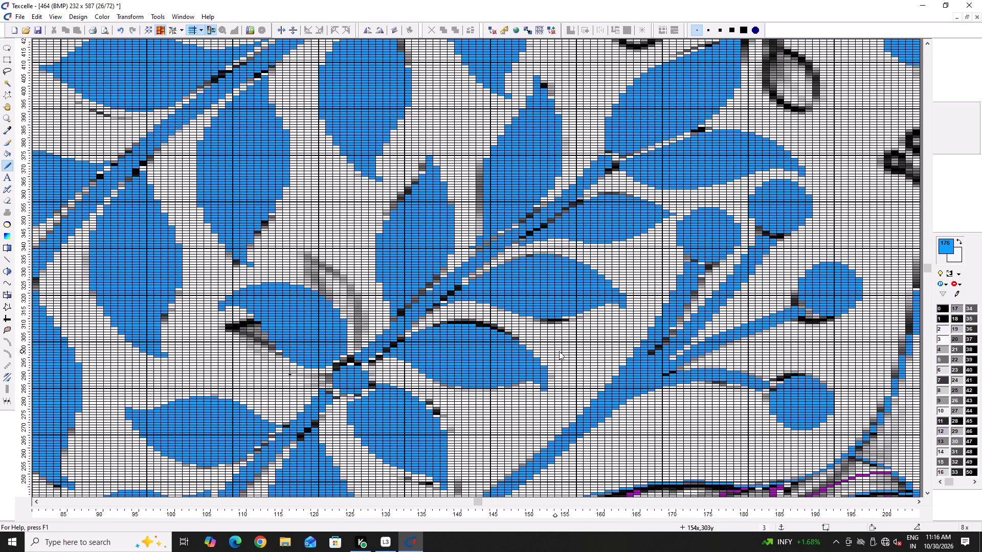
{"action": "key", "text": "ctrl+space"}
{"action": "scroll", "coordinate": [513, 341], "scroll_direction": "down", "scroll_amount": 5, "text": "ctrl"}
{"action": "scroll", "coordinate": [518, 330], "scroll_direction": "down", "scroll_amount": 3}
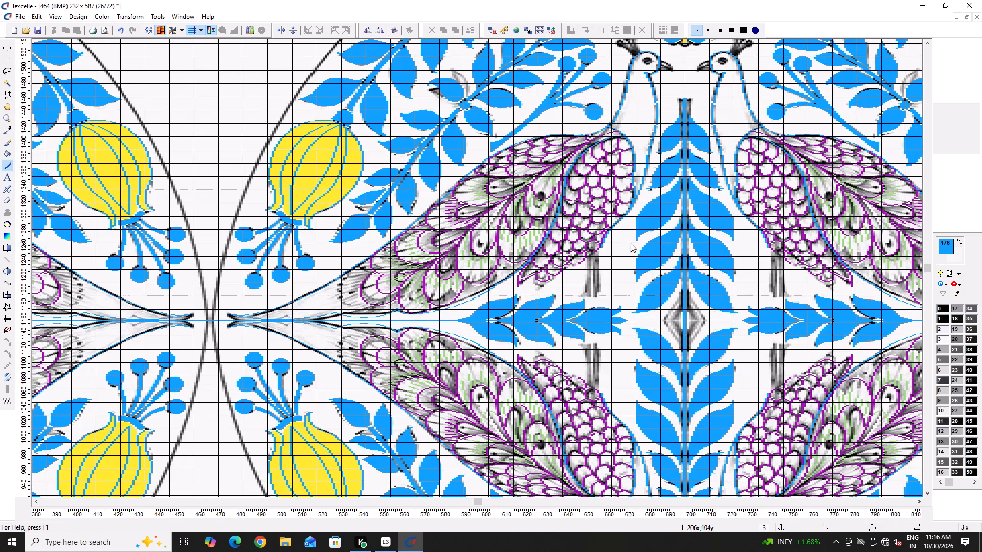
{"action": "scroll", "coordinate": [592, 265], "scroll_direction": "up", "scroll_amount": 3, "text": "ctrl"}
{"action": "scroll", "coordinate": [526, 296], "scroll_direction": "up", "scroll_amount": 1}
{"action": "scroll", "coordinate": [516, 357], "scroll_direction": "up", "scroll_amount": 6, "text": "ctrl"}
{"action": "scroll", "coordinate": [580, 227], "scroll_direction": "up", "scroll_amount": 1}
{"action": "scroll", "coordinate": [543, 303], "scroll_direction": "up", "scroll_amount": 1, "text": "ctrl"}
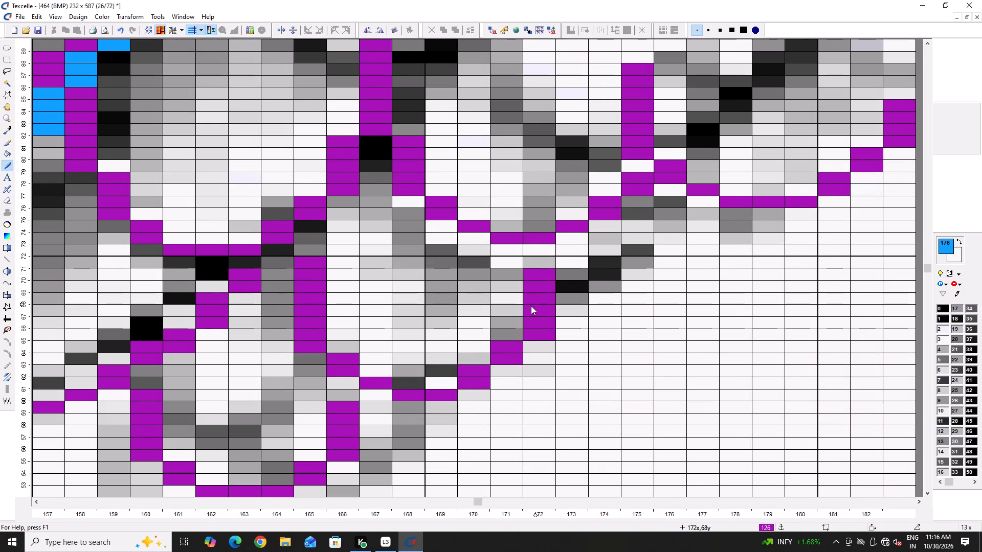
{"action": "key", "text": "x"}
{"action": "scroll", "coordinate": [530, 334], "scroll_direction": "up", "scroll_amount": 3}
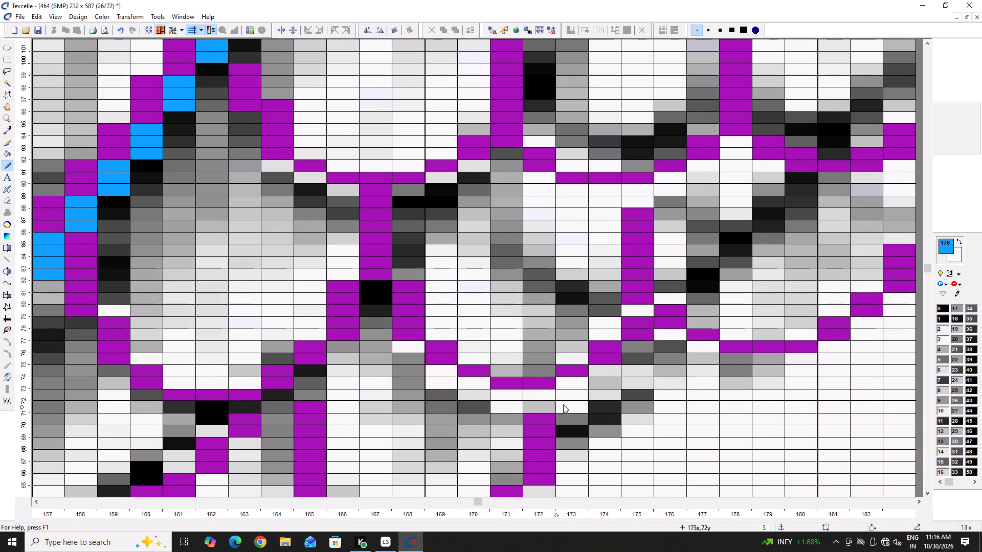
{"action": "left_click_drag", "start_coordinate": [563, 404], "coordinate": [571, 387]}
{"action": "key", "text": "space"}
{"action": "left_click_drag", "start_coordinate": [569, 405], "coordinate": [574, 380]}
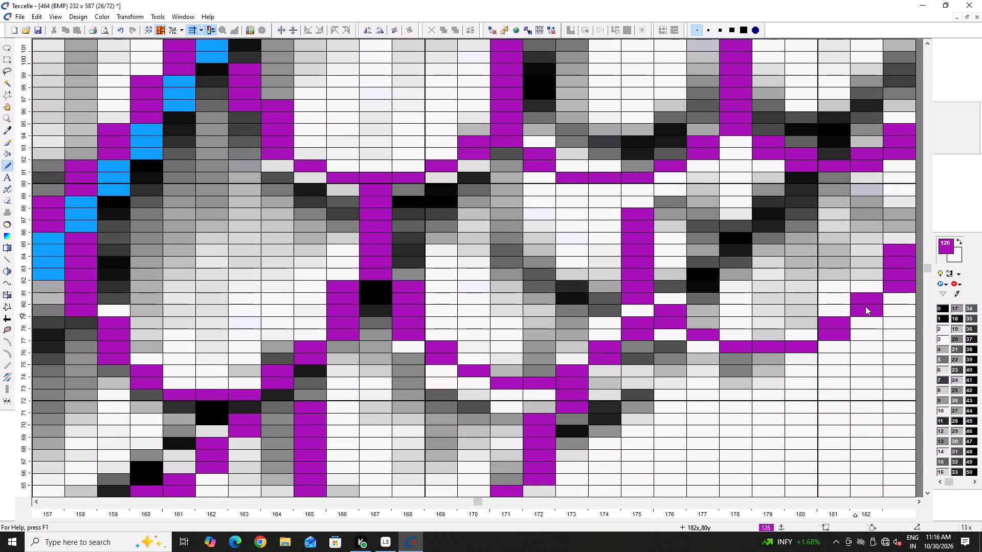
Hide all colours in the design, showing only colours 126, 122, 176 and 177.
{"action": "left_click", "coordinate": [949, 272]}
{"action": "left_click", "coordinate": [961, 275]}
{"action": "left_click", "coordinate": [953, 304]}
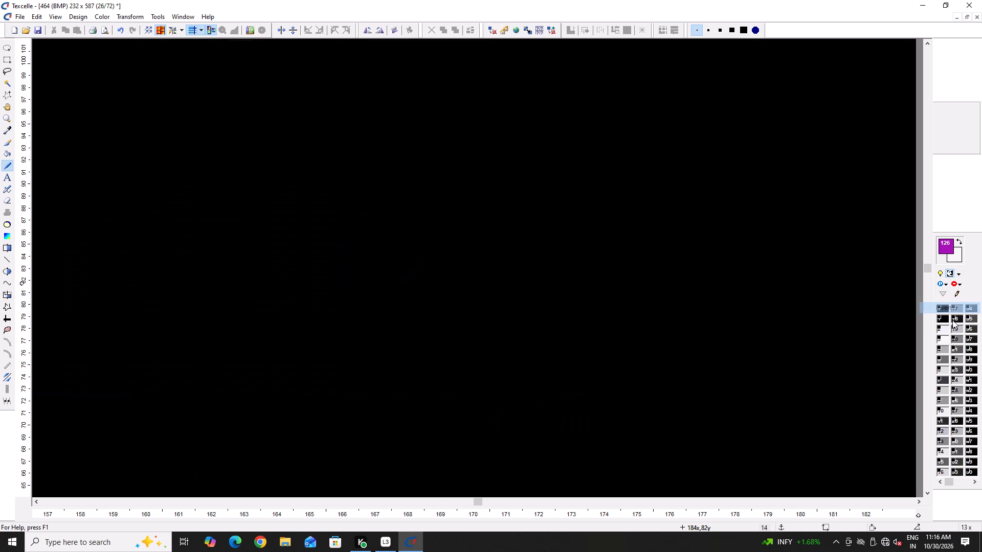
{"action": "scroll", "coordinate": [950, 348], "scroll_direction": "up", "scroll_amount": 4}
{"action": "scroll", "coordinate": [950, 350], "scroll_direction": "down", "scroll_amount": 2}
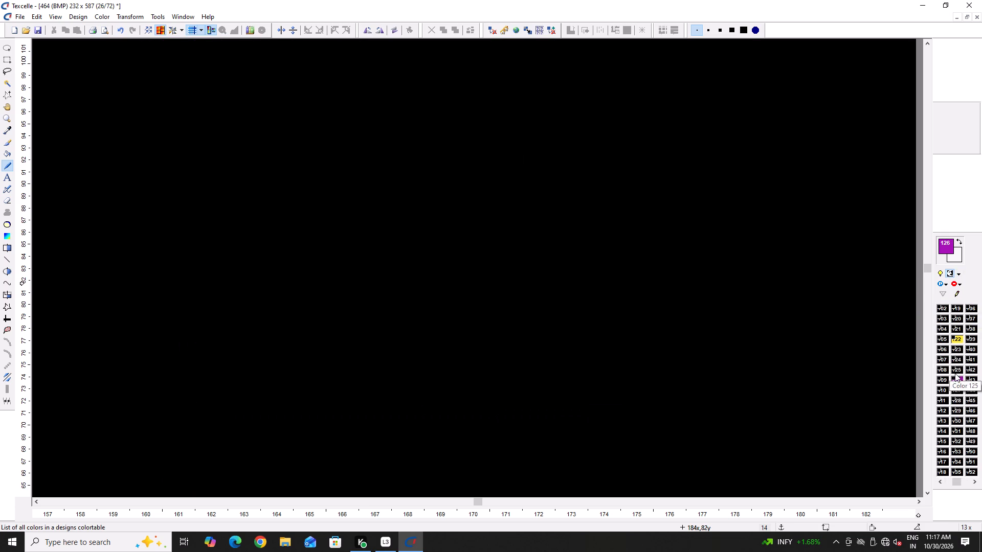
{"action": "left_click", "coordinate": [952, 376], "text": "shift"}
{"action": "left_click", "coordinate": [954, 337], "text": "shift"}
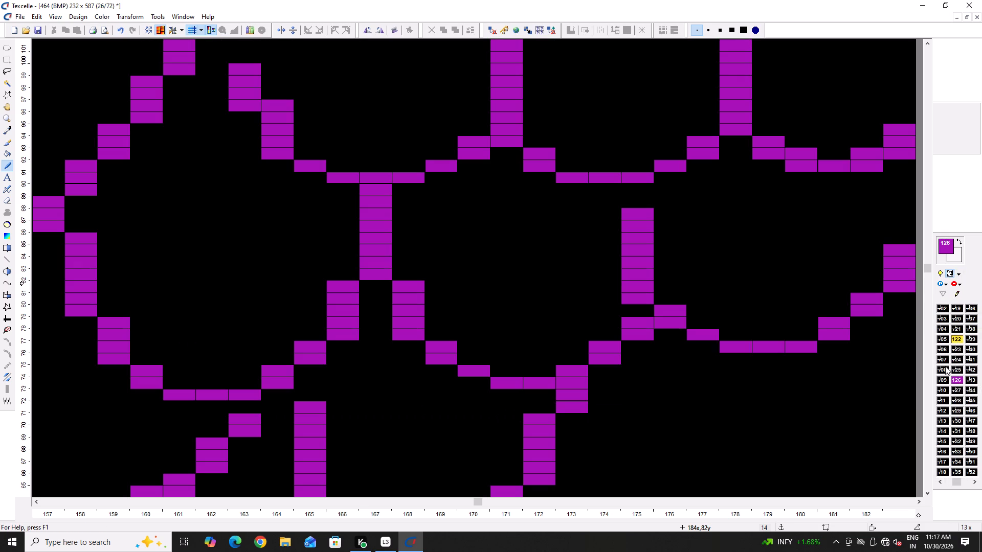
{"action": "scroll", "coordinate": [945, 366], "scroll_direction": "up", "scroll_amount": 2}
{"action": "scroll", "coordinate": [947, 374], "scroll_direction": "down", "scroll_amount": 7}
{"action": "scroll", "coordinate": [947, 374], "scroll_direction": "up", "scroll_amount": 2}
{"action": "scroll", "coordinate": [971, 374], "scroll_direction": "down", "scroll_amount": 1}
{"action": "left_click", "coordinate": [941, 366], "text": "shift"}
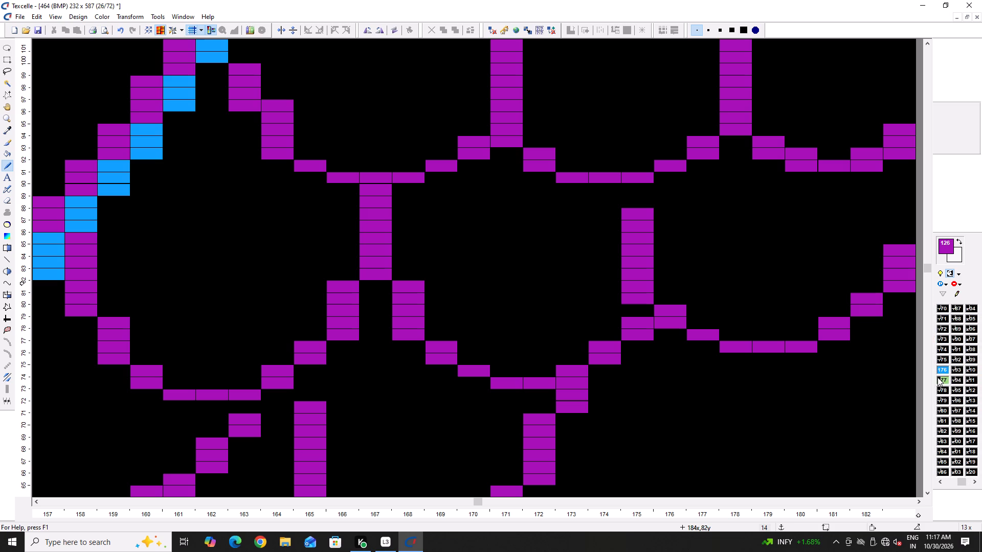
{"action": "left_click", "coordinate": [938, 377], "text": "shift"}
Touch up the gap between neighbouring feather scale outlines near 187x, 156y with purple 126.
{"action": "scroll", "coordinate": [401, 325], "scroll_direction": "down", "scroll_amount": 10, "text": "ctrl"}
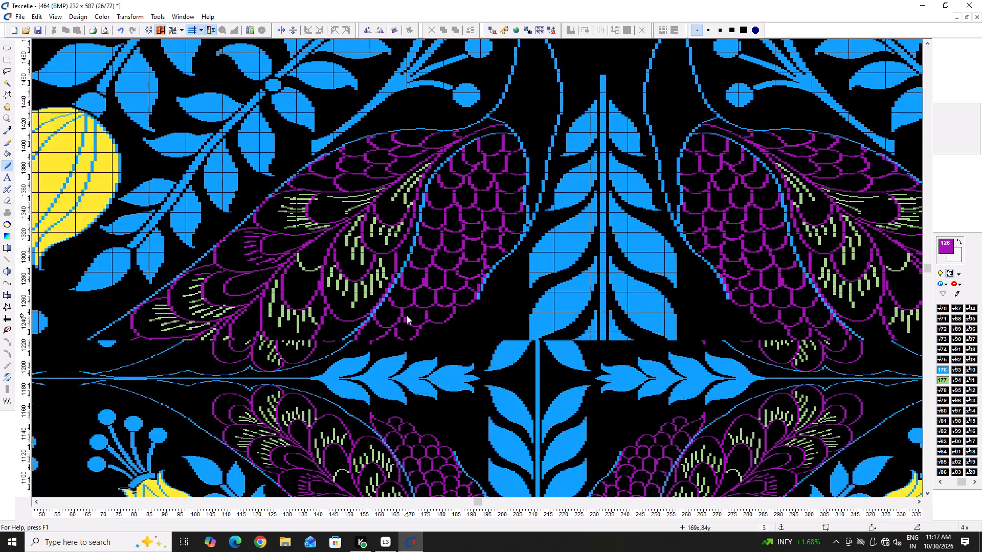
{"action": "scroll", "coordinate": [468, 302], "scroll_direction": "up", "scroll_amount": 3}
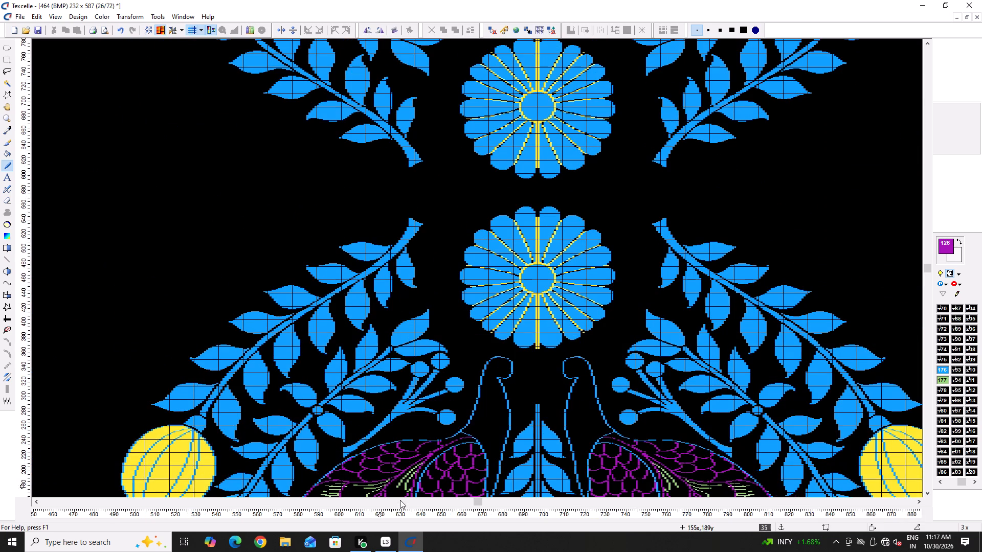
{"action": "scroll", "coordinate": [430, 467], "scroll_direction": "down", "scroll_amount": 2}
{"action": "scroll", "coordinate": [425, 370], "scroll_direction": "up", "scroll_amount": 6, "text": "ctrl"}
{"action": "scroll", "coordinate": [476, 366], "scroll_direction": "up", "scroll_amount": 3, "text": "ctrl"}
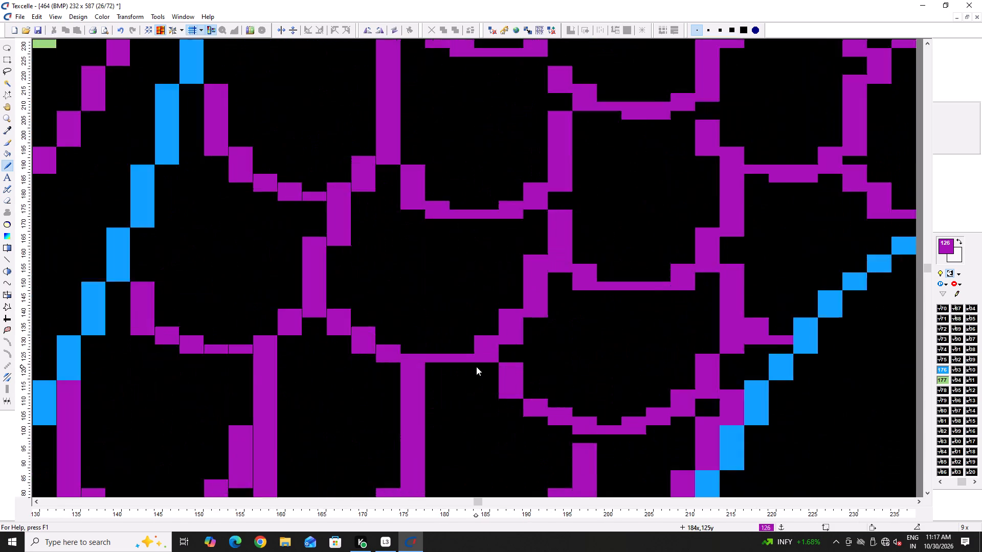
{"action": "scroll", "coordinate": [476, 366], "scroll_direction": "up", "scroll_amount": 2, "text": "ctrl"}
{"action": "key", "text": "space"}
{"action": "scroll", "coordinate": [513, 368], "scroll_direction": "down", "scroll_amount": 3, "text": "ctrl"}
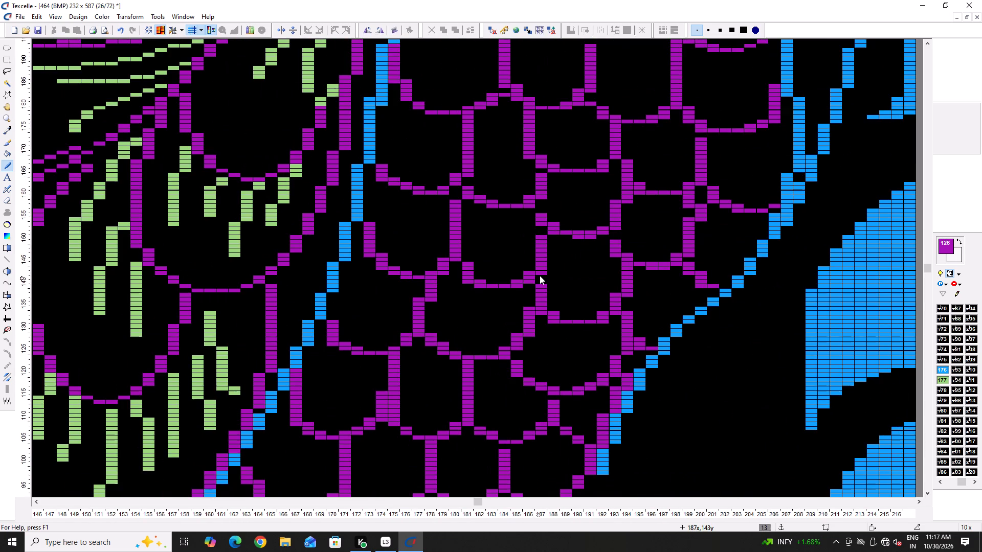
{"action": "scroll", "coordinate": [540, 275], "scroll_direction": "up", "scroll_amount": 3}
{"action": "left_click", "coordinate": [539, 398]}
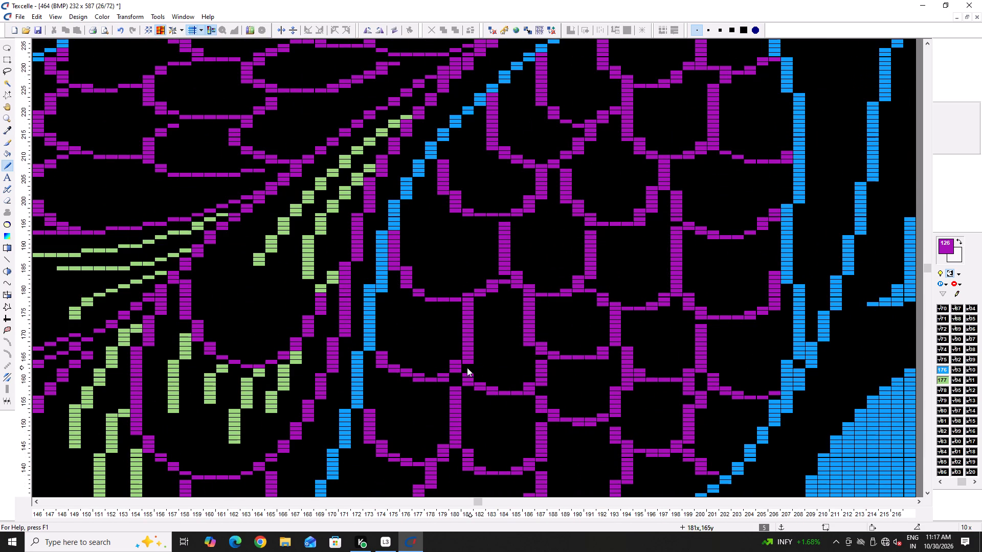
Reshape the right end of the scale's lower curve around 179–181x, 162–165y, adding purple pixels and erasing extras.
{"action": "right_click", "coordinate": [456, 361]}
{"action": "right_click", "coordinate": [449, 380]}
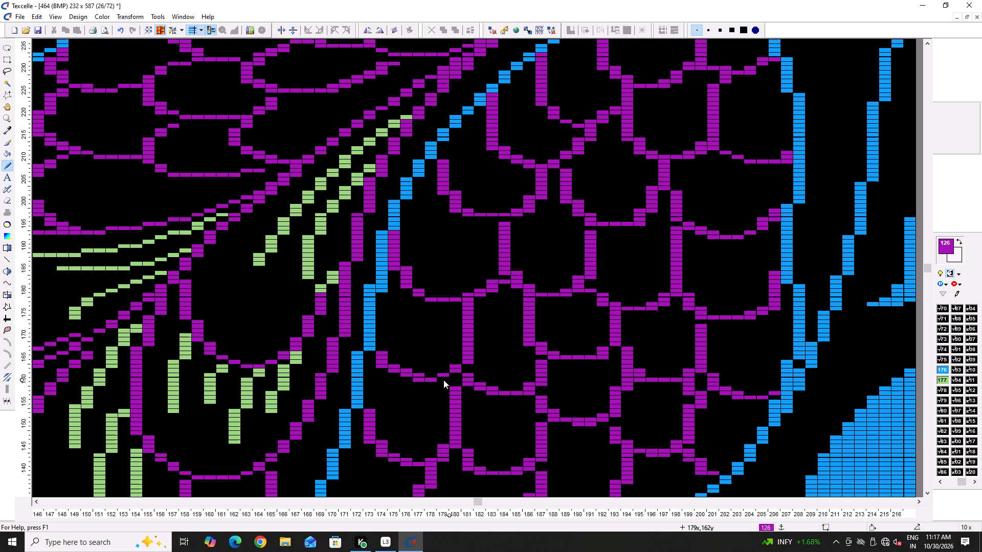
{"action": "left_click", "coordinate": [443, 380]}
{"action": "left_click", "coordinate": [454, 374]}
{"action": "right_click", "coordinate": [445, 374]}
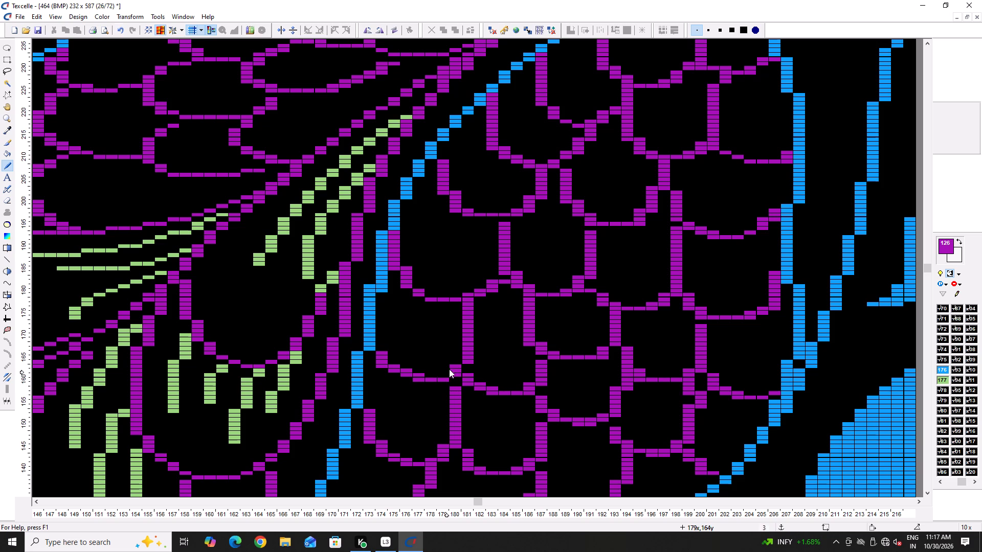
{"action": "right_click", "coordinate": [451, 368]}
{"action": "double_click", "coordinate": [455, 367]}
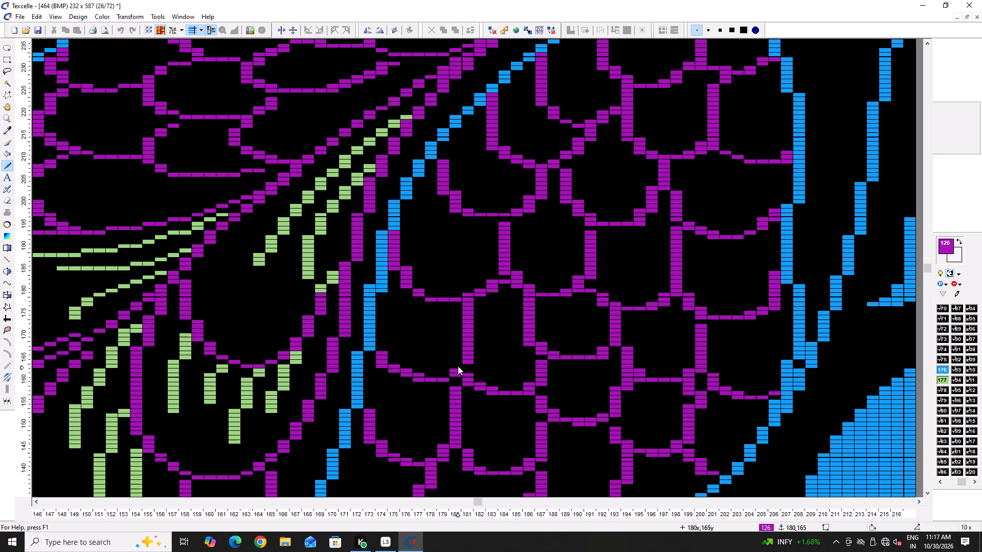
{"action": "right_click", "coordinate": [458, 366]}
{"action": "left_click", "coordinate": [464, 365]}
Rework the bottom of the same scale curve around 176–180x, 162–165y, adding purple pixels and erasing stray ones.
{"action": "left_click_drag", "start_coordinate": [443, 374], "coordinate": [423, 375]}
{"action": "left_click", "coordinate": [423, 375]}
{"action": "right_click", "coordinate": [417, 378]}
{"action": "right_click_drag", "start_coordinate": [420, 380], "coordinate": [430, 380]}
{"action": "right_click", "coordinate": [431, 380]}
{"action": "right_click", "coordinate": [433, 380]}
{"action": "right_click_drag", "start_coordinate": [436, 380], "coordinate": [443, 380]}
{"action": "left_click", "coordinate": [447, 371]}
{"action": "right_click", "coordinate": [450, 374]}
{"action": "left_click", "coordinate": [454, 365]}
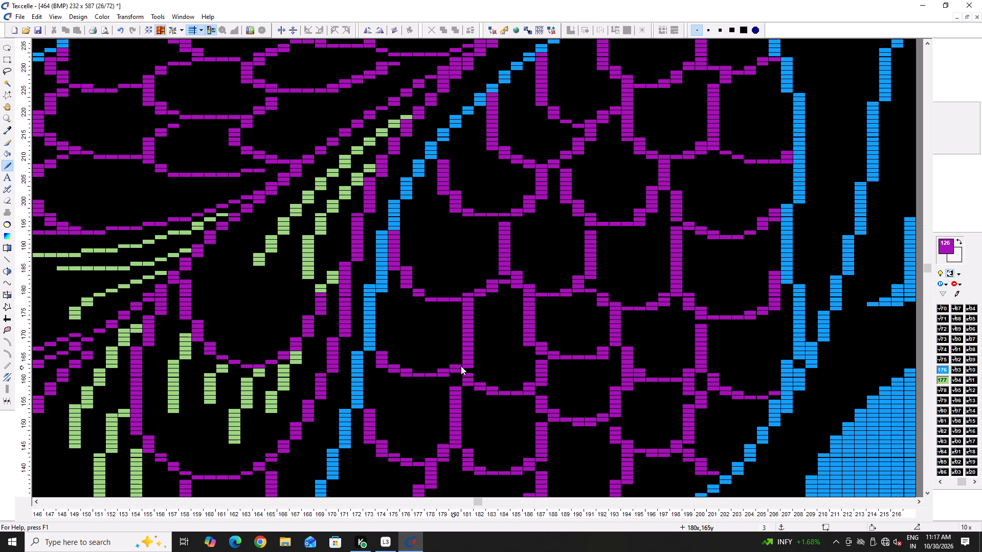
Thin and smooth both ends of that scale curve, around 174–176x and 180–181x, to a clean single-pixel outline.
{"action": "right_click", "coordinate": [465, 366]}
{"action": "right_click", "coordinate": [456, 372]}
{"action": "right_click", "coordinate": [443, 374]}
{"action": "right_click", "coordinate": [404, 374]}
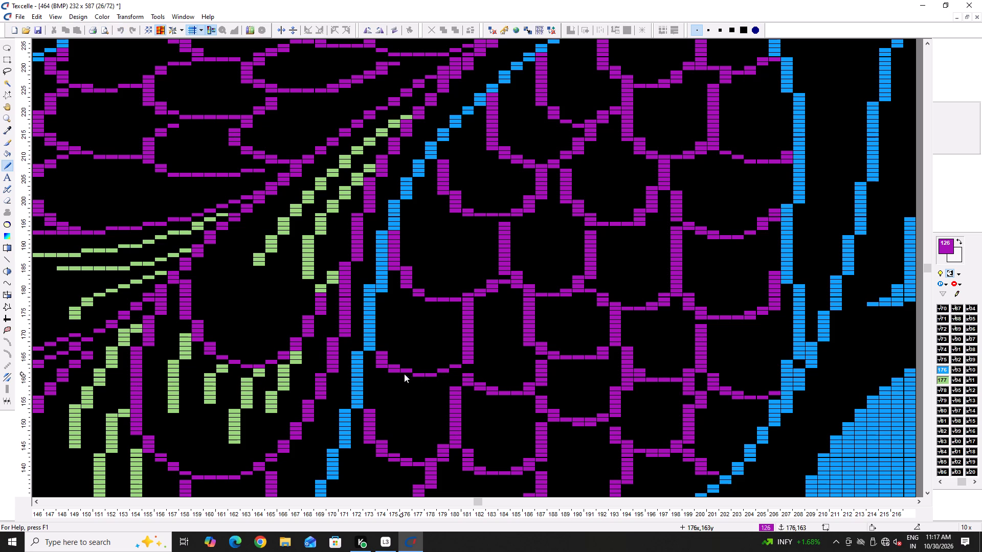
{"action": "right_click", "coordinate": [384, 365]}
{"action": "right_click", "coordinate": [389, 369]}
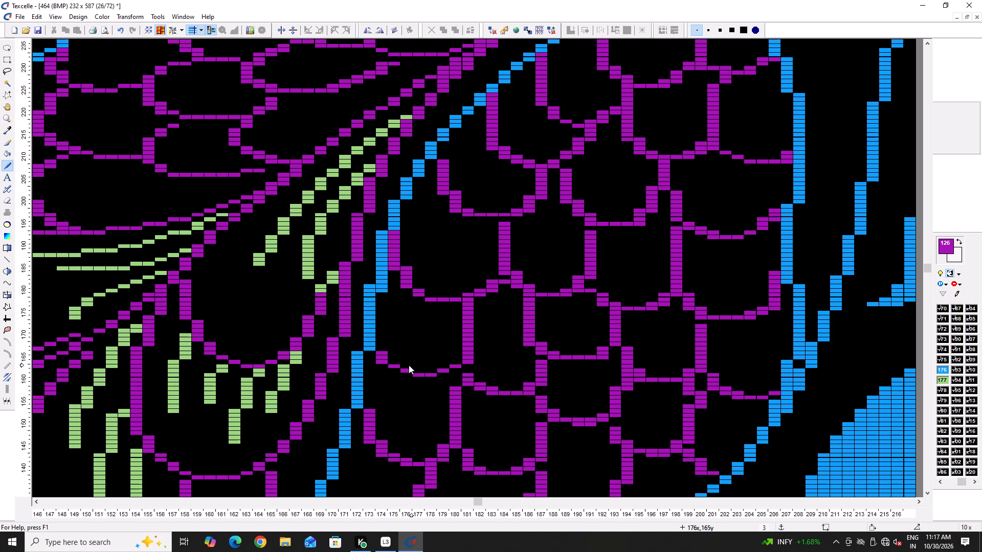
{"action": "right_click", "coordinate": [382, 361]}
{"action": "double_click", "coordinate": [391, 360]}
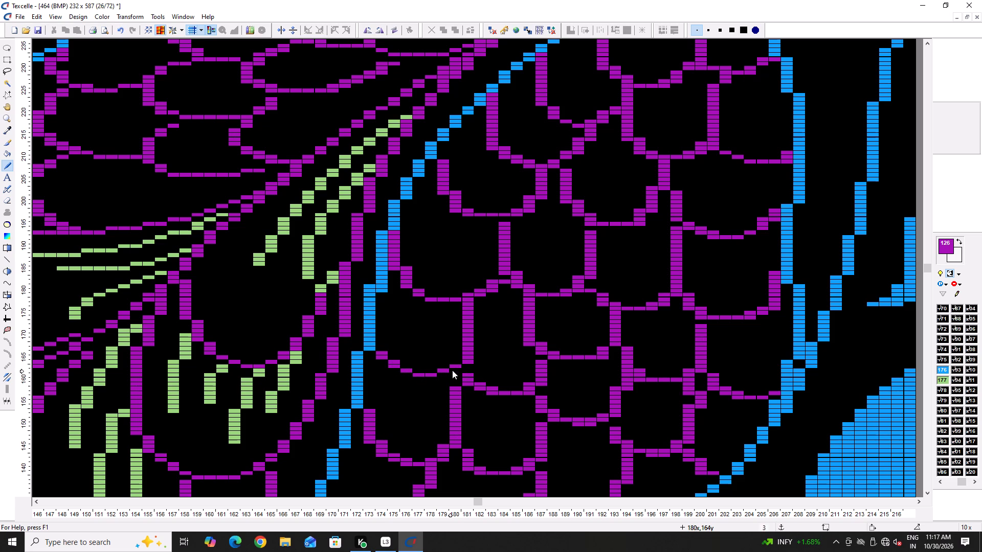
{"action": "double_click", "coordinate": [459, 364]}
{"action": "right_click", "coordinate": [467, 360]}
Clean up the adjoining scale's lower curve between 181x and 187x, around 159–164y, by erasing doubled pixels.
{"action": "left_click", "coordinate": [468, 371]}
{"action": "right_click", "coordinate": [466, 383]}
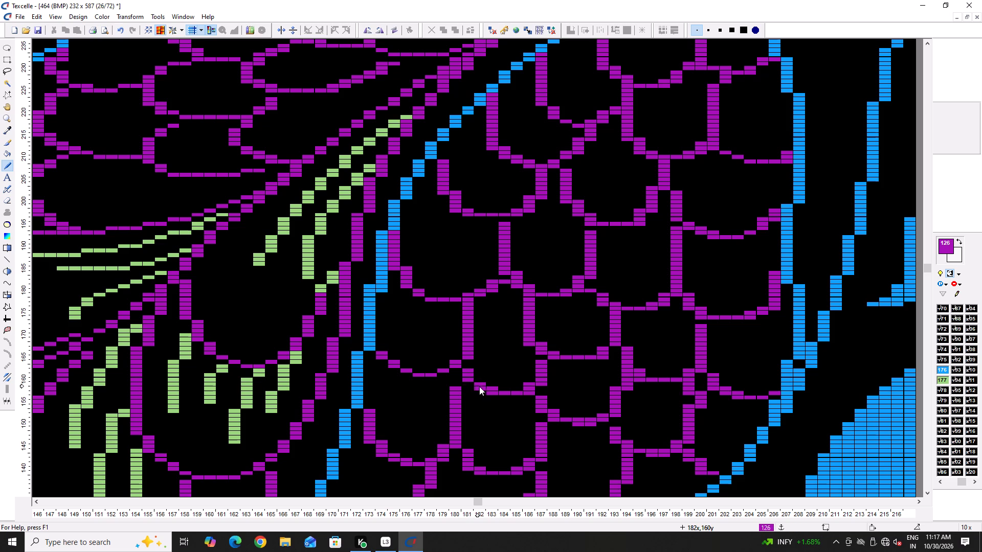
{"action": "right_click", "coordinate": [480, 387]}
{"action": "right_click", "coordinate": [490, 395]}
{"action": "right_click", "coordinate": [490, 393]}
{"action": "right_click", "coordinate": [529, 391]}
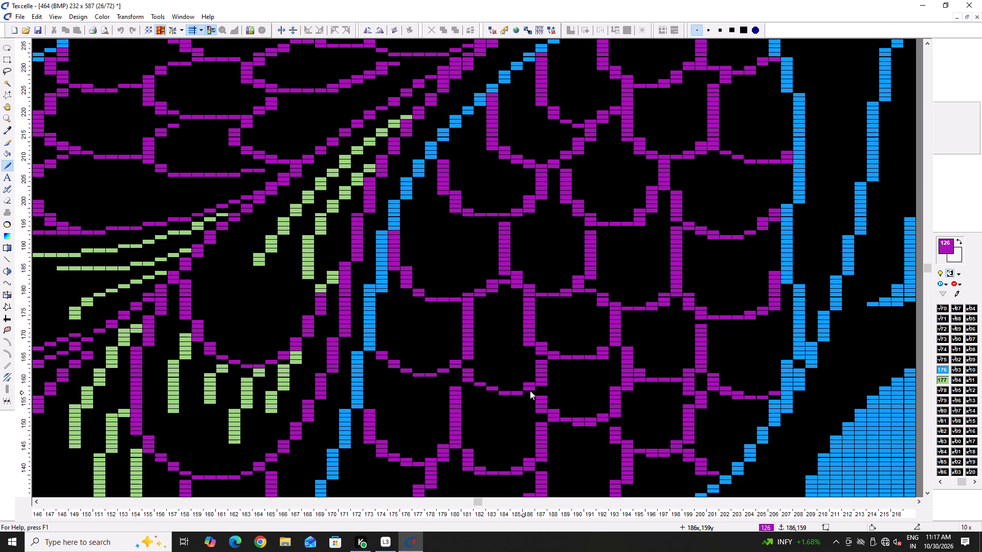
{"action": "right_click", "coordinate": [530, 380]}
{"action": "right_click", "coordinate": [530, 383]}
Trim the extra pixels from the next scale's lower curve between 187x and 192x, around 167–168y.
{"action": "right_click", "coordinate": [532, 344]}
{"action": "right_click", "coordinate": [539, 353]}
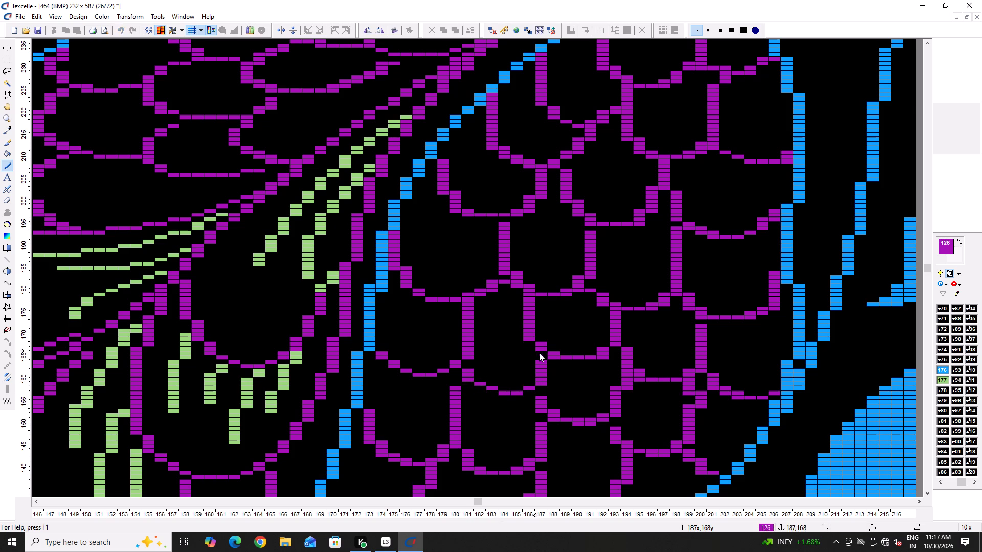
{"action": "right_click", "coordinate": [539, 353]}
{"action": "right_click", "coordinate": [552, 360]}
{"action": "right_click", "coordinate": [550, 358]}
{"action": "left_click", "coordinate": [543, 355]}
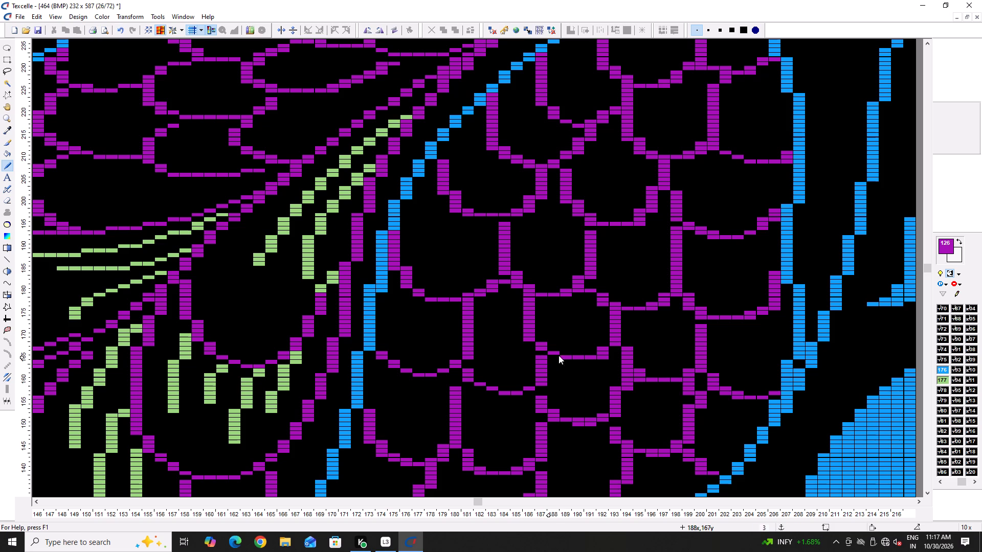
{"action": "right_click", "coordinate": [606, 358]}
Add purple pixels to join the upper scale outlines near 184x, 191x and at 200x, 247y.
{"action": "scroll", "coordinate": [591, 284], "scroll_direction": "up", "scroll_amount": 3}
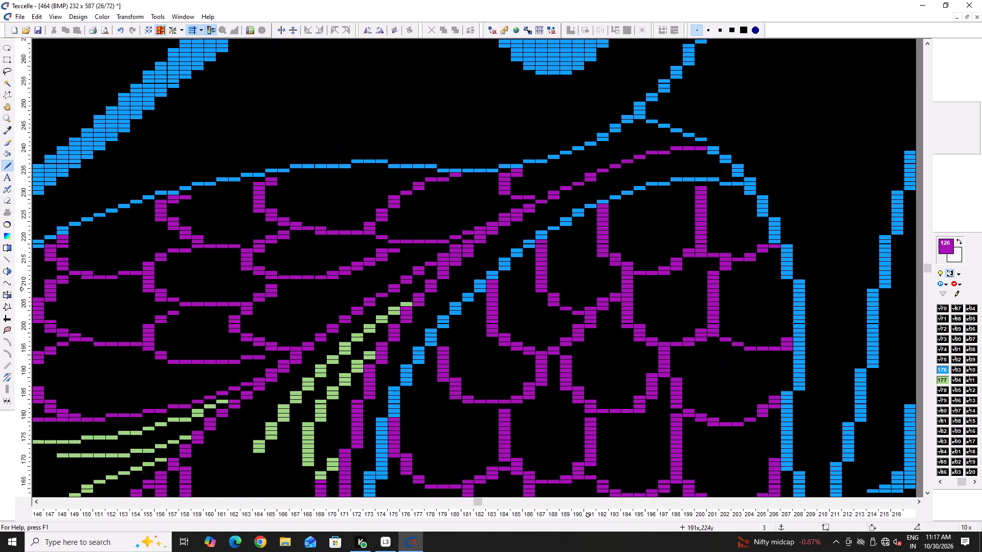
{"action": "scroll", "coordinate": [588, 290], "scroll_direction": "up", "scroll_amount": 1}
{"action": "scroll", "coordinate": [541, 358], "scroll_direction": "down", "scroll_amount": 2}
{"action": "left_click", "coordinate": [502, 343]}
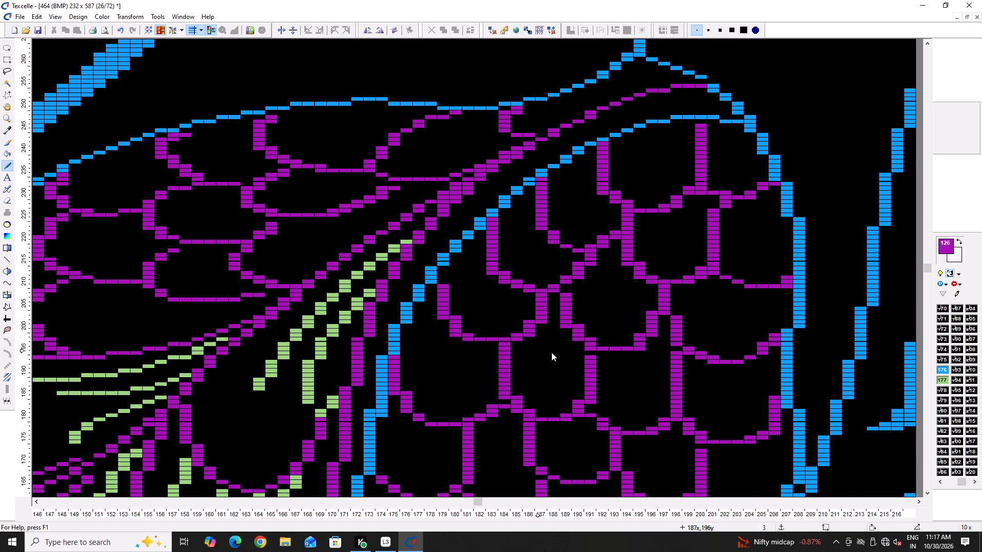
{"action": "left_click", "coordinate": [589, 353]}
{"action": "scroll", "coordinate": [626, 283], "scroll_direction": "up", "scroll_amount": 2}
{"action": "double_click", "coordinate": [701, 246]}
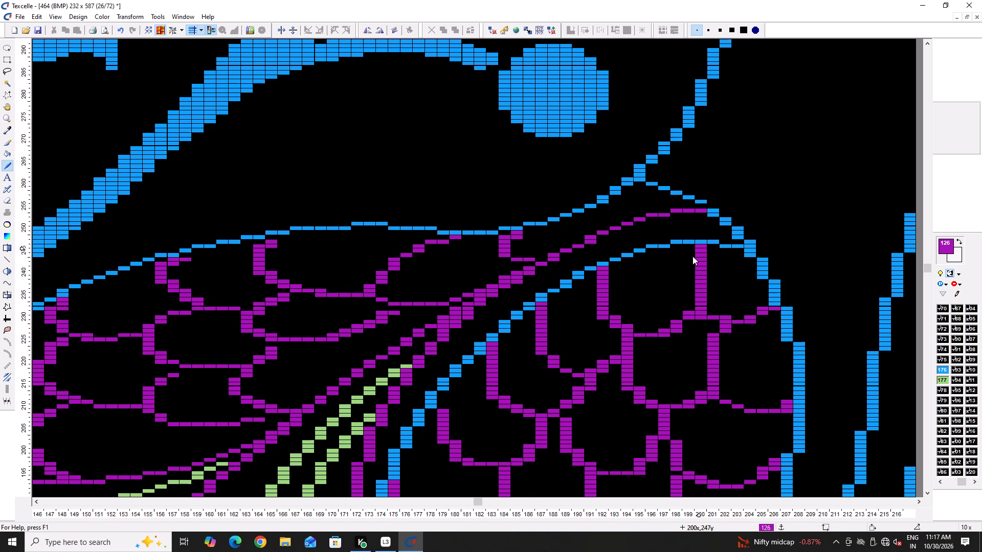
Shift the scale's side outline onto 148x between about 229y and 236y, and smooth its lower corner at 149–150x with single pixels.
{"action": "scroll", "coordinate": [588, 296], "scroll_direction": "down", "scroll_amount": 3, "text": "ctrl"}
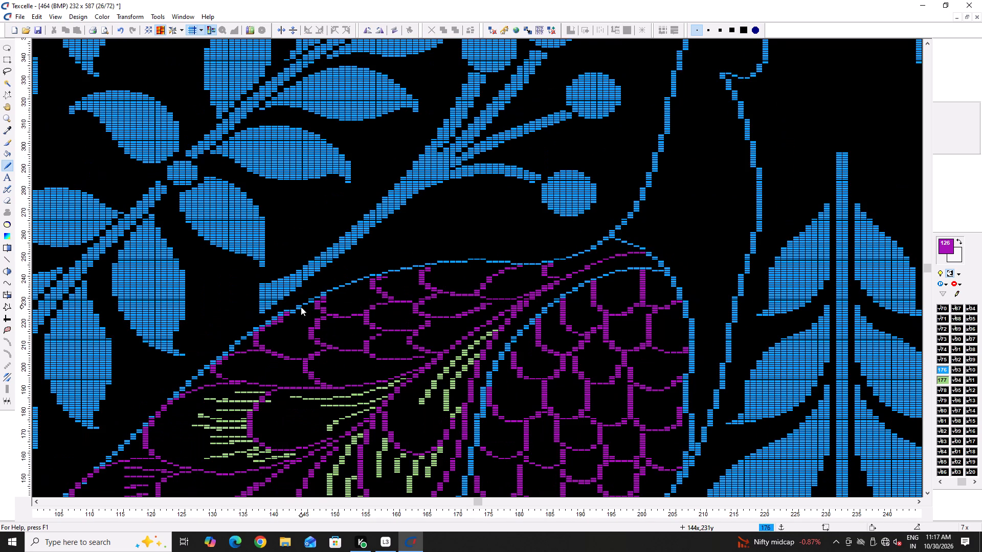
{"action": "scroll", "coordinate": [302, 308], "scroll_direction": "up", "scroll_amount": 4, "text": "ctrl"}
{"action": "scroll", "coordinate": [363, 310], "scroll_direction": "up", "scroll_amount": 2, "text": "ctrl"}
{"action": "left_click_drag", "start_coordinate": [382, 239], "coordinate": [379, 279]}
{"action": "left_click", "coordinate": [379, 280]}
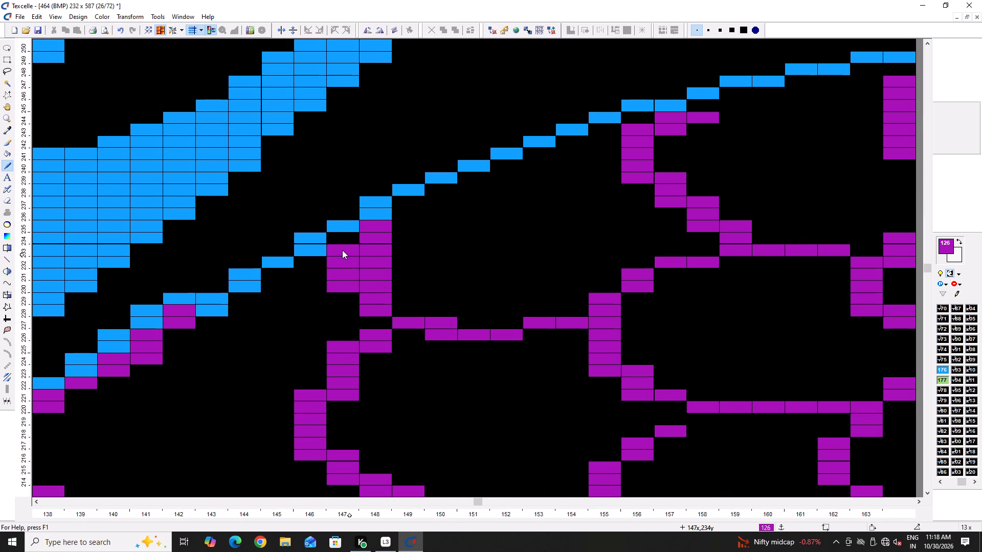
{"action": "right_click_drag", "start_coordinate": [342, 250], "coordinate": [337, 293]}
{"action": "double_click", "coordinate": [398, 308]}
{"action": "right_click", "coordinate": [372, 305]}
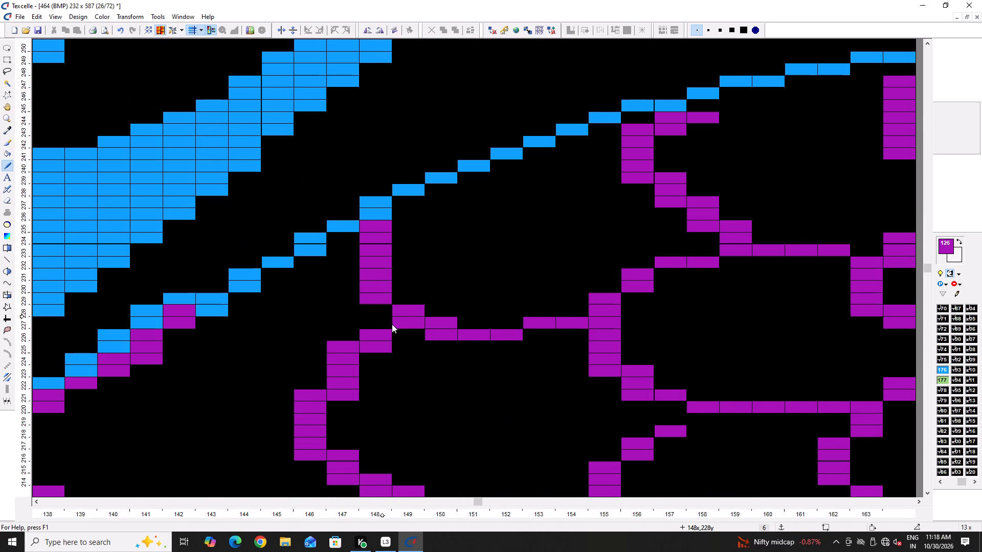
{"action": "right_click", "coordinate": [392, 324]}
{"action": "right_click", "coordinate": [392, 324]}
{"action": "right_click", "coordinate": [449, 336]}
{"action": "left_click", "coordinate": [414, 328]}
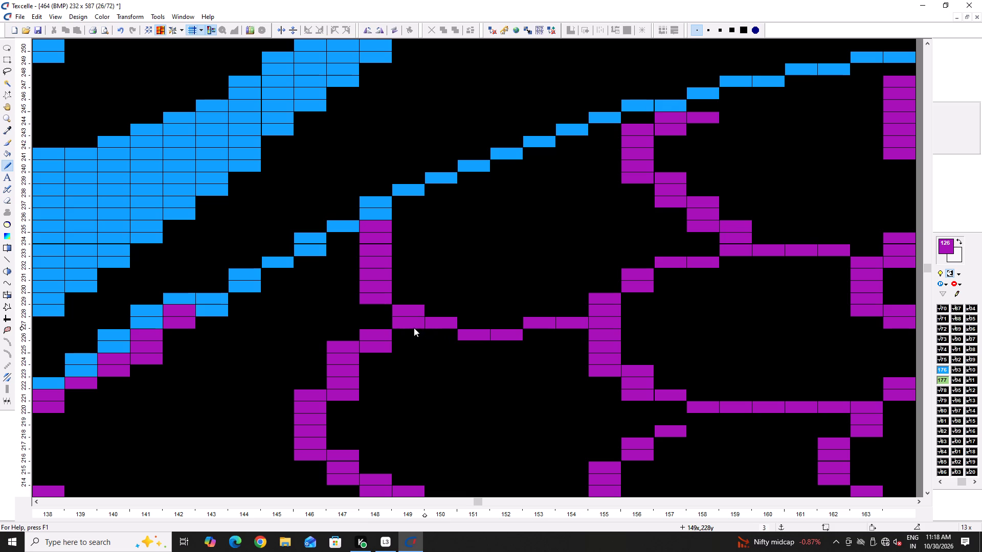
Straighten the side of the scale below along 147x, between about 214y and 225y, erasing the doubled column at 146x.
{"action": "right_click", "coordinate": [342, 350]}
{"action": "scroll", "coordinate": [344, 398], "scroll_direction": "down", "scroll_amount": 2}
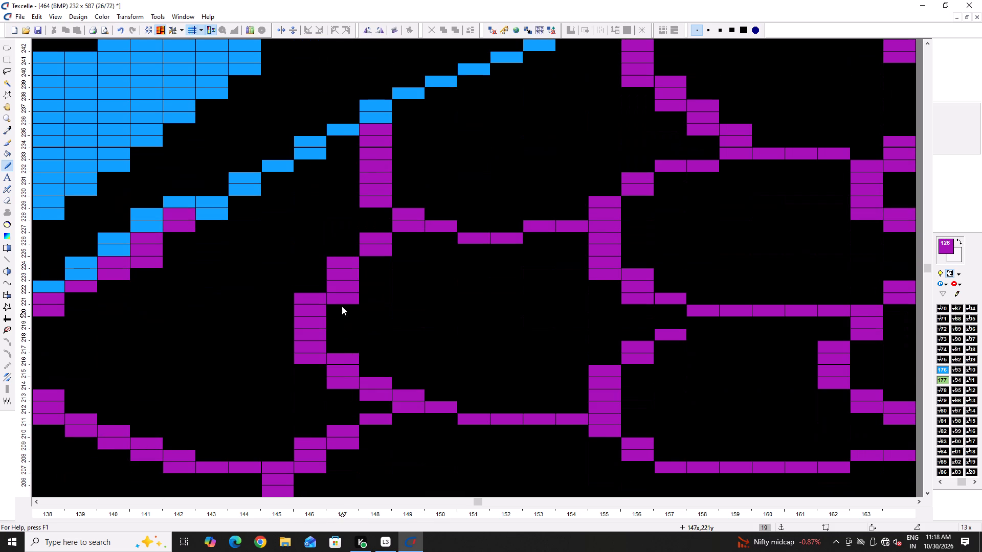
{"action": "left_click", "coordinate": [341, 306]}
{"action": "left_click_drag", "start_coordinate": [341, 307], "coordinate": [340, 351]}
{"action": "double_click", "coordinate": [341, 354]}
{"action": "left_click_drag", "start_coordinate": [341, 332], "coordinate": [337, 316]}
{"action": "left_click", "coordinate": [337, 316]}
{"action": "right_click_drag", "start_coordinate": [305, 294], "coordinate": [308, 359]}
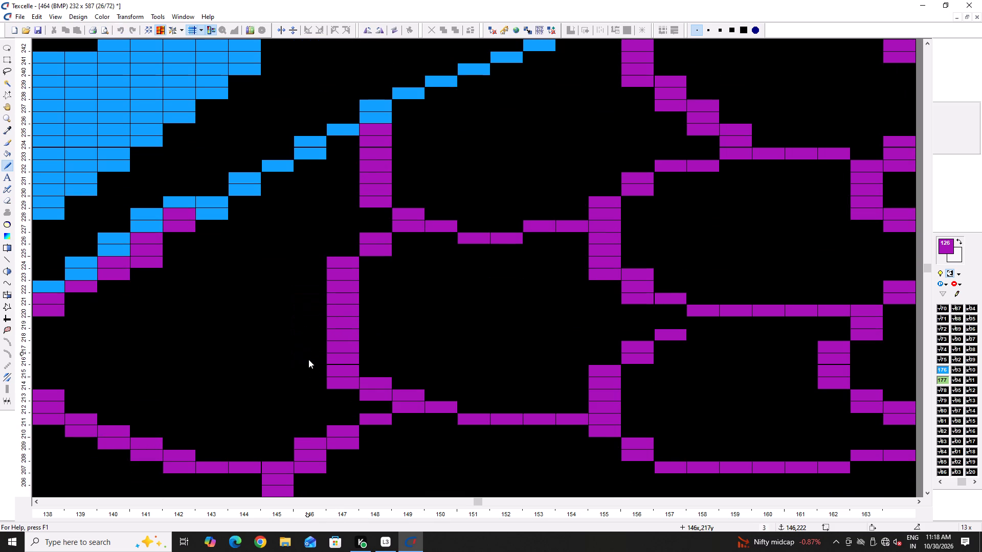
{"action": "right_click_drag", "start_coordinate": [308, 359], "coordinate": [312, 371]}
{"action": "right_click", "coordinate": [350, 384]}
Recolour the blue contour purple from 138x to 141x, around 222–229y, and erase the doubled purple pixels beside it through 142x.
{"action": "scroll", "coordinate": [320, 367], "scroll_direction": "down", "scroll_amount": 4, "text": "ctrl"}
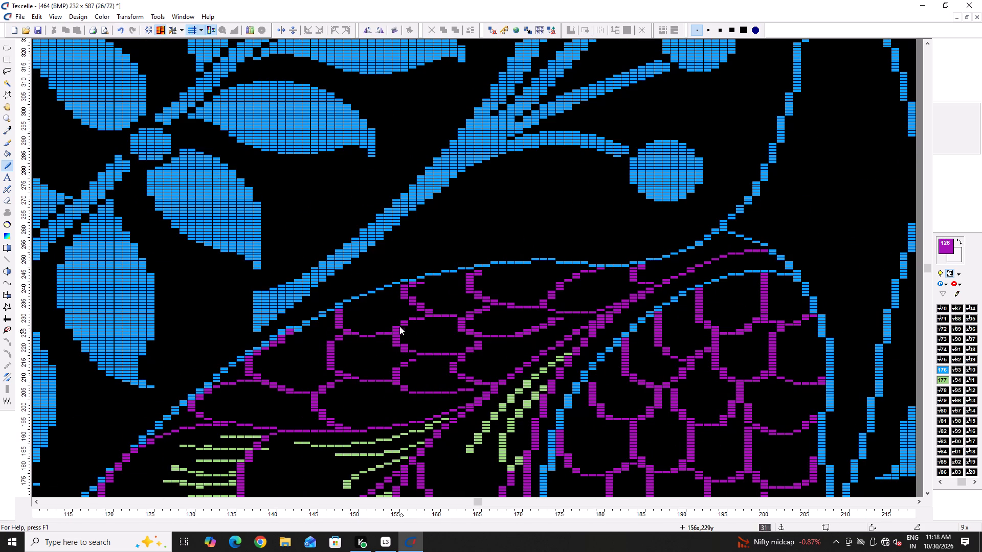
{"action": "scroll", "coordinate": [266, 348], "scroll_direction": "up", "scroll_amount": 6, "text": "ctrl"}
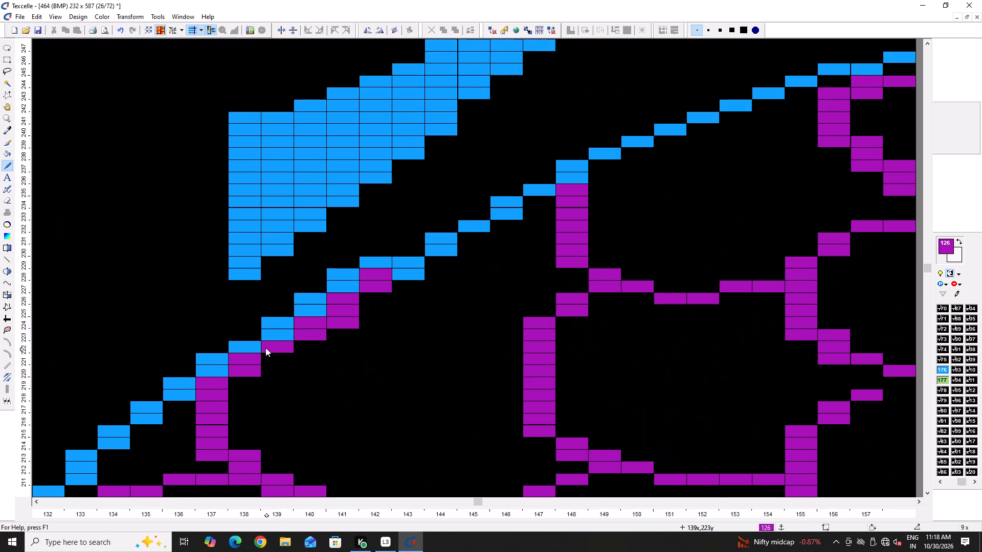
{"action": "left_click", "coordinate": [251, 343]}
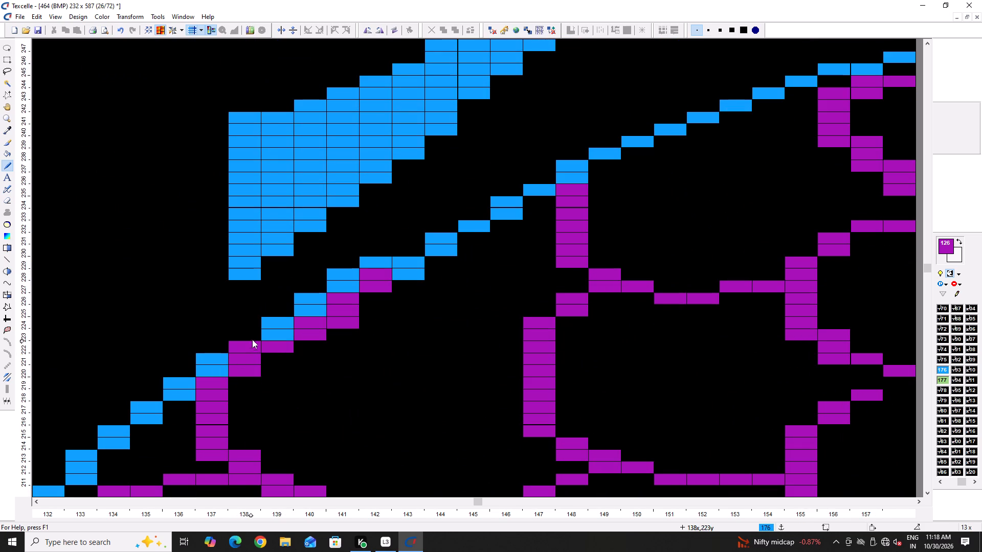
{"action": "left_click_drag", "start_coordinate": [291, 318], "coordinate": [286, 332]}
{"action": "right_click", "coordinate": [288, 347]}
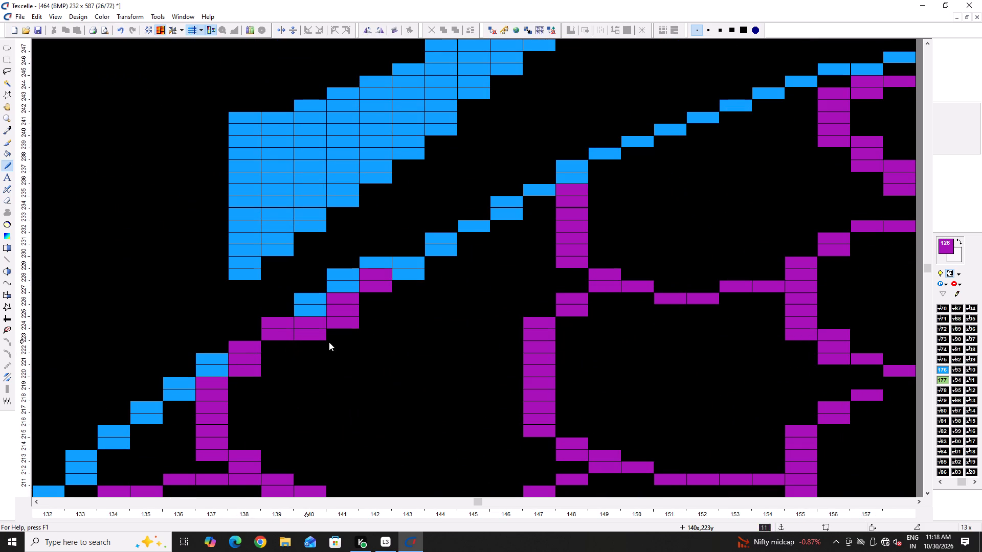
{"action": "right_click", "coordinate": [307, 335]}
{"action": "right_click", "coordinate": [303, 332]}
{"action": "left_click_drag", "start_coordinate": [317, 295], "coordinate": [318, 307]}
{"action": "right_click", "coordinate": [322, 320]}
{"action": "right_click", "coordinate": [321, 321]}
{"action": "right_click_drag", "start_coordinate": [342, 310], "coordinate": [342, 314]}
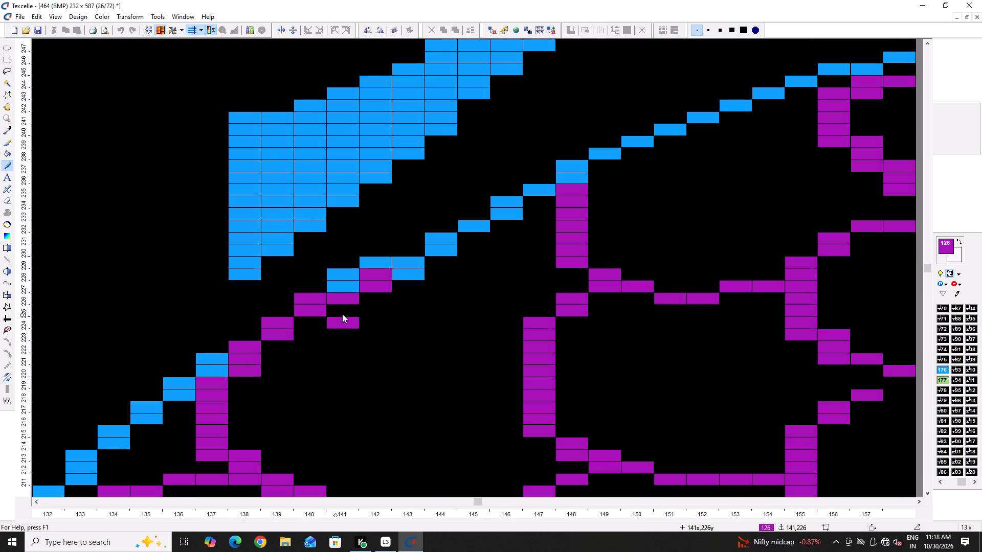
{"action": "right_click_drag", "start_coordinate": [342, 314], "coordinate": [339, 325]}
{"action": "right_click", "coordinate": [342, 295]}
{"action": "right_click", "coordinate": [341, 296]}
{"action": "left_click_drag", "start_coordinate": [344, 263], "coordinate": [345, 289]}
{"action": "right_click", "coordinate": [346, 264]}
{"action": "right_click", "coordinate": [346, 264]}
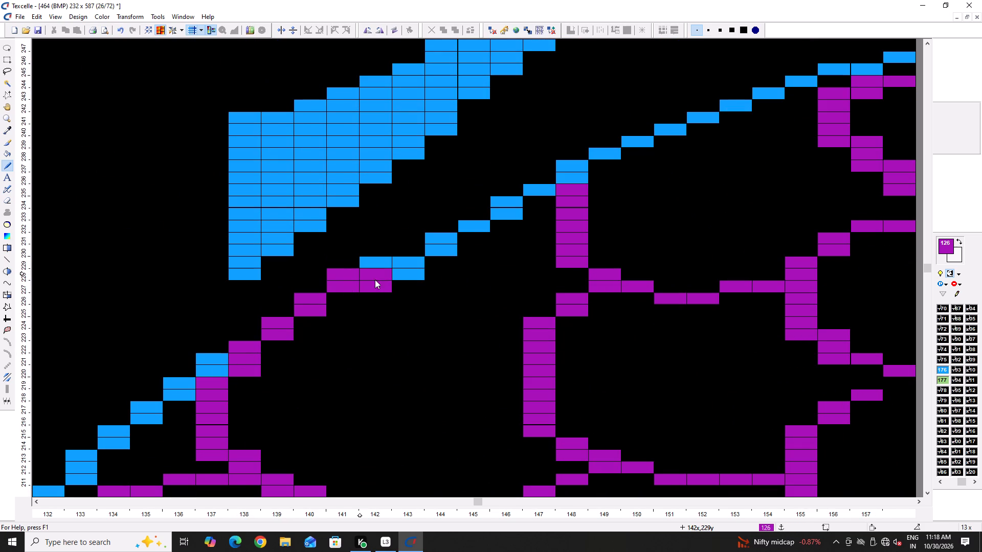
{"action": "right_click_drag", "start_coordinate": [378, 279], "coordinate": [376, 287]}
{"action": "right_click", "coordinate": [376, 287]}
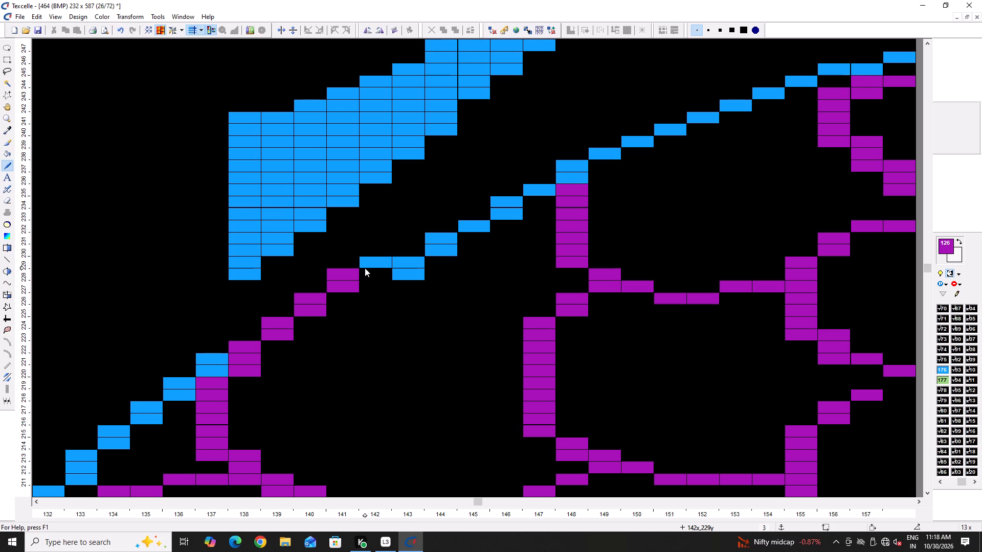
Round the lower corner of the long feather at 121–123x, around 139–142y, into a single-pixel curve.
{"action": "scroll", "coordinate": [548, 208], "scroll_direction": "down", "scroll_amount": 5, "text": "ctrl"}
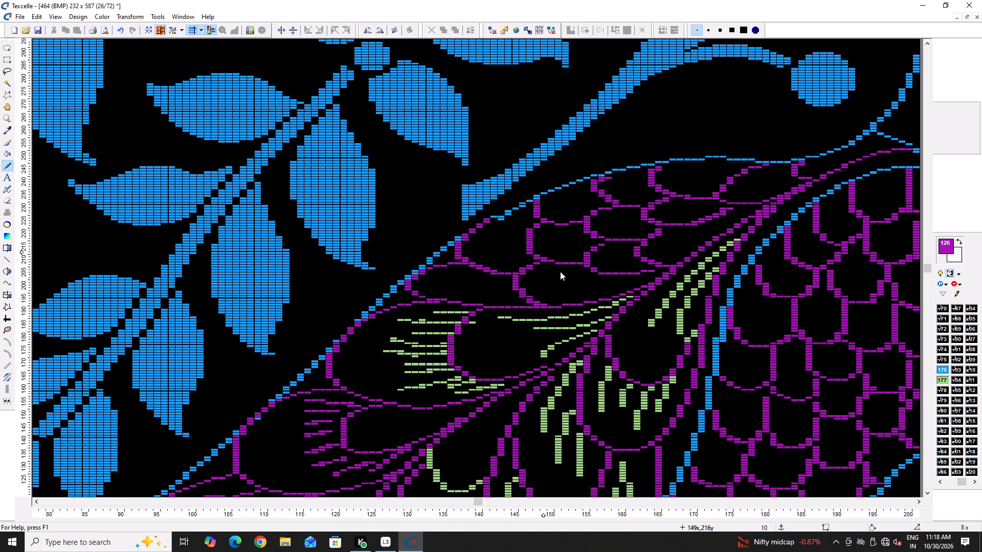
{"action": "scroll", "coordinate": [457, 359], "scroll_direction": "down", "scroll_amount": 2}
{"action": "scroll", "coordinate": [363, 321], "scroll_direction": "up", "scroll_amount": 5, "text": "ctrl"}
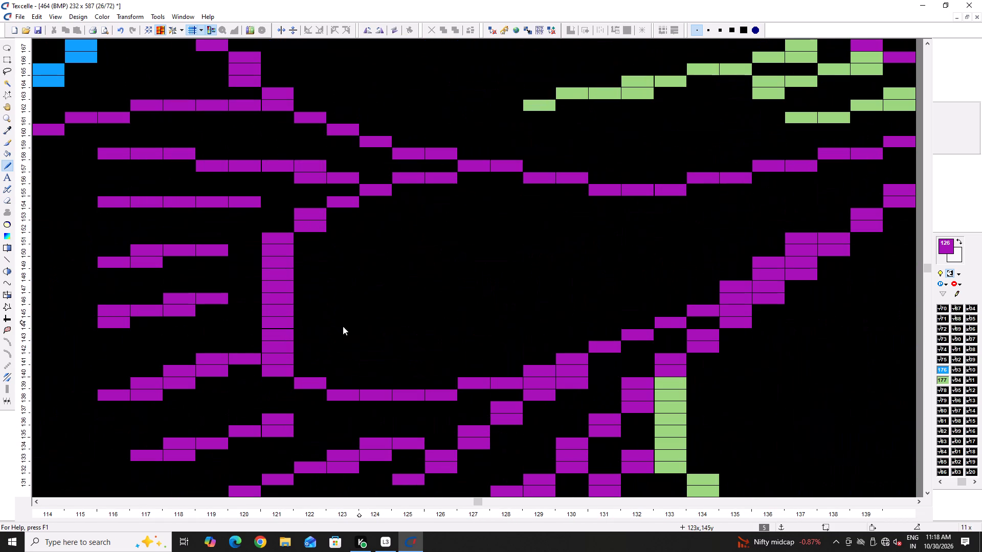
{"action": "left_click", "coordinate": [302, 370]}
{"action": "right_click", "coordinate": [283, 370]}
{"action": "left_click", "coordinate": [328, 384]}
{"action": "right_click", "coordinate": [315, 384]}
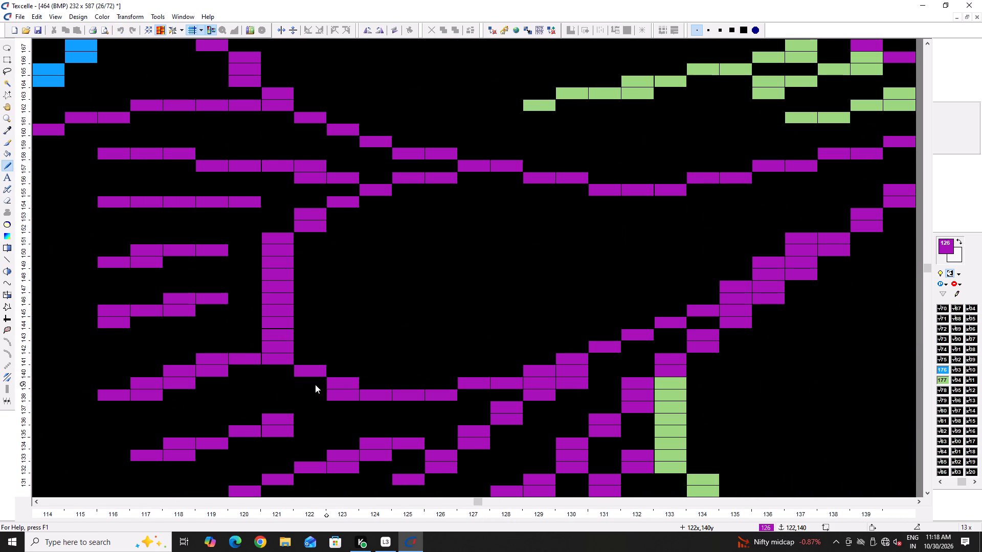
{"action": "right_click", "coordinate": [314, 385]}
{"action": "right_click", "coordinate": [340, 394]}
{"action": "double_click", "coordinate": [311, 360]}
{"action": "right_click", "coordinate": [281, 357]}
{"action": "right_click", "coordinate": [280, 357]}
Erase the doubled pixel where that feather's lower curve meets the stem, at 129x, around 139–140y.
{"action": "scroll", "coordinate": [280, 358], "scroll_direction": "down", "scroll_amount": 3, "text": "ctrl"}
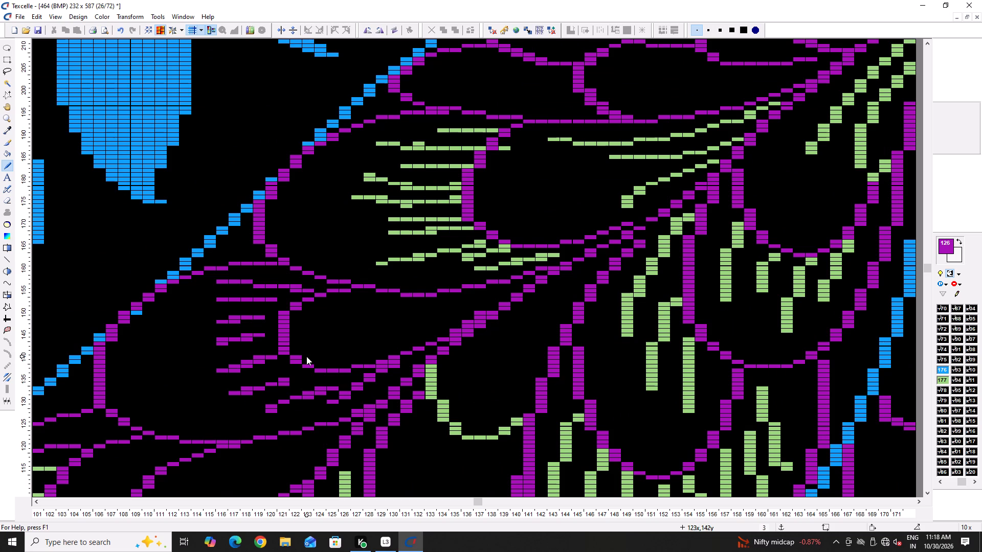
{"action": "scroll", "coordinate": [388, 347], "scroll_direction": "up", "scroll_amount": 5, "text": "ctrl"}
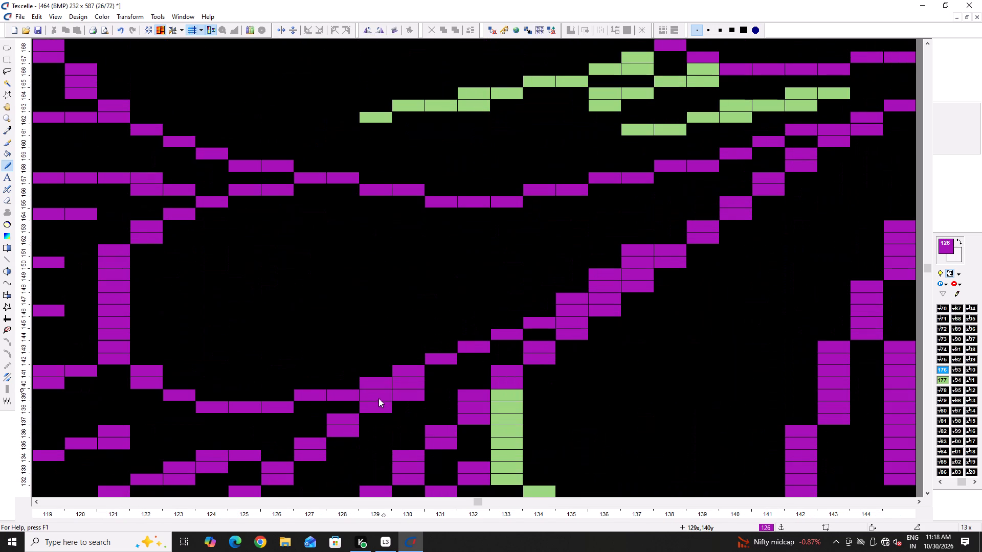
{"action": "right_click", "coordinate": [375, 399]}
{"action": "right_click", "coordinate": [402, 384]}
{"action": "left_click", "coordinate": [402, 384]}
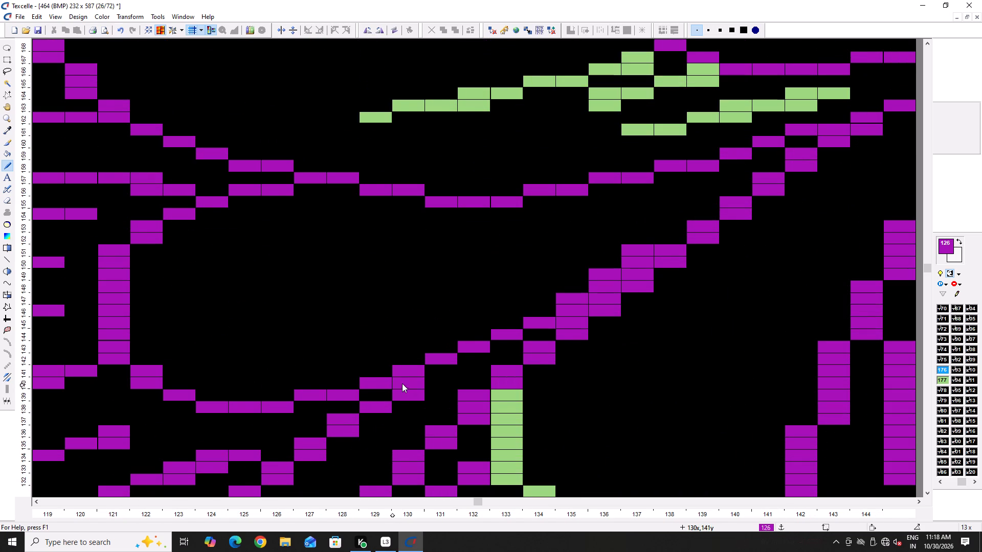
Thin the diagonal stem line between 135x and 137x, around 147–151y, by erasing its doubled purple pixels.
{"action": "scroll", "coordinate": [394, 383], "scroll_direction": "down", "scroll_amount": 4, "text": "ctrl"}
{"action": "scroll", "coordinate": [442, 351], "scroll_direction": "up", "scroll_amount": 4, "text": "ctrl"}
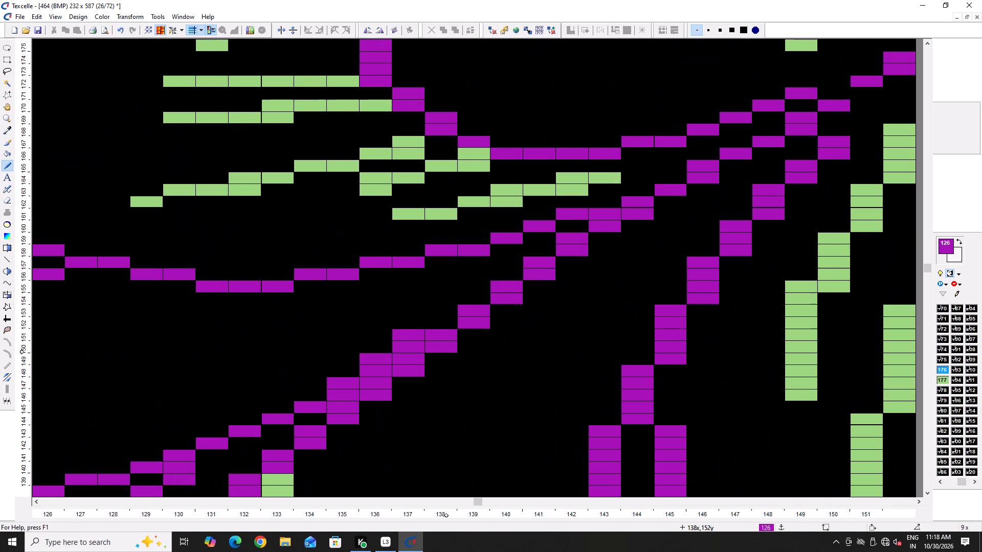
{"action": "scroll", "coordinate": [442, 351], "scroll_direction": "up", "scroll_amount": 2, "text": "ctrl"}
{"action": "right_click", "coordinate": [402, 337]}
{"action": "right_click", "coordinate": [386, 349]}
{"action": "right_click", "coordinate": [342, 379]}
{"action": "right_click", "coordinate": [342, 379]}
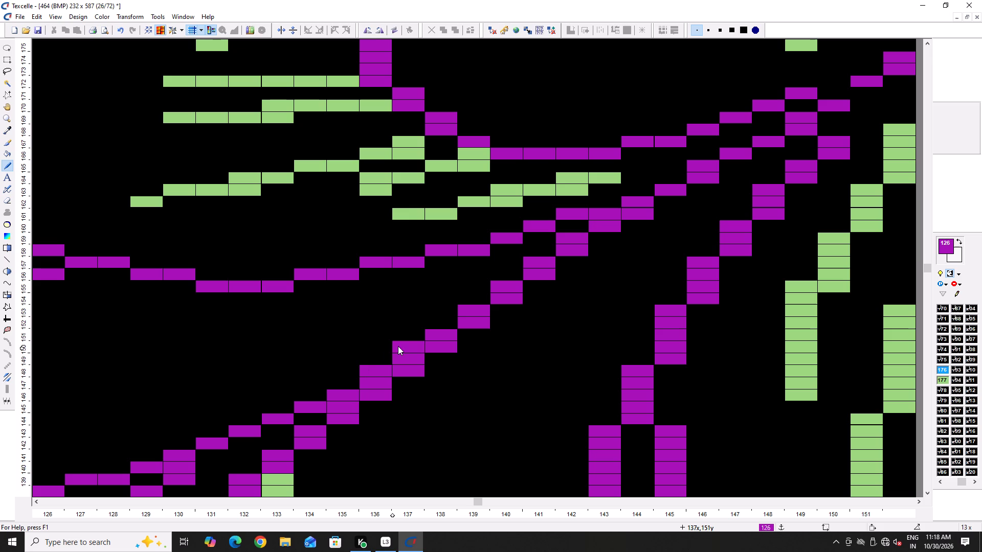
{"action": "right_click", "coordinate": [398, 346]}
{"action": "left_click", "coordinate": [398, 347]}
{"action": "right_click", "coordinate": [375, 368]}
{"action": "right_click", "coordinate": [405, 340]}
{"action": "right_click", "coordinate": [405, 340]}
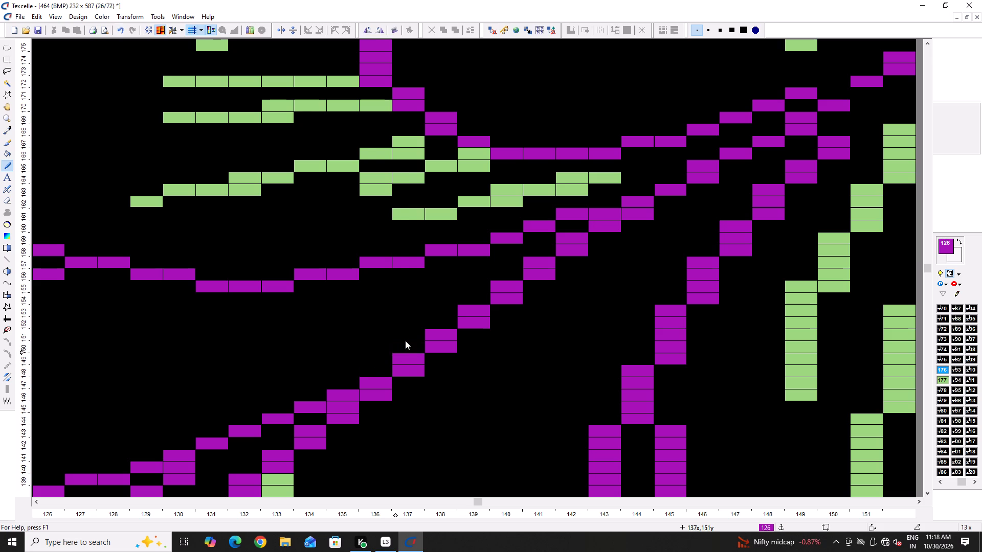
Trim the extra purple pixels from the edge scale's curve at 200x, around 141–144y.
{"action": "scroll", "coordinate": [405, 341], "scroll_direction": "down", "scroll_amount": 5, "text": "ctrl"}
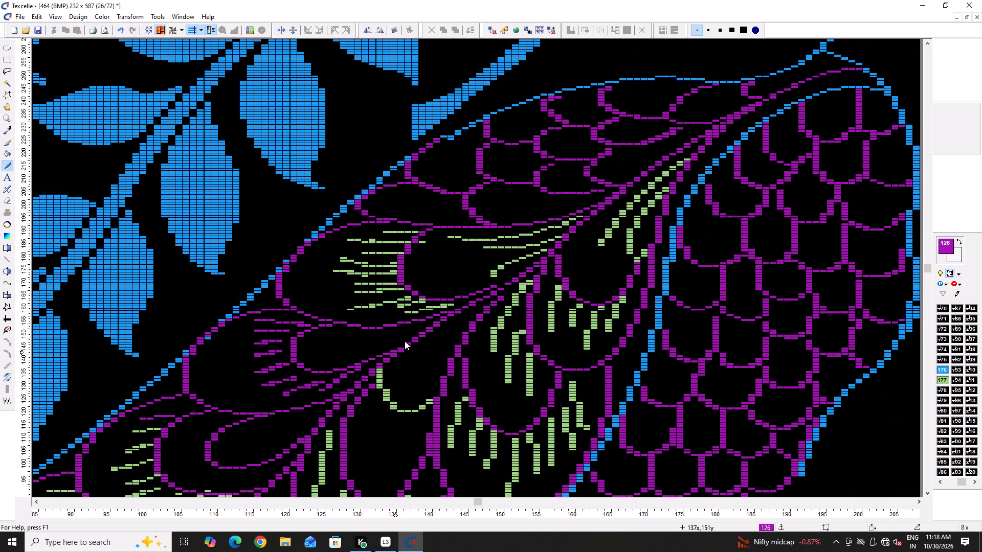
{"action": "scroll", "coordinate": [404, 342], "scroll_direction": "down", "scroll_amount": 1, "text": "ctrl"}
{"action": "scroll", "coordinate": [543, 376], "scroll_direction": "down", "scroll_amount": 3}
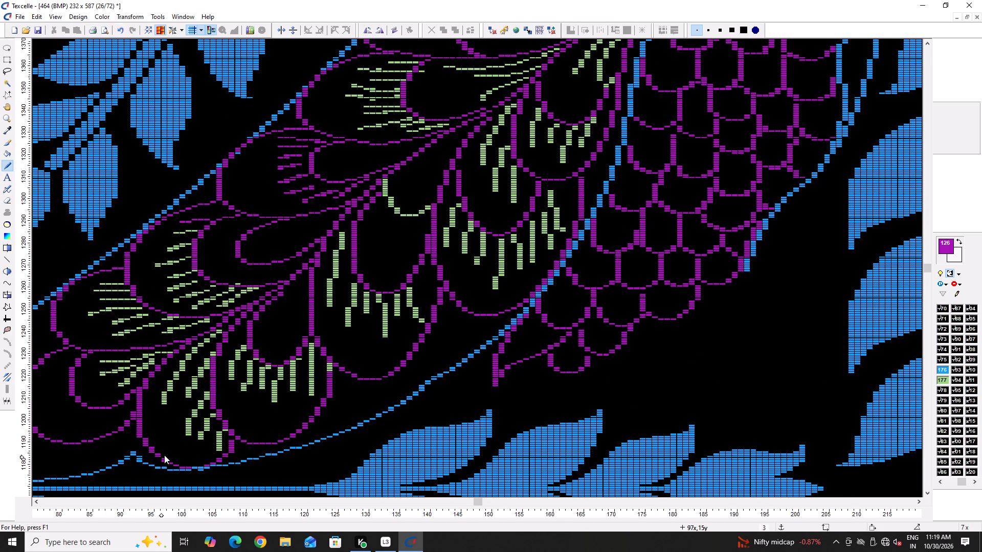
{"action": "key", "text": "Left"}
{"action": "key", "text": "Left"}
{"action": "scroll", "coordinate": [295, 353], "scroll_direction": "down", "scroll_amount": 2, "text": "ctrl"}
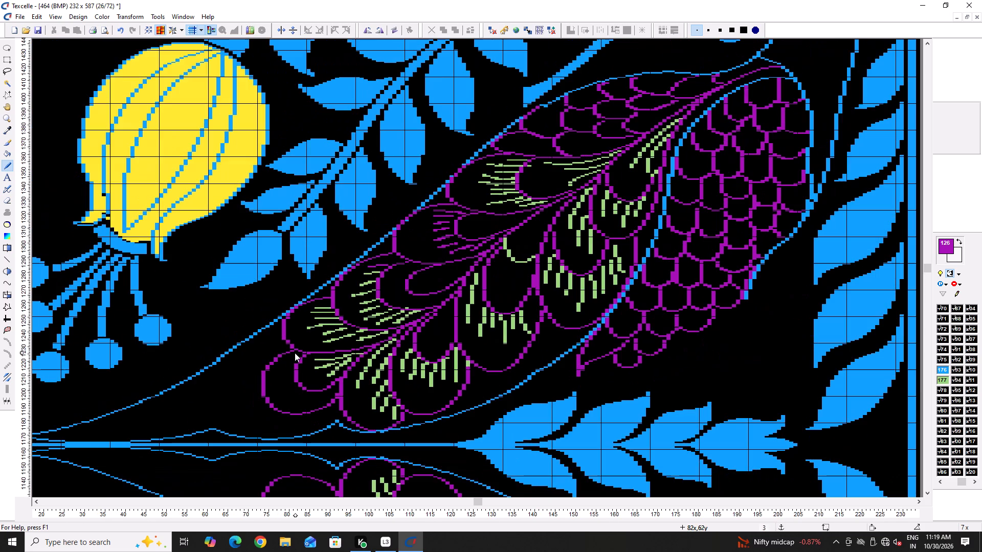
{"action": "scroll", "coordinate": [759, 233], "scroll_direction": "up", "scroll_amount": 5, "text": "ctrl"}
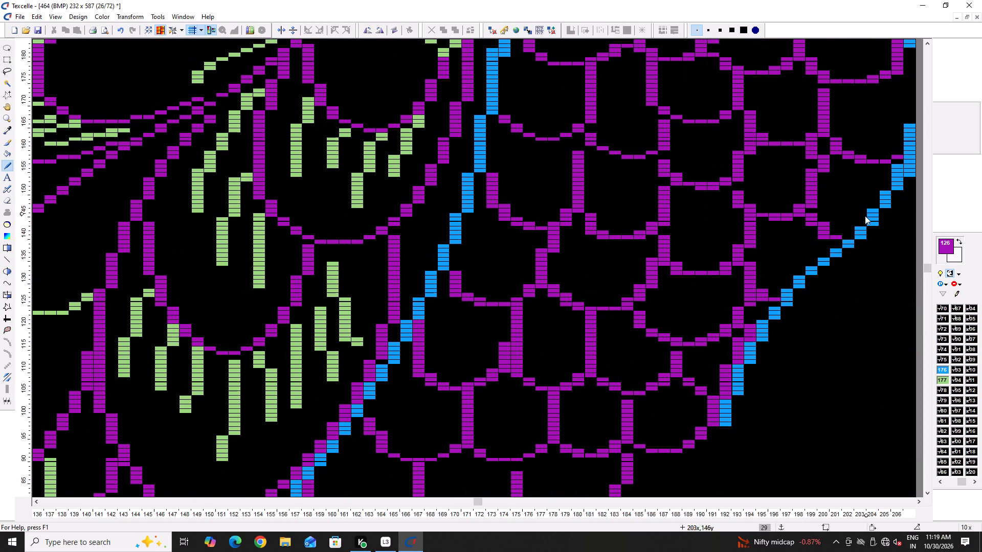
{"action": "key", "text": "Right"}
{"action": "key", "text": "Right"}
{"action": "scroll", "coordinate": [594, 193], "scroll_direction": "up", "scroll_amount": 3, "text": "ctrl"}
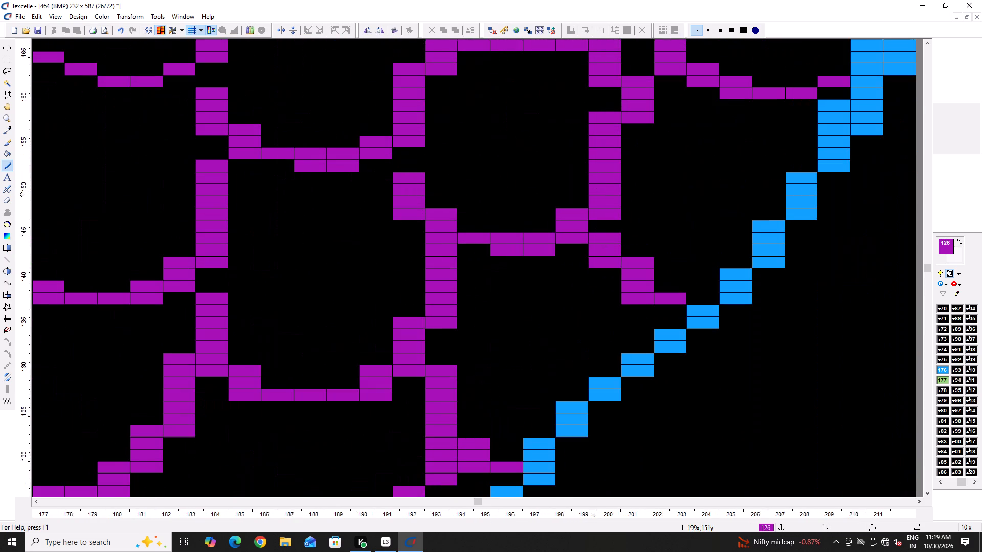
{"action": "scroll", "coordinate": [594, 193], "scroll_direction": "up", "scroll_amount": 1, "text": "ctrl"}
{"action": "scroll", "coordinate": [661, 257], "scroll_direction": "up", "scroll_amount": 2}
{"action": "right_click", "coordinate": [641, 361]}
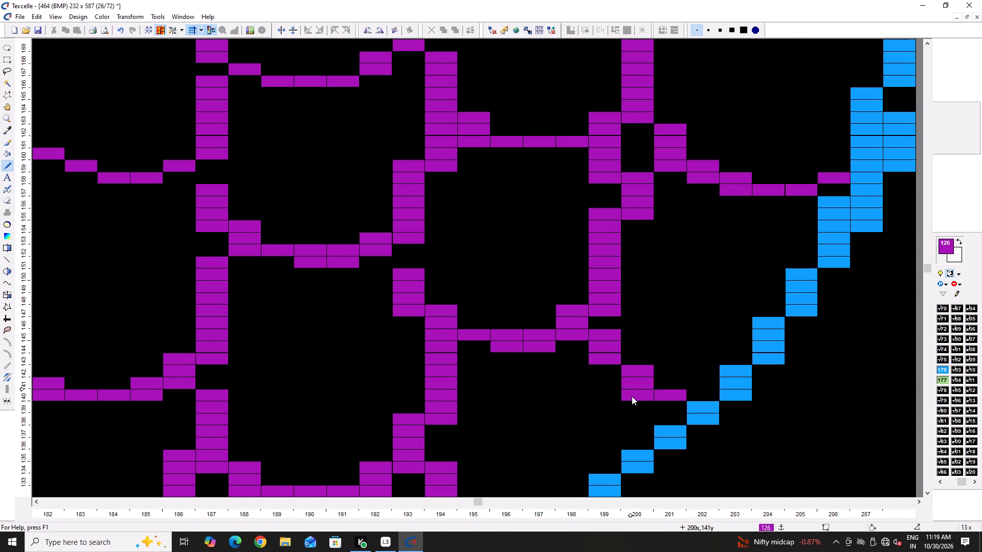
{"action": "right_click", "coordinate": [632, 396]}
{"action": "right_click", "coordinate": [632, 396]}
Straighten the scale side along 199x between about 148y and 163y, replacing the jog at 200x.
{"action": "scroll", "coordinate": [671, 370], "scroll_direction": "down", "scroll_amount": 2, "text": "ctrl"}
{"action": "scroll", "coordinate": [800, 227], "scroll_direction": "up", "scroll_amount": 1}
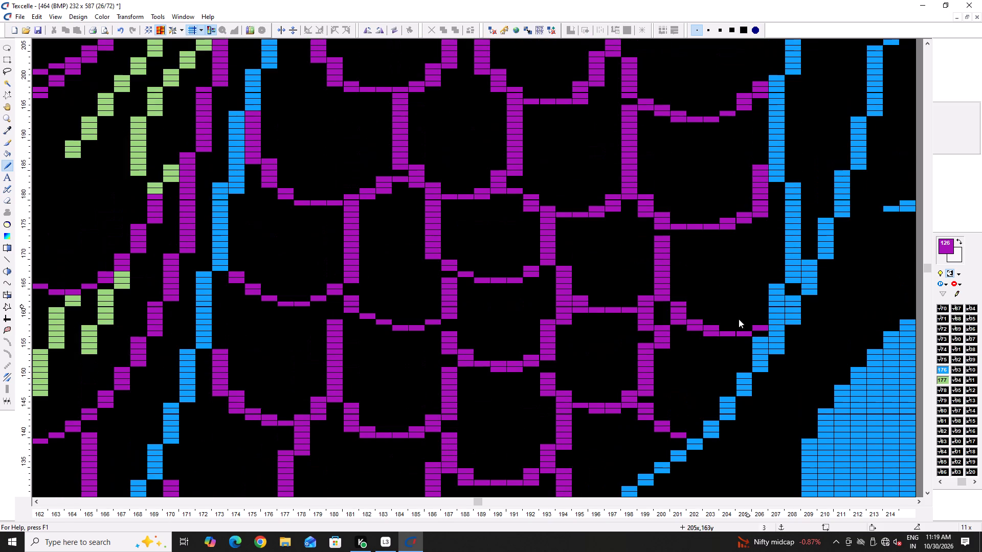
{"action": "scroll", "coordinate": [699, 351], "scroll_direction": "up", "scroll_amount": 3, "text": "ctrl"}
{"action": "right_click_drag", "start_coordinate": [668, 293], "coordinate": [663, 319]}
{"action": "right_click", "coordinate": [663, 320]}
{"action": "right_click", "coordinate": [662, 325]}
{"action": "left_click_drag", "start_coordinate": [645, 313], "coordinate": [644, 326]}
{"action": "right_click_drag", "start_coordinate": [664, 331], "coordinate": [665, 335]}
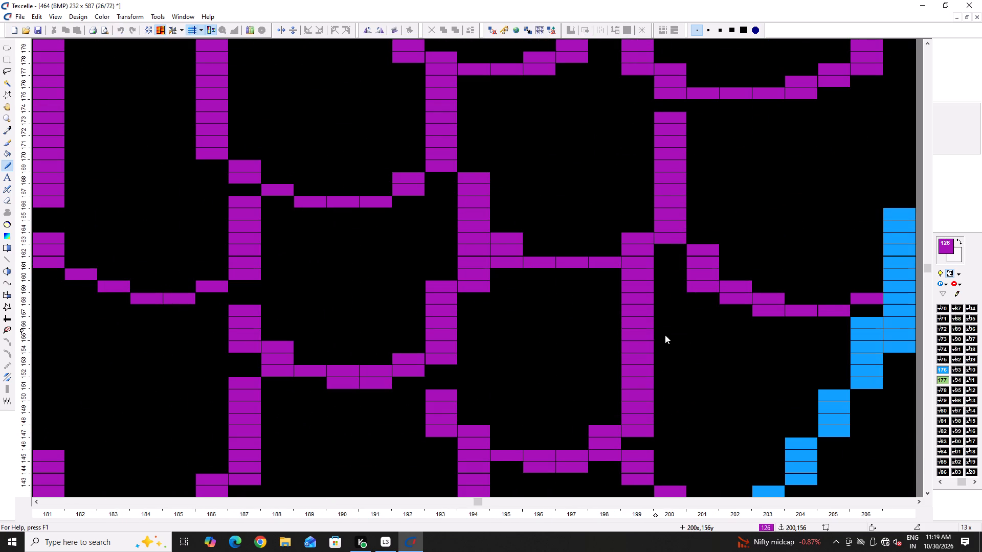
{"action": "right_click_drag", "start_coordinate": [665, 335], "coordinate": [667, 342]}
{"action": "right_click", "coordinate": [667, 343]}
Thin that scale's lower curve between 194x and 199x, around 144–148y, by erasing the doubled pixels.
{"action": "right_click", "coordinate": [643, 430]}
{"action": "right_click", "coordinate": [643, 430]}
{"action": "right_click", "coordinate": [609, 430]}
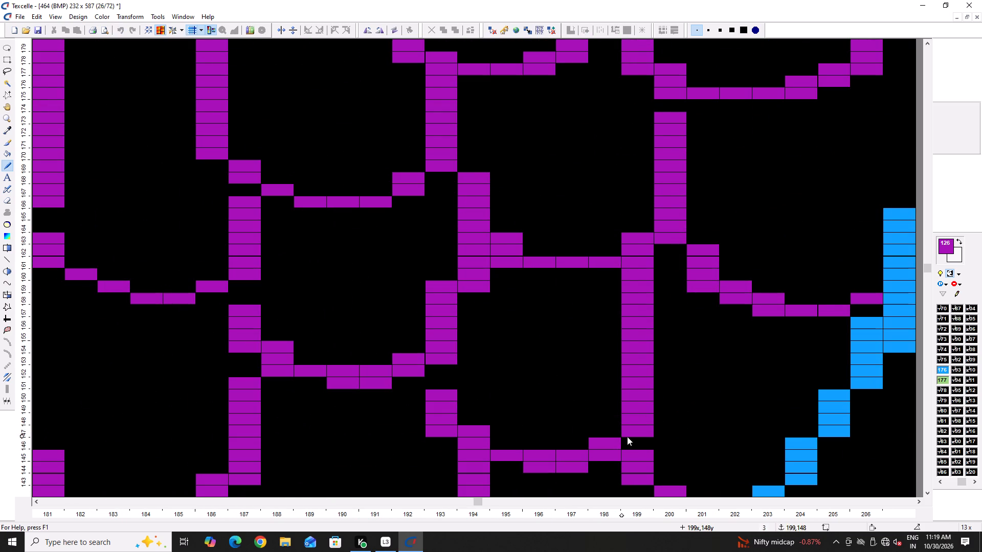
{"action": "left_click", "coordinate": [627, 436]}
{"action": "right_click_drag", "start_coordinate": [598, 459], "coordinate": [531, 465]}
{"action": "right_click", "coordinate": [481, 426]}
{"action": "right_click", "coordinate": [481, 426]}
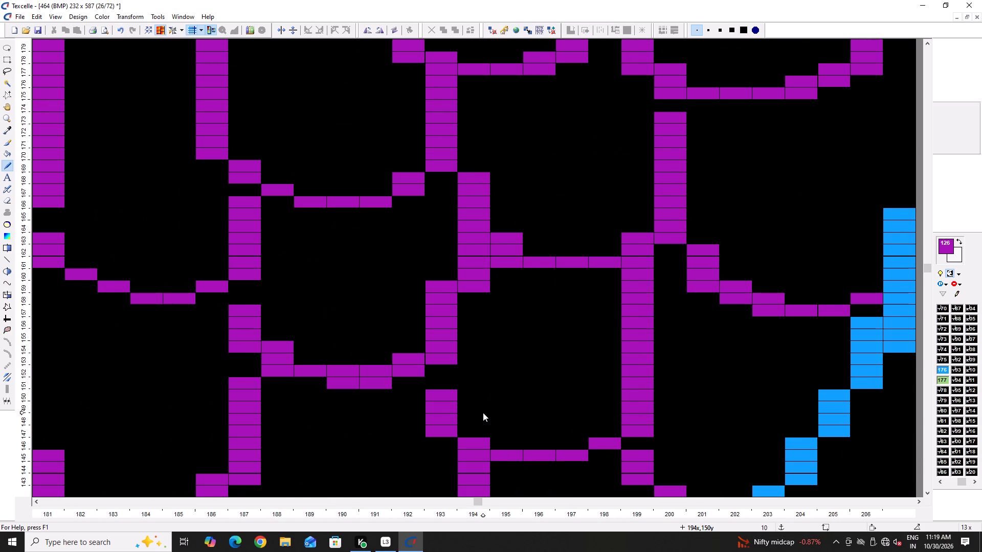
Thin the neighbouring scale's lower curve between 187x and 193x, around 151–155y, to a single-pixel outline.
{"action": "right_click", "coordinate": [274, 374]}
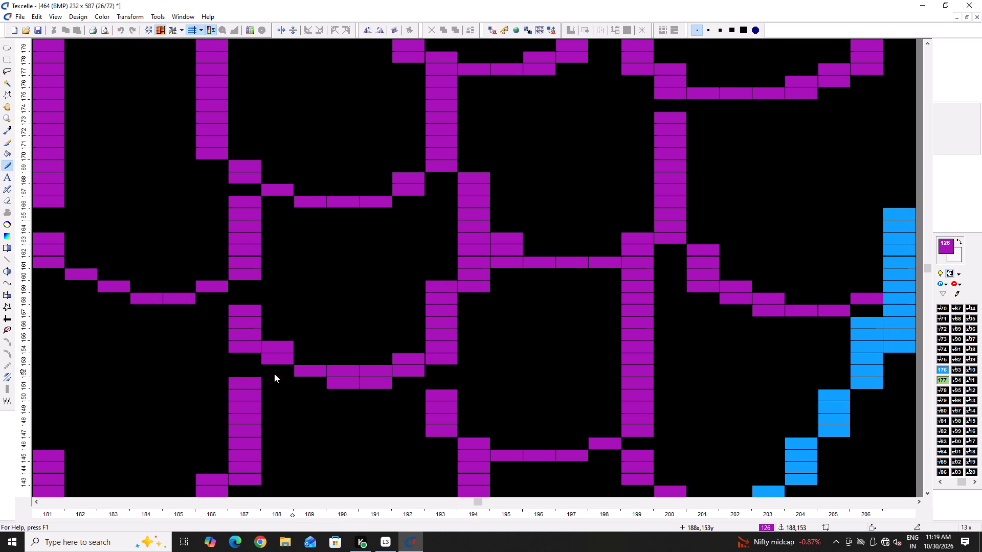
{"action": "right_click", "coordinate": [274, 374]}
{"action": "right_click_drag", "start_coordinate": [232, 345], "coordinate": [239, 340]}
{"action": "left_click", "coordinate": [254, 340]}
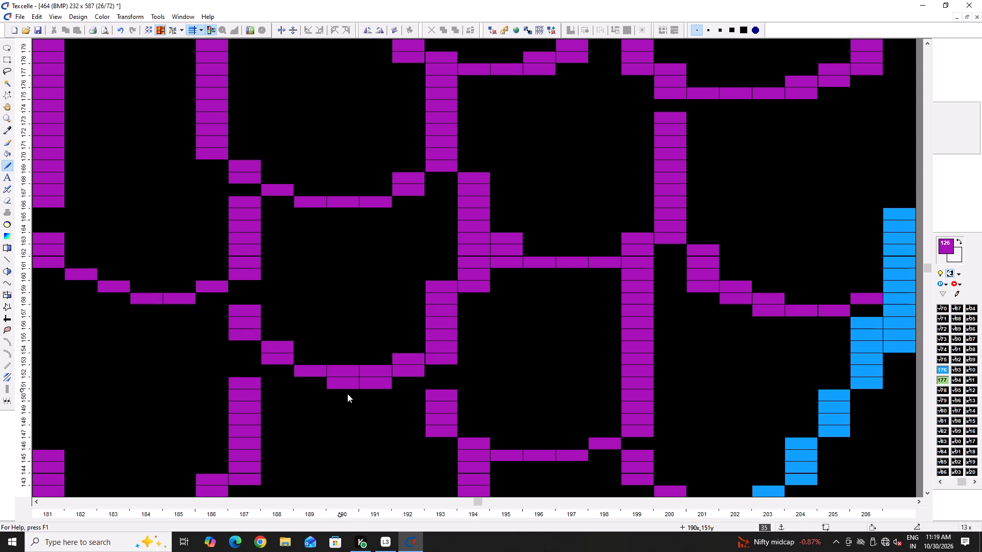
{"action": "right_click_drag", "start_coordinate": [342, 385], "coordinate": [394, 383]}
{"action": "right_click", "coordinate": [394, 383]}
{"action": "right_click", "coordinate": [395, 383]}
{"action": "right_click", "coordinate": [415, 373]}
{"action": "right_click", "coordinate": [418, 370]}
{"action": "right_click", "coordinate": [440, 357]}
{"action": "scroll", "coordinate": [496, 254], "scroll_direction": "up", "scroll_amount": 1}
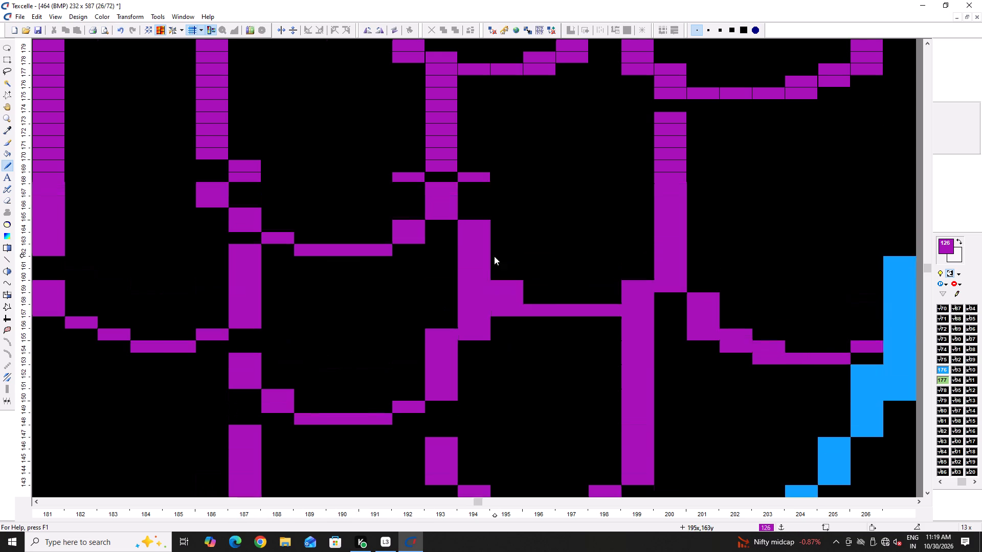
Erase the doubled purple pixels at the corners of the scale between 193x and 199x, around 160–164y.
{"action": "right_click", "coordinate": [433, 336]}
{"action": "right_click_drag", "start_coordinate": [512, 277], "coordinate": [499, 290]}
{"action": "right_click", "coordinate": [499, 291]}
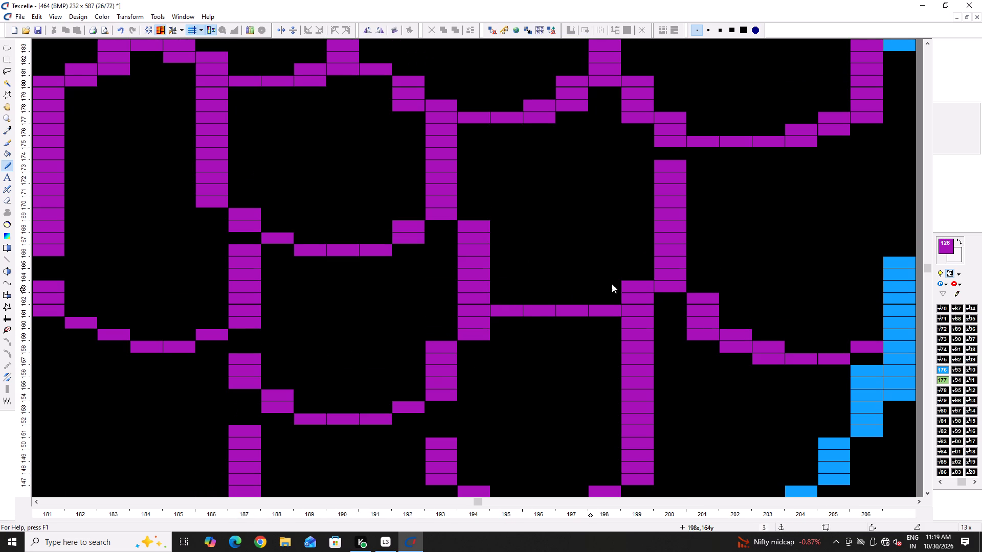
{"action": "right_click", "coordinate": [628, 284]}
Fill the small purple gaps at the tops of the scale sides at 200x, 180x and 175x.
{"action": "scroll", "coordinate": [627, 286], "scroll_direction": "down", "scroll_amount": 3, "text": "ctrl"}
{"action": "scroll", "coordinate": [620, 288], "scroll_direction": "up", "scroll_amount": 2}
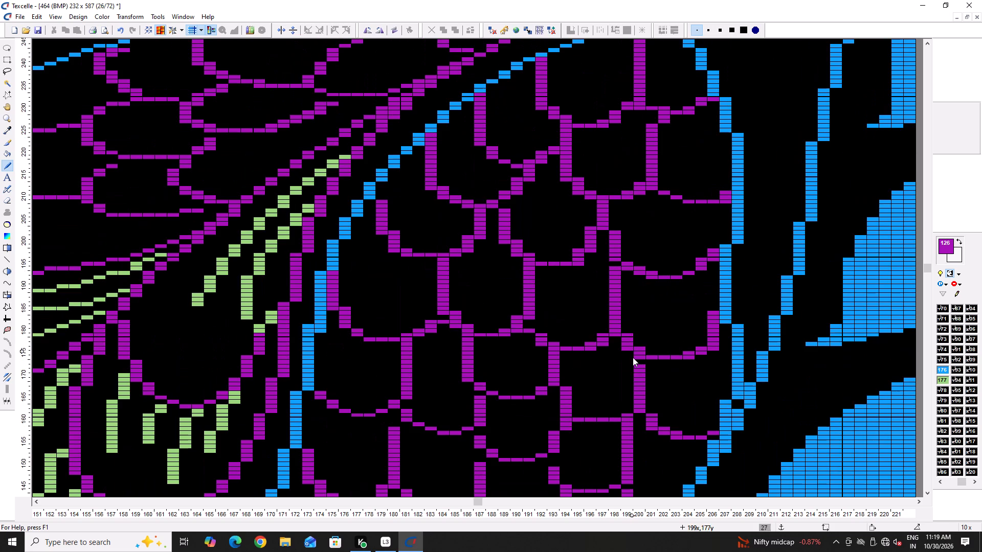
{"action": "left_click", "coordinate": [639, 360]}
{"action": "scroll", "coordinate": [625, 261], "scroll_direction": "up", "scroll_amount": 2}
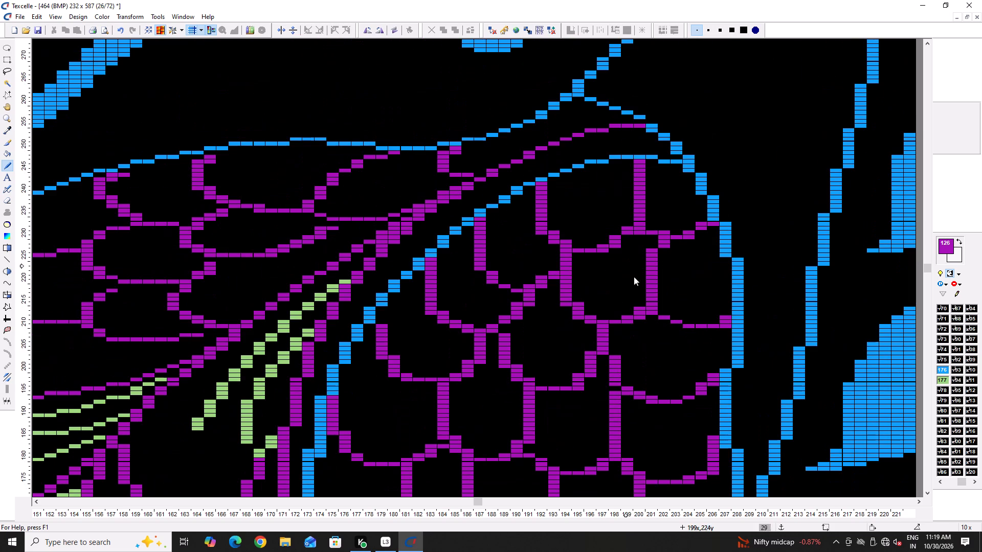
{"action": "scroll", "coordinate": [656, 310], "scroll_direction": "down", "scroll_amount": 4}
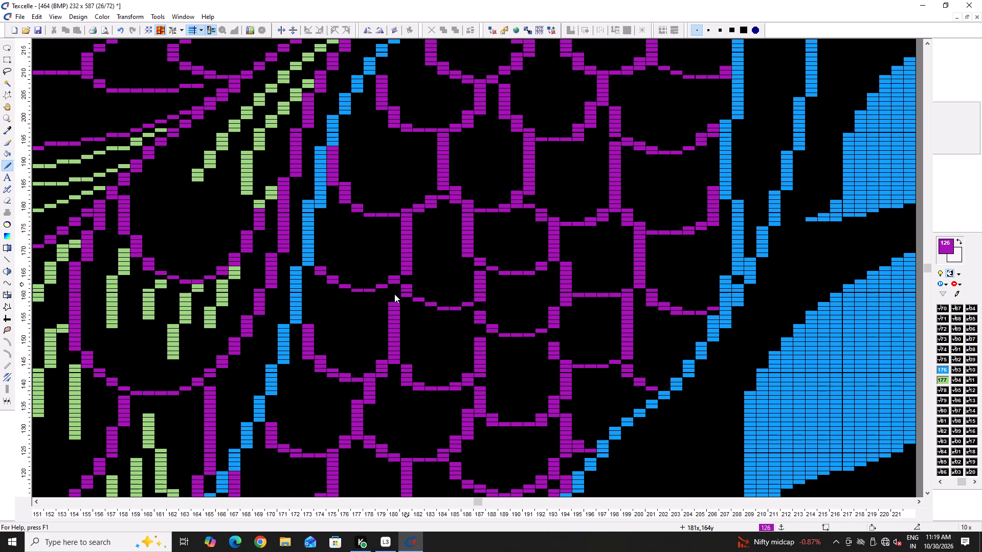
{"action": "left_click", "coordinate": [393, 301]}
{"action": "scroll", "coordinate": [398, 341], "scroll_direction": "down", "scroll_amount": 4}
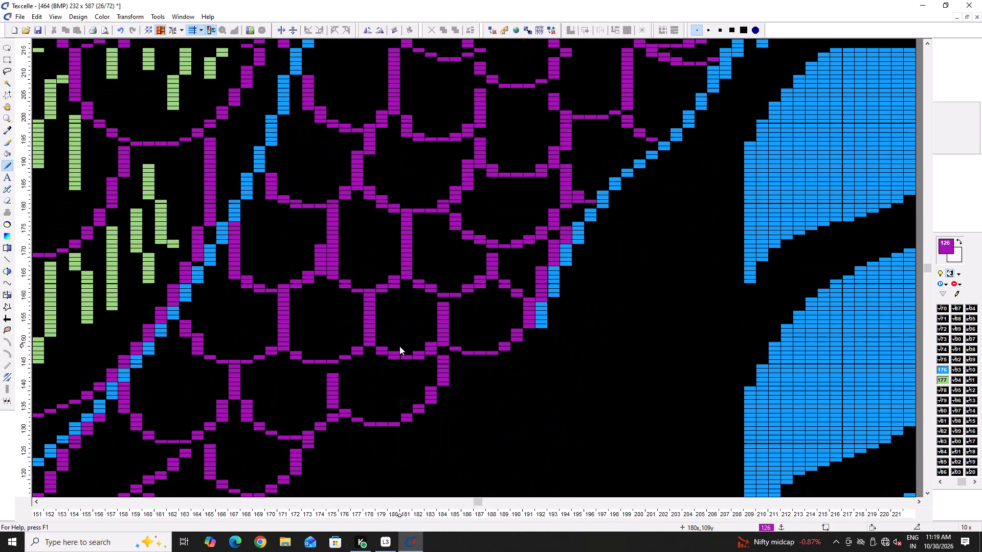
{"action": "left_click", "coordinate": [330, 372]}
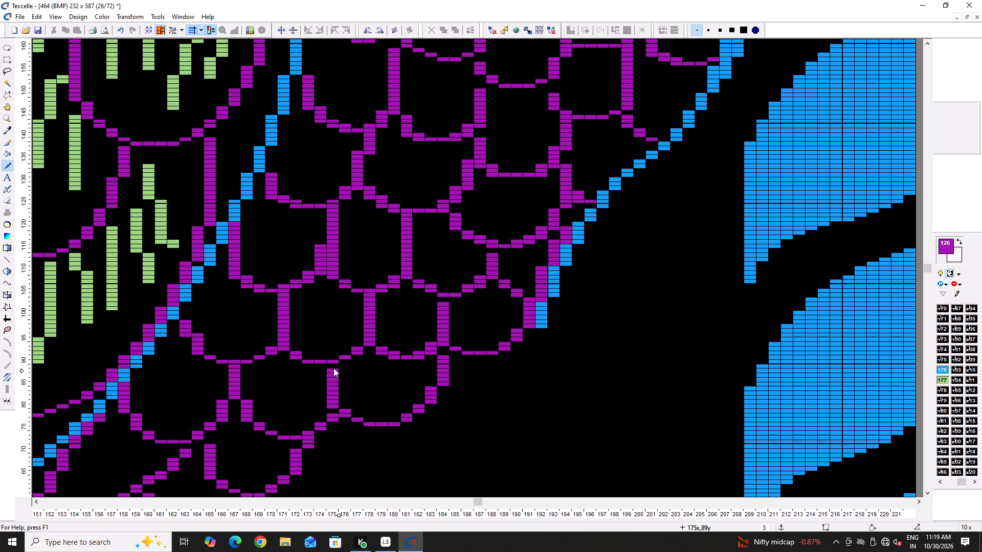
{"action": "left_click", "coordinate": [334, 366]}
Connect the bottom scales' outlines by adding purple pixels at 166x, 165x and 163x, around 61–73y.
{"action": "scroll", "coordinate": [333, 369], "scroll_direction": "down", "scroll_amount": 2}
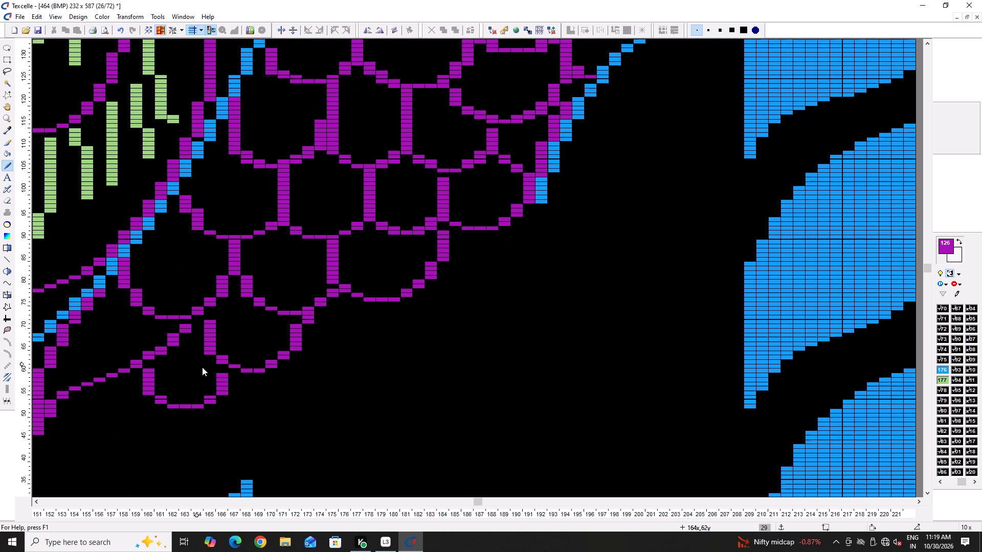
{"action": "left_click", "coordinate": [222, 372]}
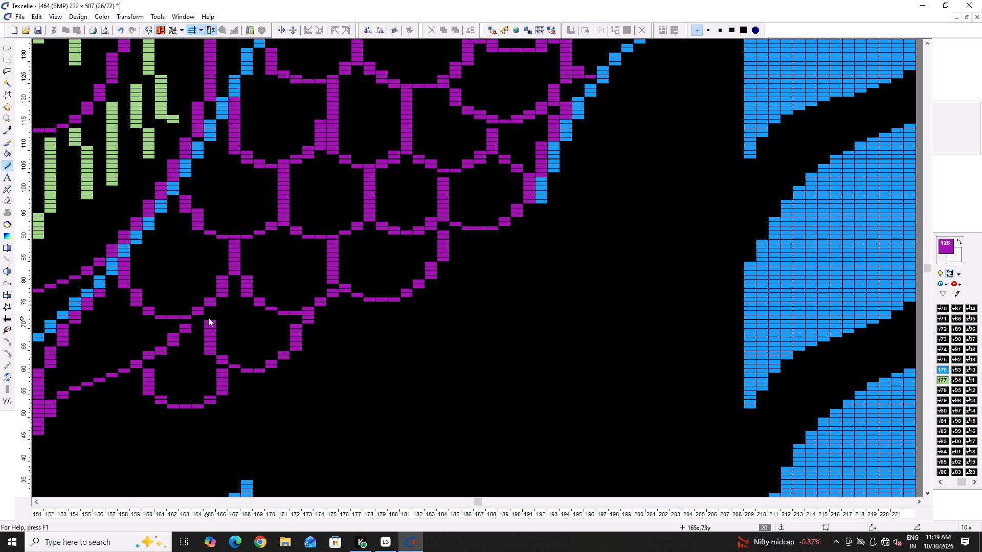
{"action": "left_click", "coordinate": [208, 317]}
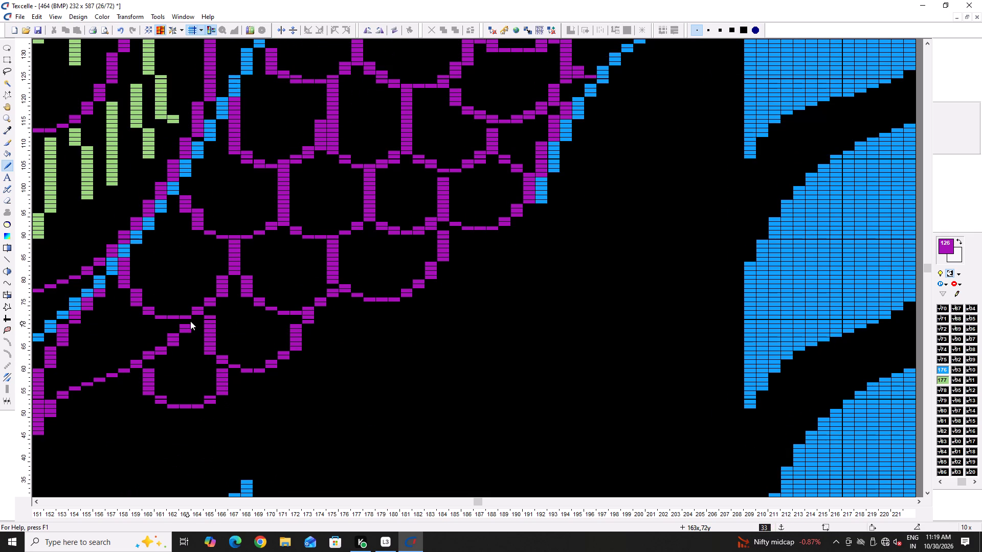
{"action": "left_click", "coordinate": [190, 321]}
Rework the purple outline at 156x–157x, around 80–82y, where it crosses the blue wing edge line.
{"action": "left_click", "coordinate": [100, 283]}
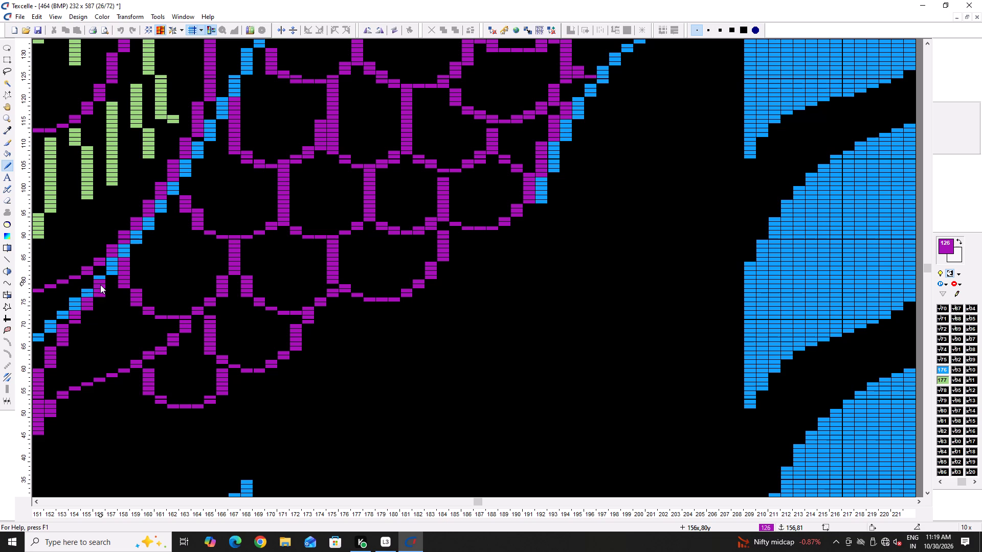
{"action": "triple_click", "coordinate": [100, 287]}
{"action": "right_click", "coordinate": [103, 280]}
{"action": "right_click", "coordinate": [103, 280]}
{"action": "left_click", "coordinate": [104, 279]}
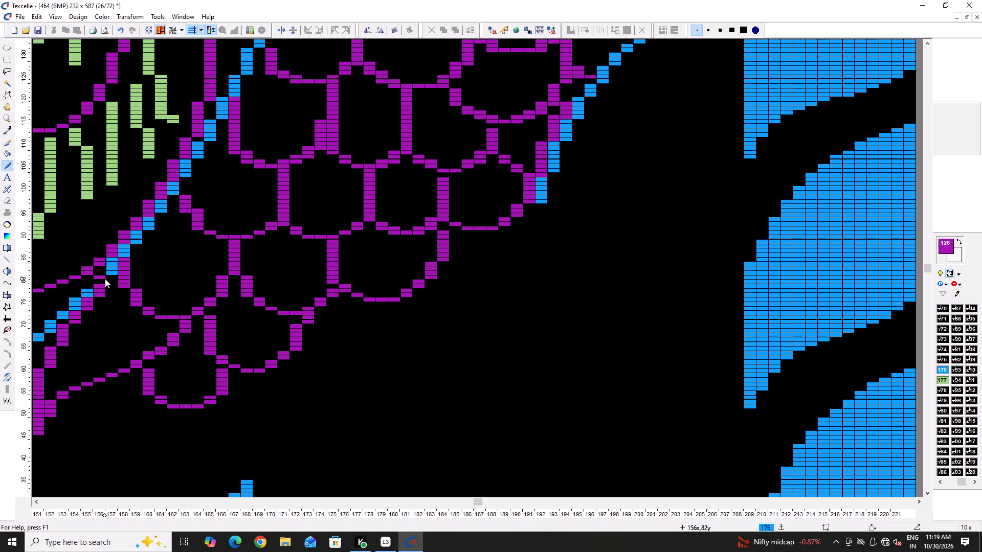
{"action": "left_click", "coordinate": [105, 280]}
{"action": "right_click", "coordinate": [100, 279]}
{"action": "left_click", "coordinate": [108, 279]}
{"action": "left_click", "coordinate": [108, 279]}
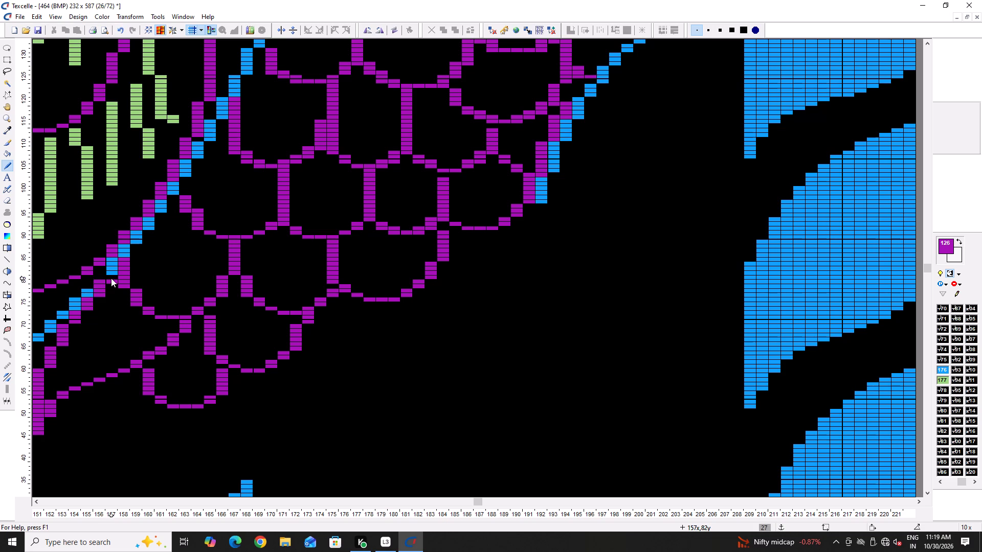
{"action": "left_click", "coordinate": [111, 278]}
{"action": "right_click", "coordinate": [110, 280]}
Close the gaps at the tops of the scale sides at 188x, 184x and 193x with purple pixels.
{"action": "scroll", "coordinate": [409, 229], "scroll_direction": "up", "scroll_amount": 1}
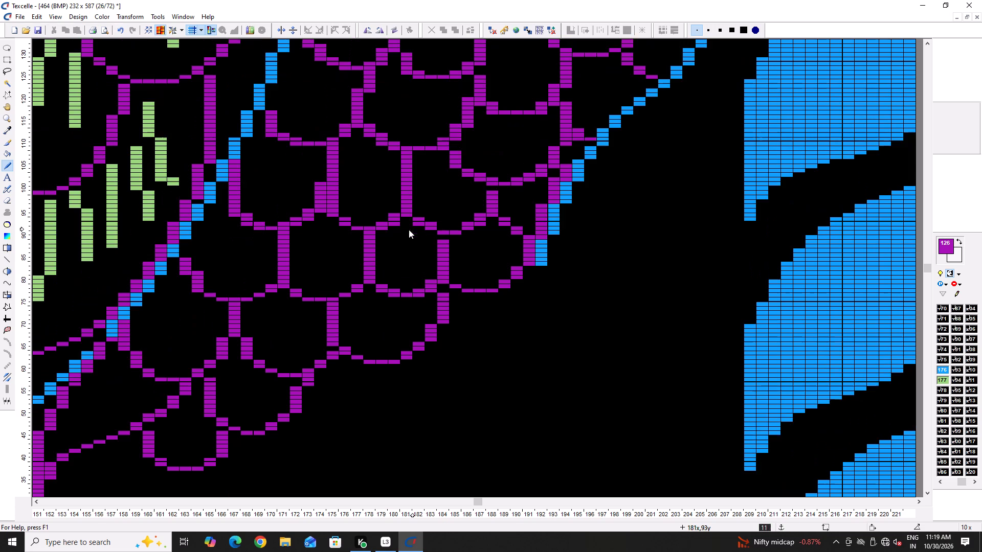
{"action": "scroll", "coordinate": [492, 259], "scroll_direction": "up", "scroll_amount": 2}
{"action": "left_click", "coordinate": [492, 312]}
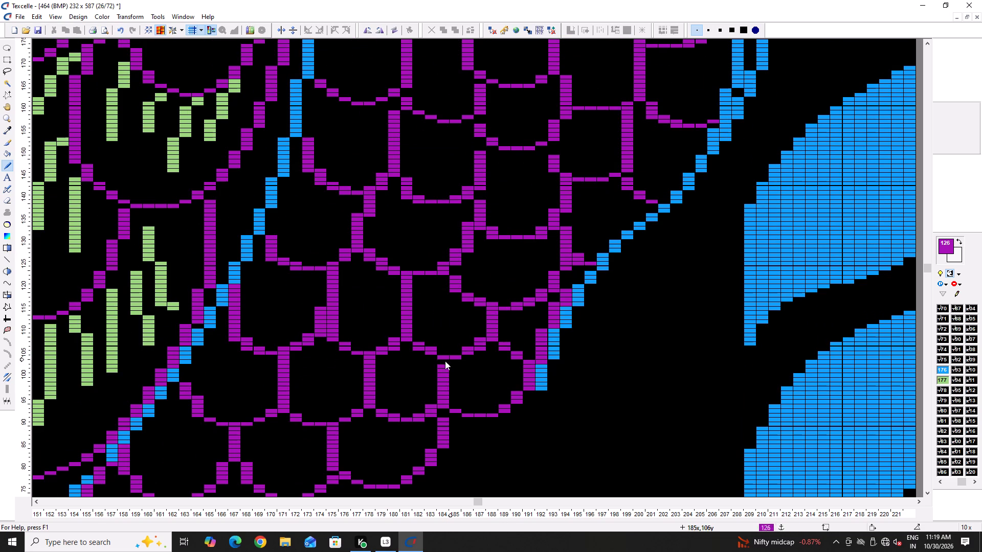
{"action": "double_click", "coordinate": [439, 362]}
{"action": "scroll", "coordinate": [525, 246], "scroll_direction": "up", "scroll_amount": 2}
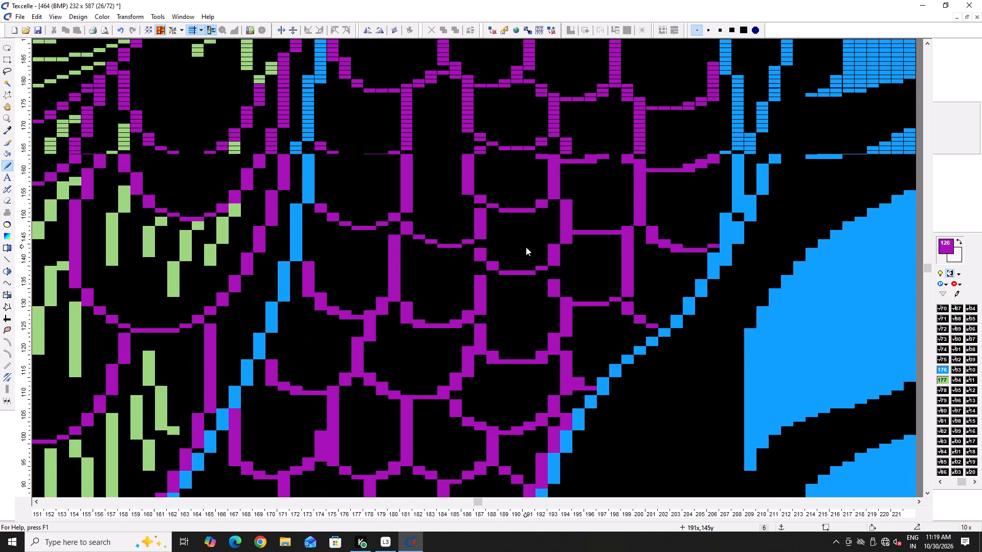
{"action": "scroll", "coordinate": [526, 247], "scroll_direction": "up", "scroll_amount": 1}
{"action": "triple_click", "coordinate": [556, 337]}
{"action": "double_click", "coordinate": [552, 341]}
{"action": "triple_click", "coordinate": [550, 337]}
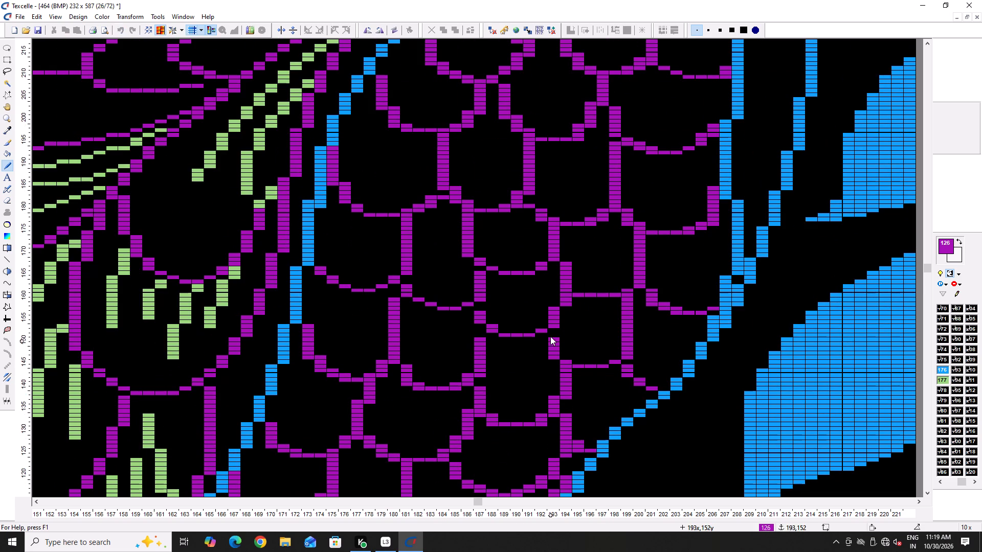
Thin the start of the edge scale's lower curve between 201x and 203x, around 158–161y, keeping the line joined.
{"action": "scroll", "coordinate": [648, 313], "scroll_direction": "up", "scroll_amount": 2}
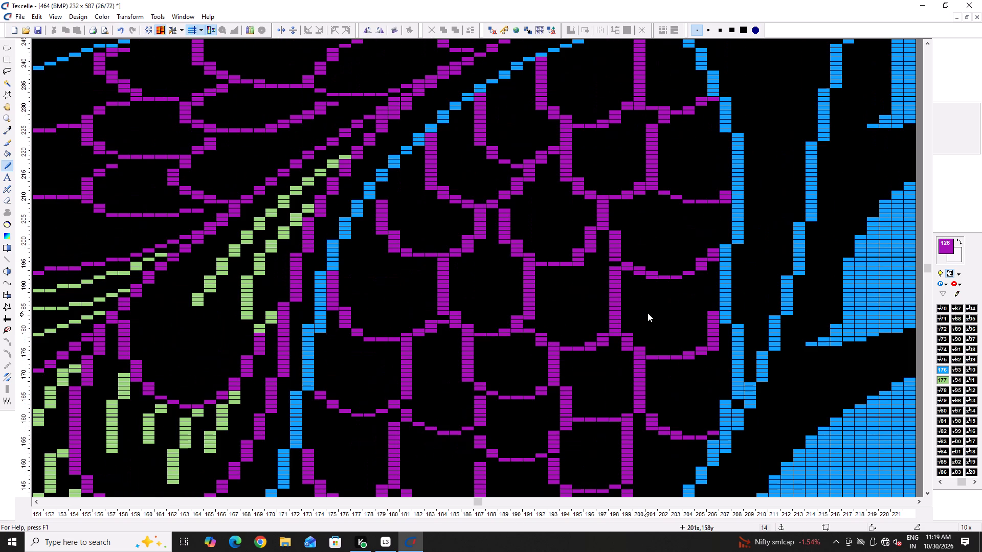
{"action": "scroll", "coordinate": [658, 314], "scroll_direction": "down", "scroll_amount": 2}
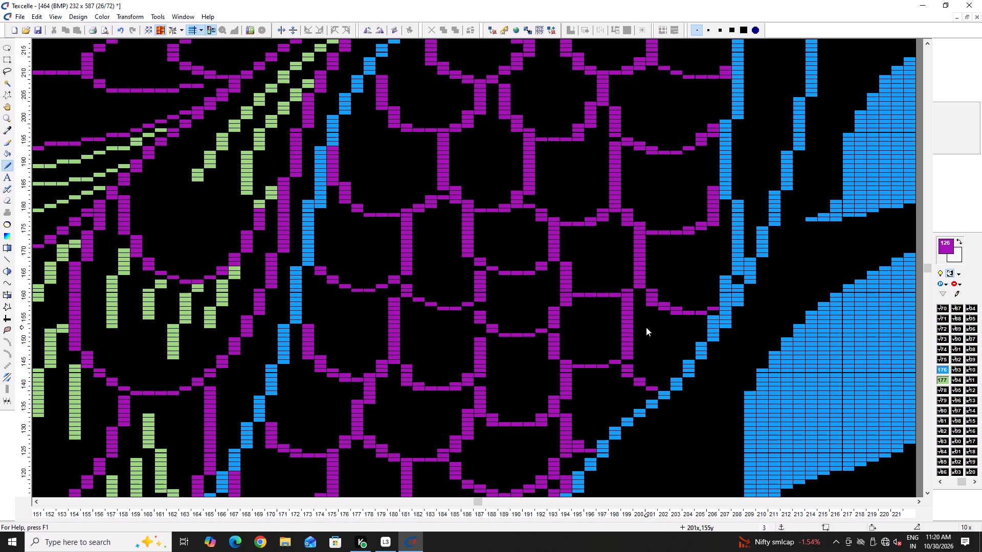
{"action": "scroll", "coordinate": [646, 327], "scroll_direction": "up", "scroll_amount": 1}
{"action": "right_click", "coordinate": [652, 367]}
{"action": "right_click", "coordinate": [652, 367]}
{"action": "right_click", "coordinate": [660, 372]}
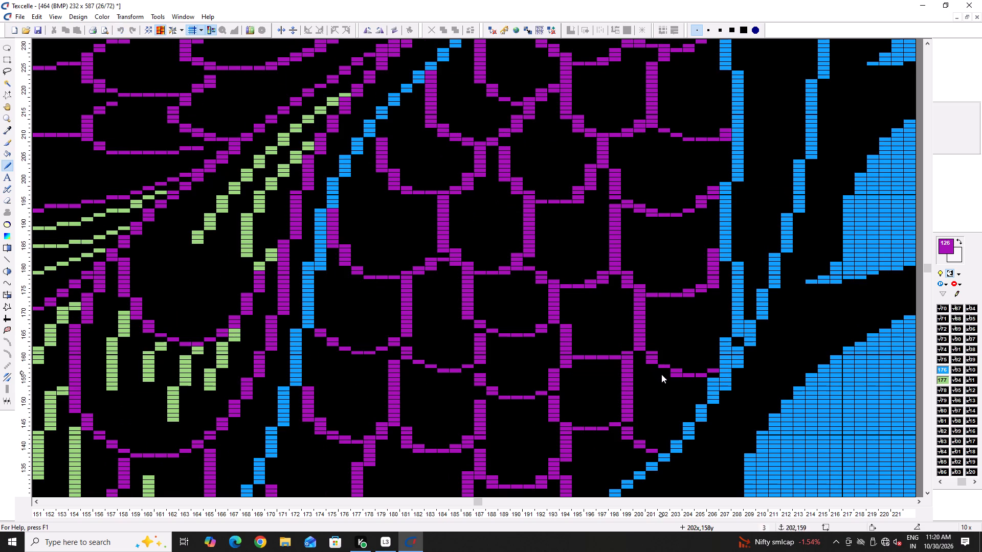
{"action": "right_click", "coordinate": [672, 378]}
{"action": "right_click", "coordinate": [674, 377]}
{"action": "right_click", "coordinate": [674, 377]}
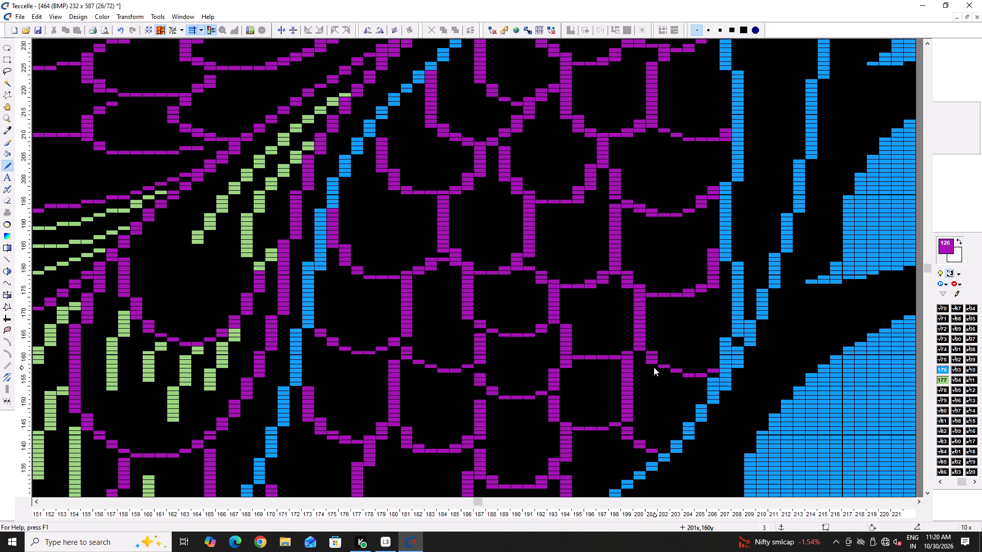
{"action": "right_click", "coordinate": [653, 366]}
{"action": "right_click", "coordinate": [653, 364]}
{"action": "right_click", "coordinate": [652, 364]}
{"action": "right_click", "coordinate": [652, 364]}
{"action": "right_click", "coordinate": [652, 363]}
{"action": "right_click", "coordinate": [652, 363]}
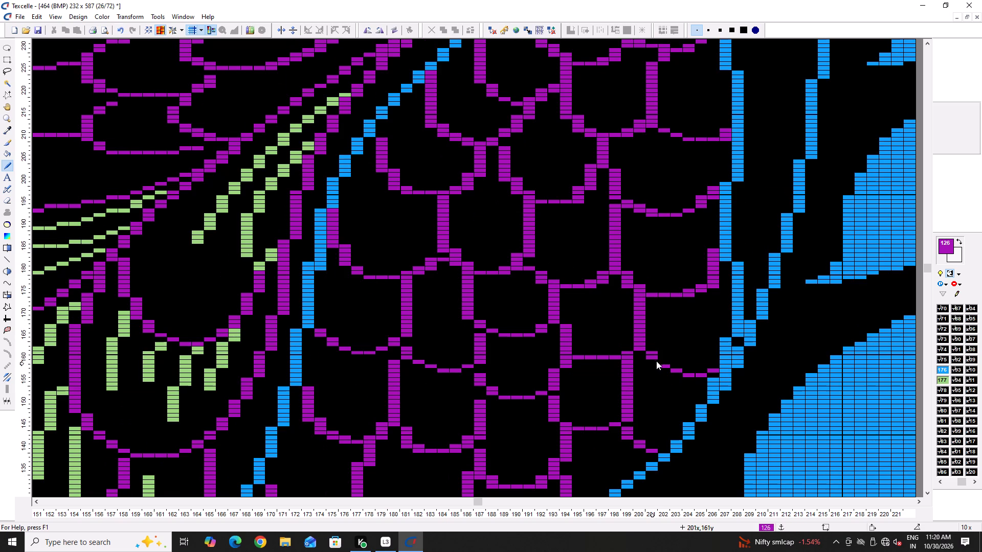
{"action": "double_click", "coordinate": [659, 360]}
Examine the peacock's scales, feather outlines and tail tip, along with the blue leaf stem beside them.
{"action": "scroll", "coordinate": [653, 243], "scroll_direction": "up", "scroll_amount": 4}
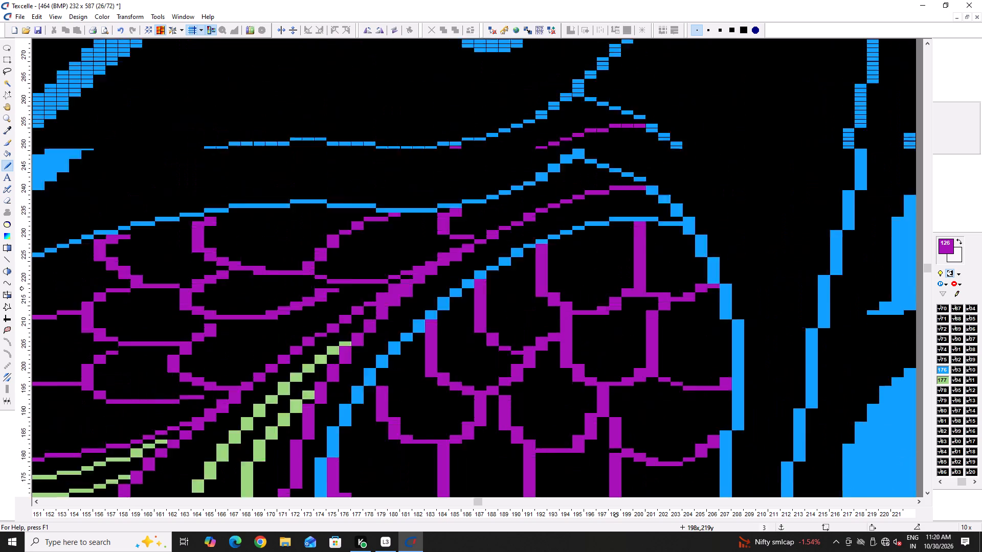
{"action": "scroll", "coordinate": [613, 293], "scroll_direction": "up", "scroll_amount": 1}
{"action": "scroll", "coordinate": [582, 304], "scroll_direction": "down", "scroll_amount": 6, "text": "ctrl"}
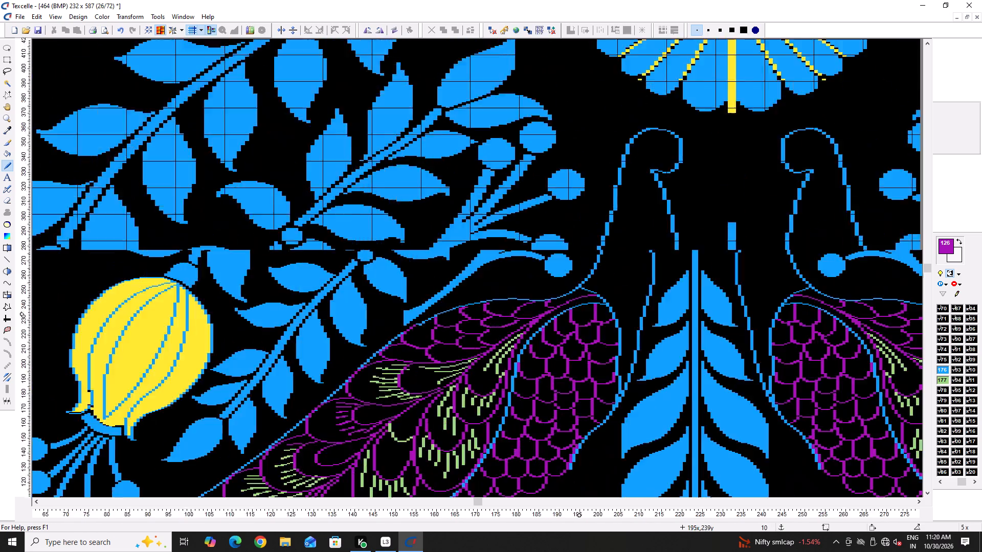
{"action": "scroll", "coordinate": [549, 336], "scroll_direction": "down", "scroll_amount": 2}
{"action": "scroll", "coordinate": [378, 326], "scroll_direction": "up", "scroll_amount": 3, "text": "ctrl"}
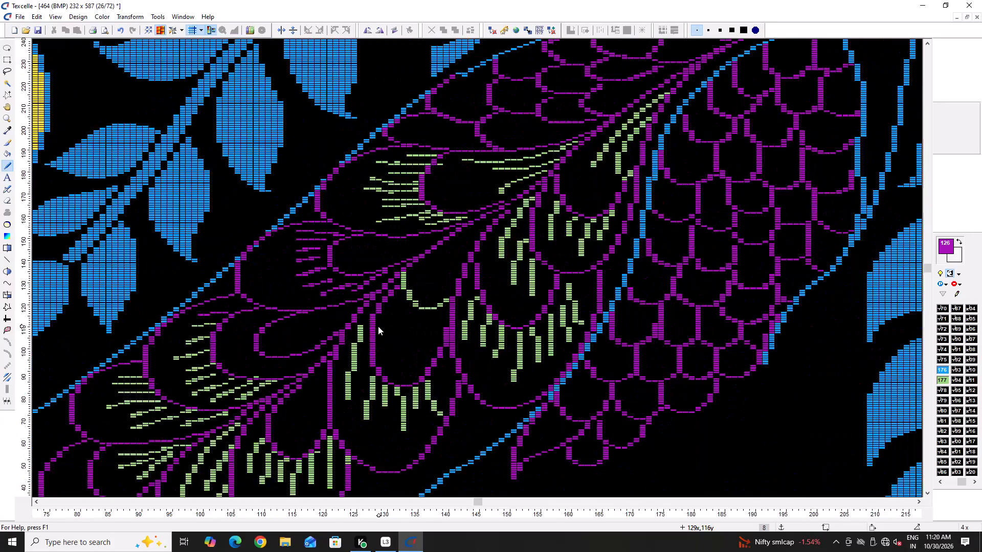
{"action": "scroll", "coordinate": [378, 326], "scroll_direction": "up", "scroll_amount": 3, "text": "ctrl"}
{"action": "scroll", "coordinate": [376, 327], "scroll_direction": "down", "scroll_amount": 3}
{"action": "scroll", "coordinate": [378, 324], "scroll_direction": "down", "scroll_amount": 4, "text": "ctrl"}
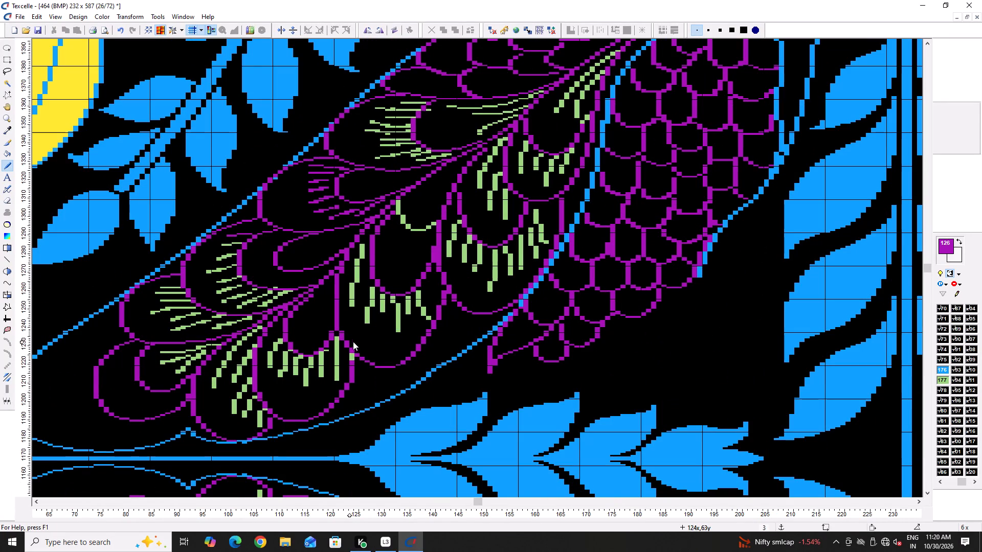
{"action": "right_click_drag", "start_coordinate": [355, 340], "coordinate": [487, 347]}
{"action": "key", "text": "ctrl+z"}
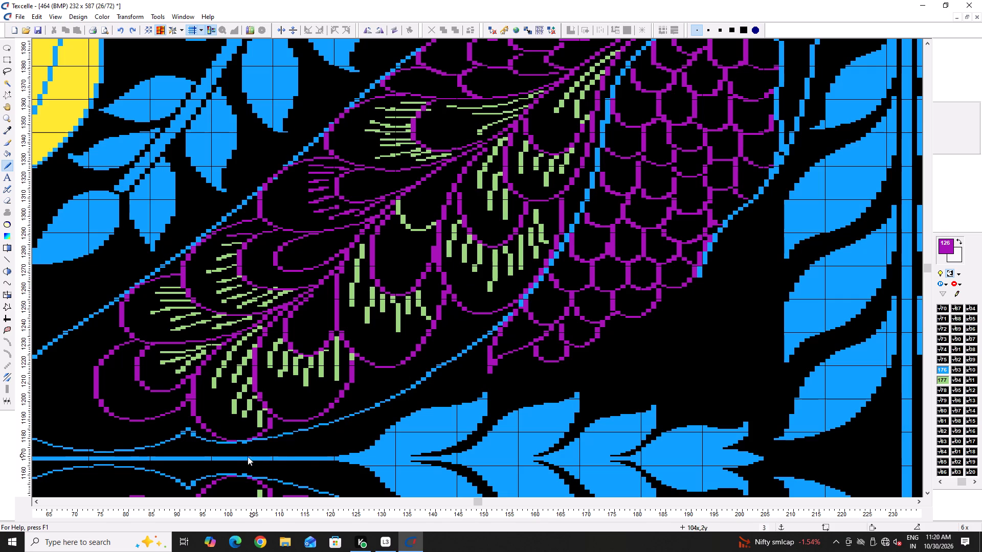
{"action": "scroll", "coordinate": [226, 465], "scroll_direction": "up", "scroll_amount": 7, "text": "ctrl"}
{"action": "right_click_drag", "start_coordinate": [318, 308], "coordinate": [363, 306]}
{"action": "scroll", "coordinate": [360, 305], "scroll_direction": "down", "scroll_amount": 4, "text": "ctrl"}
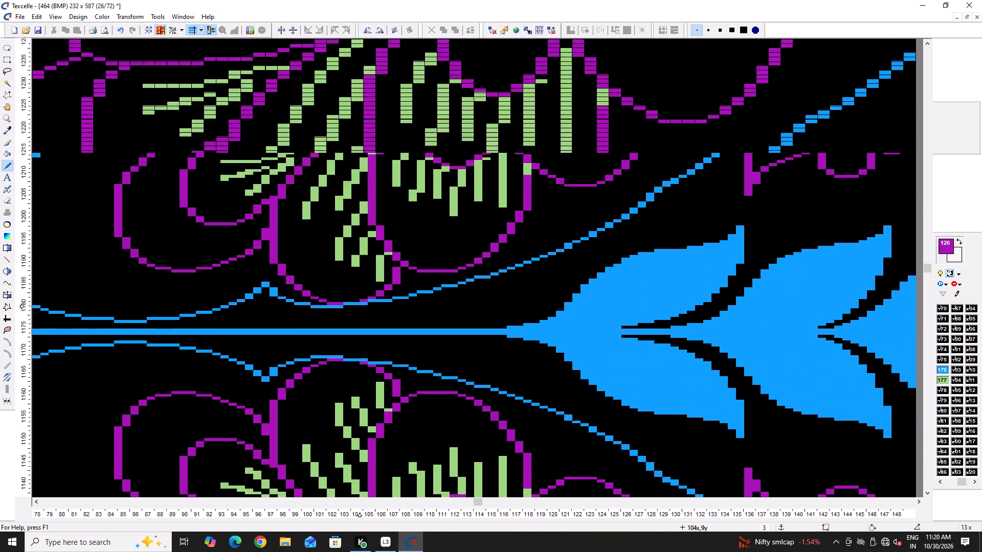
{"action": "scroll", "coordinate": [360, 305], "scroll_direction": "up", "scroll_amount": 1, "text": "ctrl"}
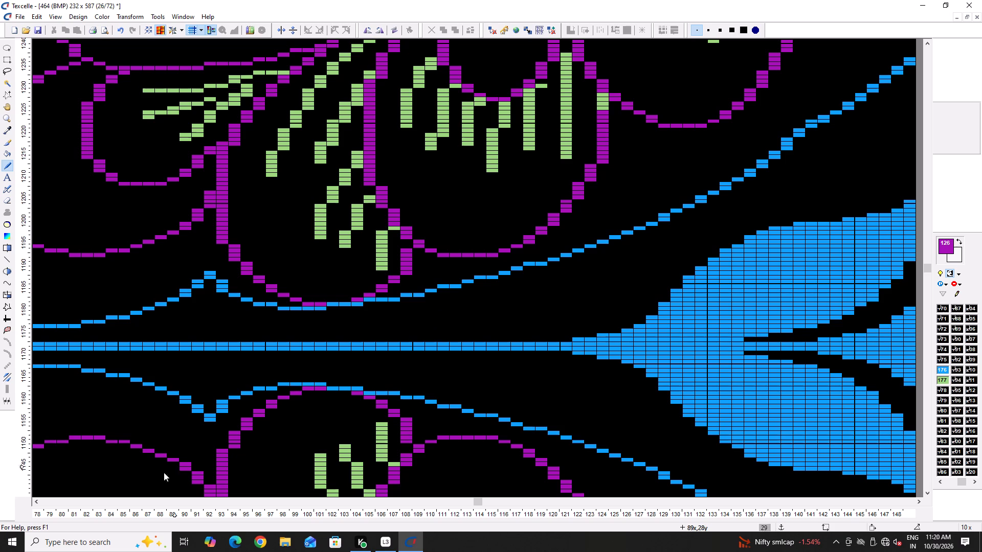
{"action": "scroll", "coordinate": [296, 424], "scroll_direction": "down", "scroll_amount": 3, "text": "ctrl"}
{"action": "scroll", "coordinate": [497, 361], "scroll_direction": "up", "scroll_amount": 5, "text": "ctrl"}
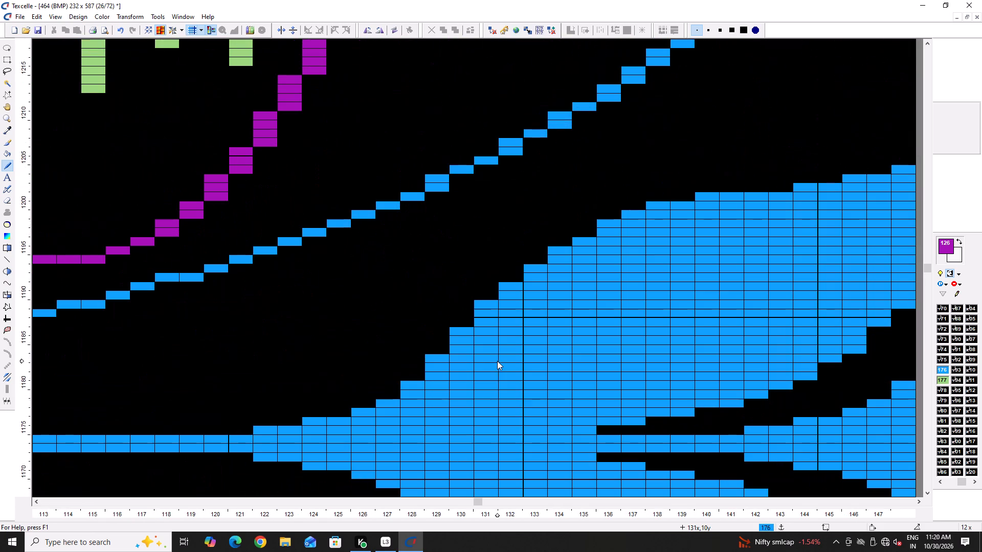
With blue 176, fill the stepped notches along the second leaf's edge near its base, between 141x and 146x.
{"action": "key", "text": "space"}
{"action": "key", "text": "ctrl+space"}
{"action": "scroll", "coordinate": [375, 366], "scroll_direction": "down", "scroll_amount": 4, "text": "ctrl"}
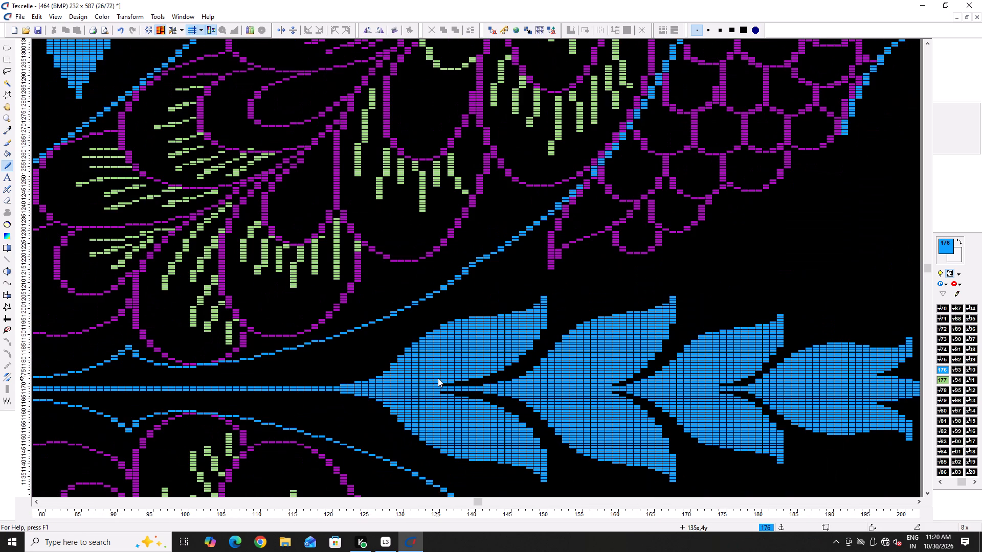
{"action": "scroll", "coordinate": [590, 356], "scroll_direction": "up", "scroll_amount": 4, "text": "ctrl"}
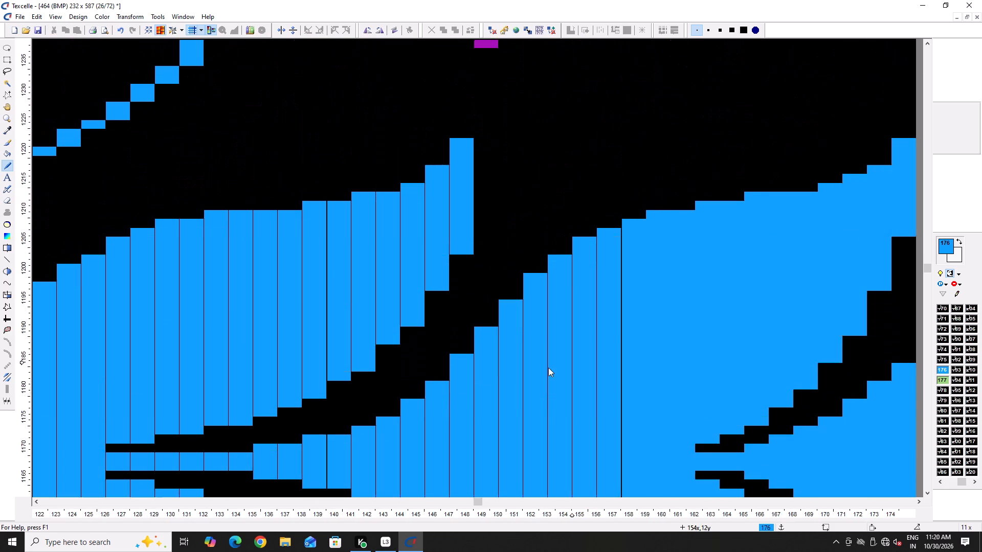
{"action": "left_click", "coordinate": [301, 435]}
{"action": "left_click", "coordinate": [351, 430]}
{"action": "left_click", "coordinate": [329, 429]}
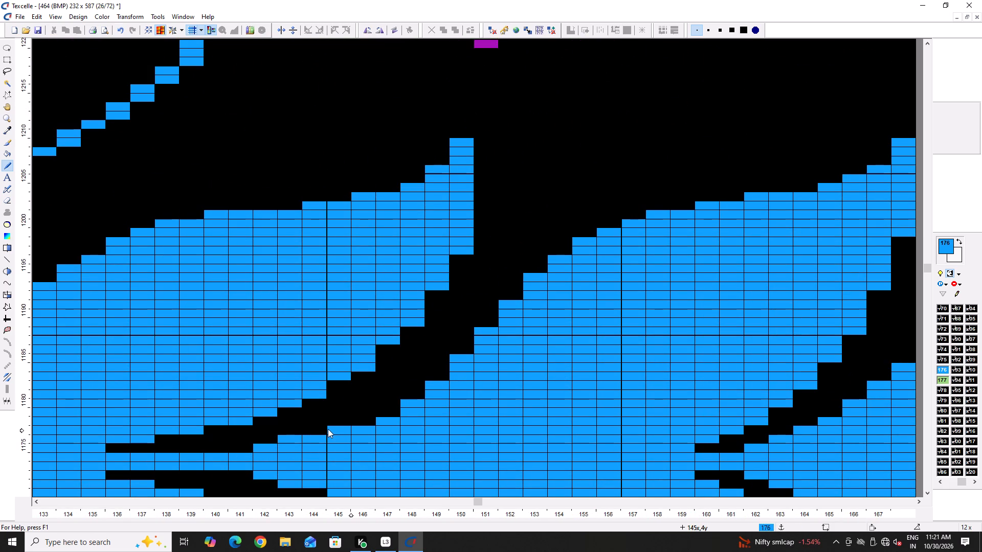
{"action": "left_click", "coordinate": [325, 430]}
{"action": "left_click", "coordinate": [243, 448]}
{"action": "left_click_drag", "start_coordinate": [353, 422], "coordinate": [369, 420]}
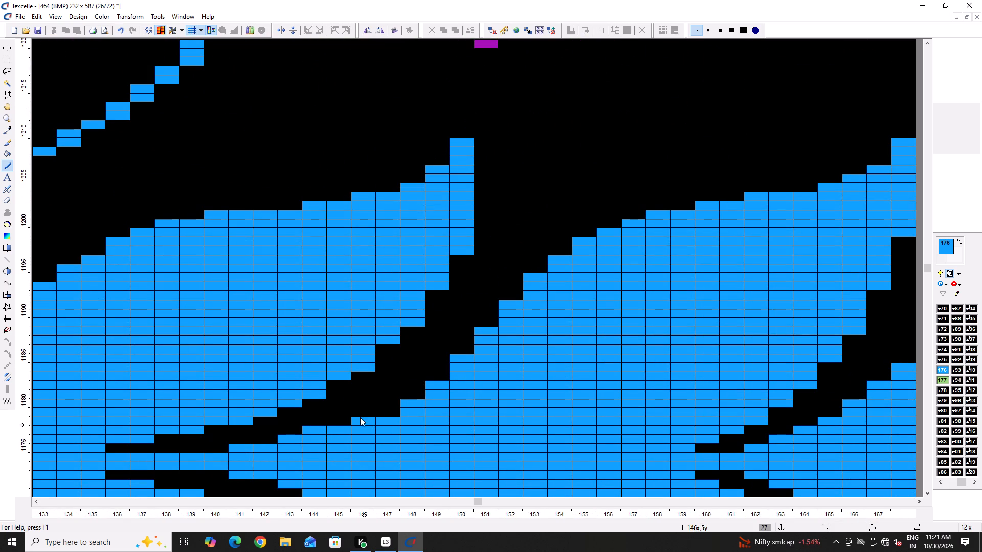
Continue smoothing the second leaf's edge with blue pixels from 147x to 154x, about 6y to 24y.
{"action": "left_click", "coordinate": [385, 411]}
{"action": "left_click", "coordinate": [389, 410]}
{"action": "left_click", "coordinate": [410, 401]}
{"action": "left_click", "coordinate": [423, 391]}
{"action": "left_click", "coordinate": [433, 374]}
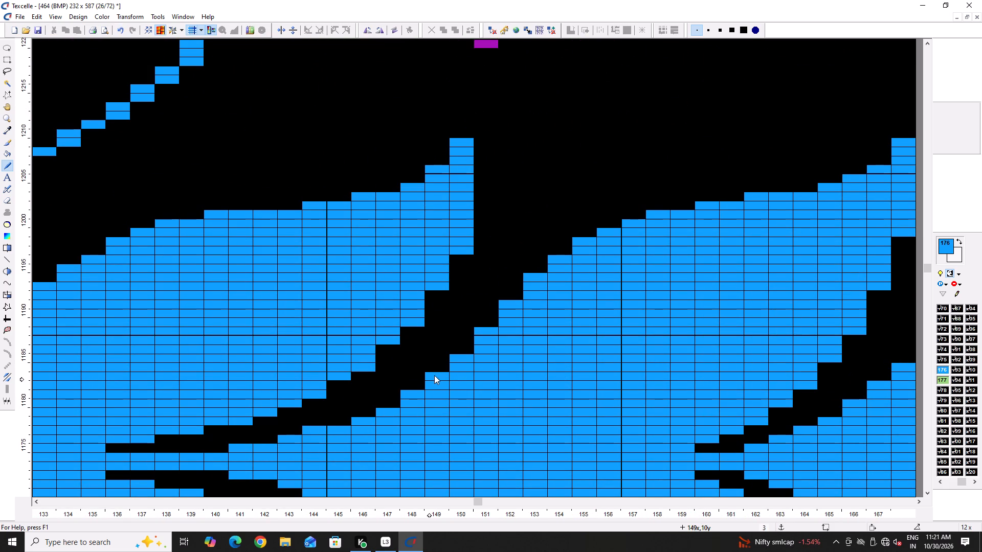
{"action": "left_click", "coordinate": [462, 354]}
{"action": "left_click", "coordinate": [467, 349]}
{"action": "left_click", "coordinate": [497, 317]}
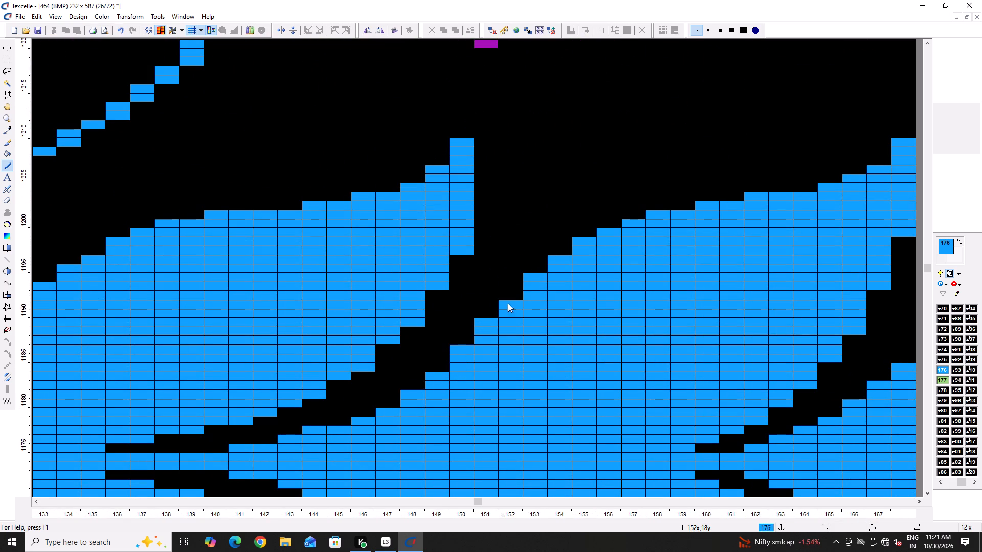
{"action": "left_click", "coordinate": [517, 296]}
{"action": "left_click", "coordinate": [543, 265]}
{"action": "left_click", "coordinate": [570, 251]}
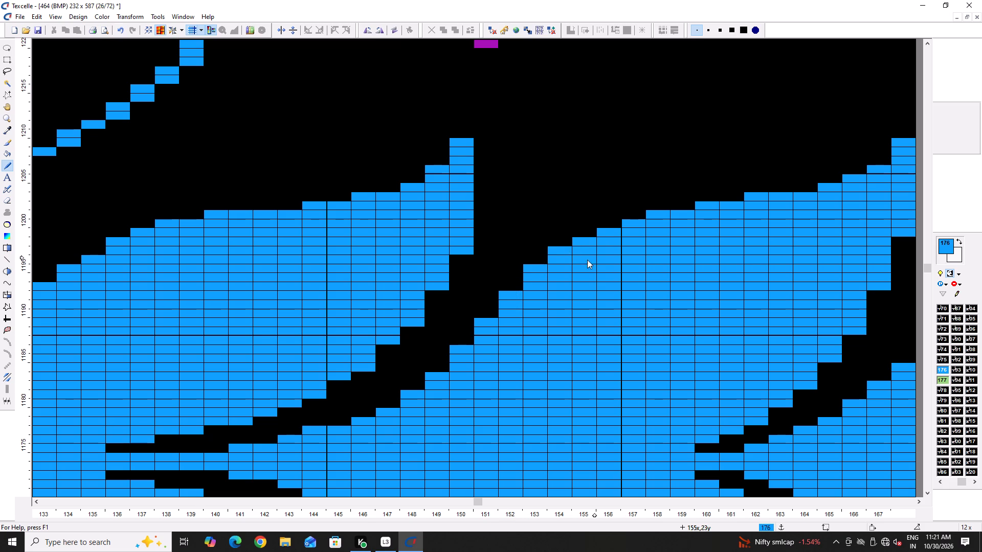
Smooth the second leaf's outer edge with blue pixels from 159x to 167x and lengthen its tip at 168x, trimming the excess.
{"action": "scroll", "coordinate": [568, 265], "scroll_direction": "down", "scroll_amount": 4, "text": "ctrl"}
{"action": "scroll", "coordinate": [600, 222], "scroll_direction": "up", "scroll_amount": 5, "text": "ctrl"}
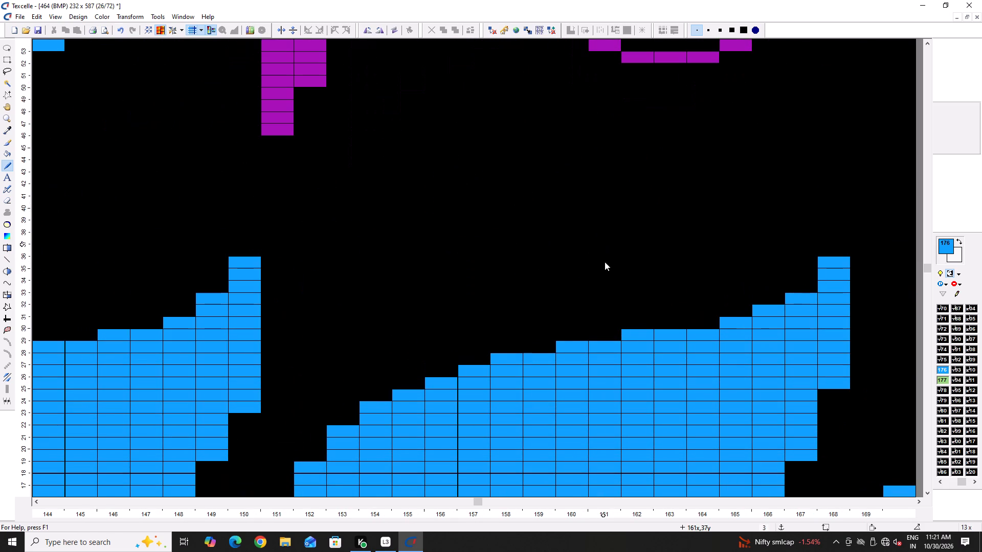
{"action": "left_click", "coordinate": [613, 336]}
{"action": "left_click_drag", "start_coordinate": [689, 327], "coordinate": [706, 326]}
{"action": "left_click", "coordinate": [706, 326]}
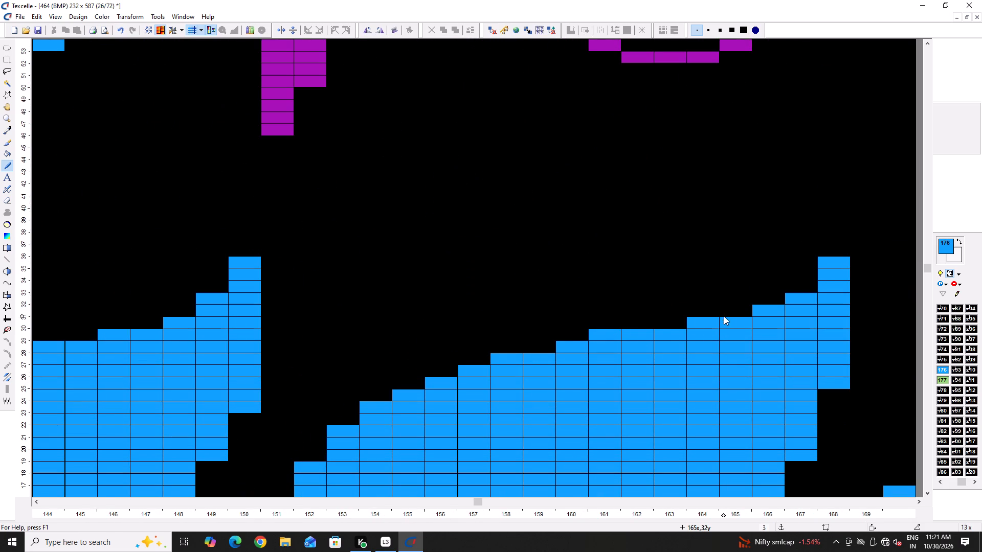
{"action": "left_click", "coordinate": [670, 327]}
{"action": "double_click", "coordinate": [551, 351]}
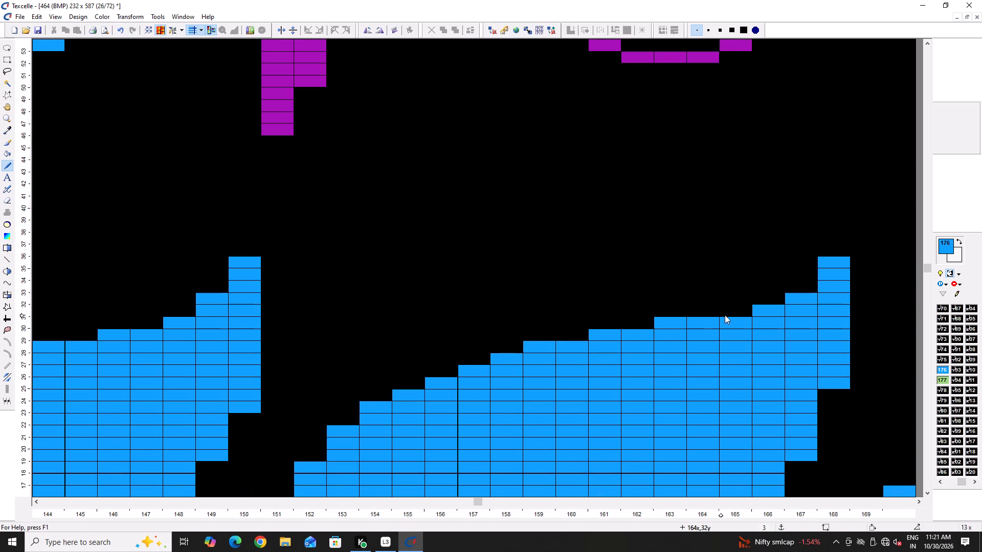
{"action": "left_click", "coordinate": [648, 326]}
{"action": "left_click_drag", "start_coordinate": [743, 312], "coordinate": [707, 314]}
{"action": "left_click_drag", "start_coordinate": [758, 300], "coordinate": [772, 300]}
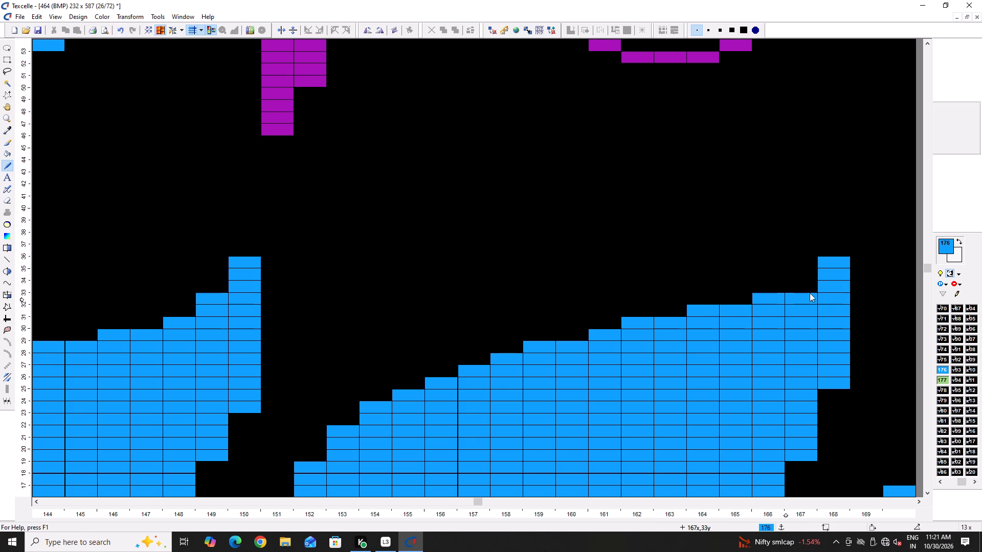
{"action": "left_click", "coordinate": [812, 291]}
{"action": "left_click_drag", "start_coordinate": [840, 261], "coordinate": [842, 239]}
{"action": "right_click", "coordinate": [841, 242]}
Even out the first leaf's outer edge toward its tip with blue pixels between 142x and 149x.
{"action": "scroll", "coordinate": [755, 284], "scroll_direction": "down", "scroll_amount": 5, "text": "ctrl"}
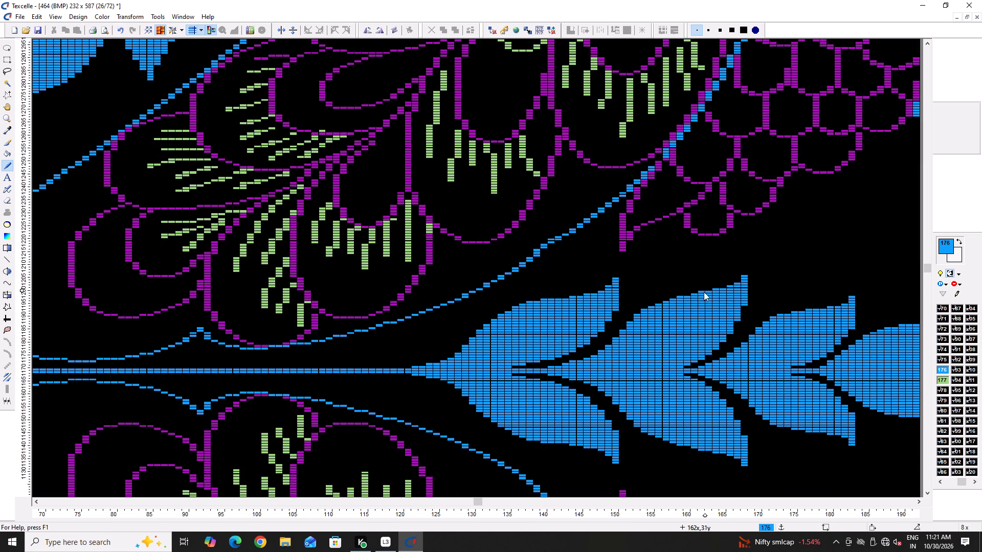
{"action": "scroll", "coordinate": [673, 345], "scroll_direction": "down", "scroll_amount": 1}
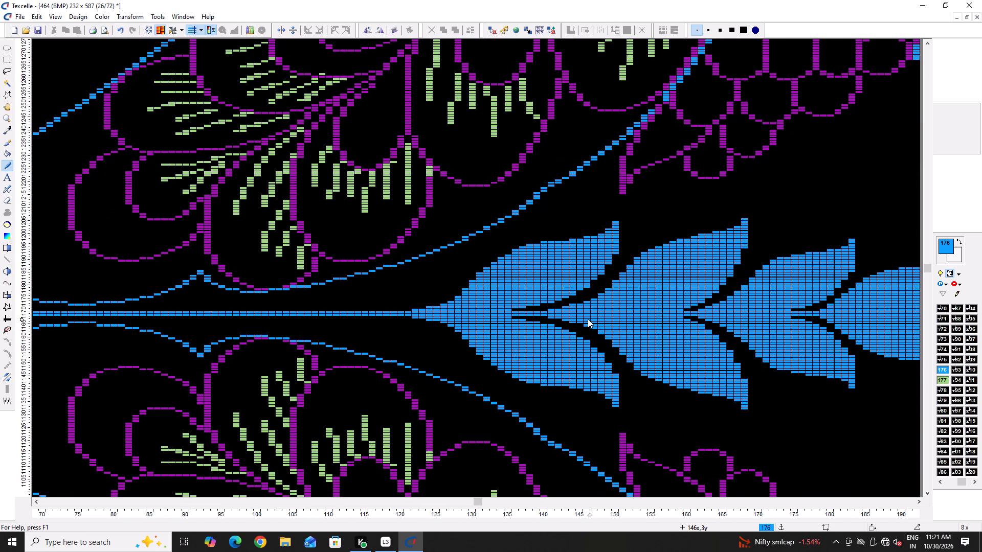
{"action": "scroll", "coordinate": [447, 319], "scroll_direction": "up", "scroll_amount": 5, "text": "ctrl"}
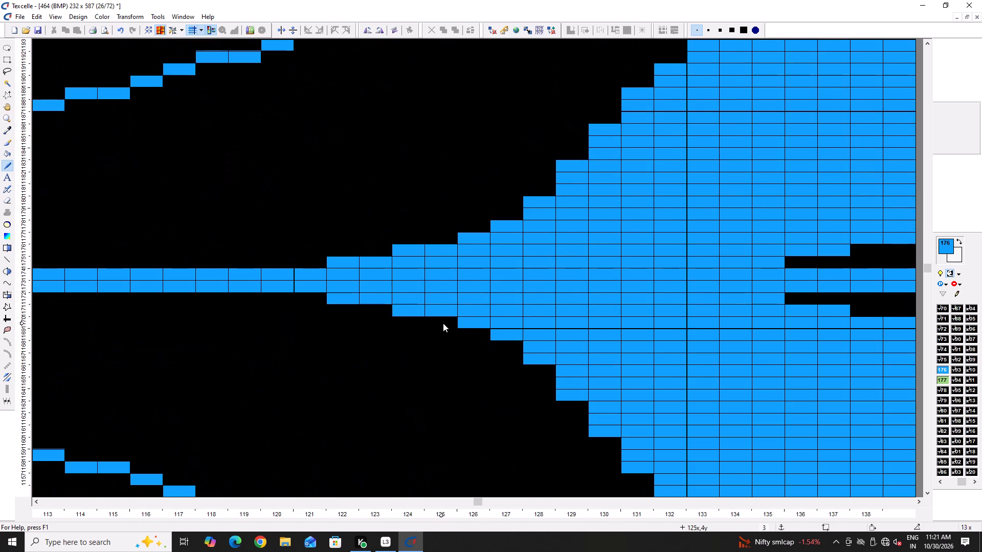
{"action": "scroll", "coordinate": [428, 324], "scroll_direction": "down", "scroll_amount": 6, "text": "ctrl"}
{"action": "scroll", "coordinate": [541, 374], "scroll_direction": "up", "scroll_amount": 5, "text": "ctrl"}
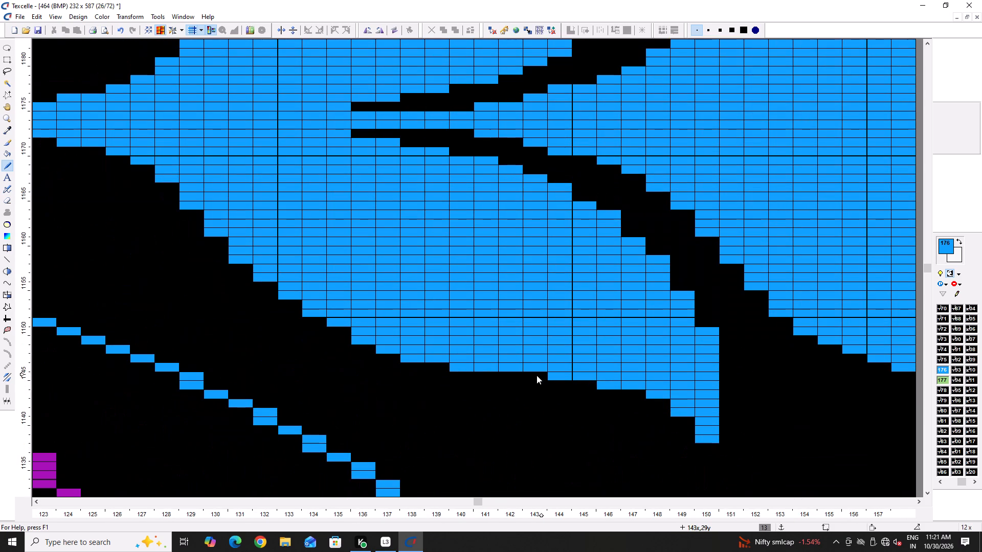
{"action": "left_click", "coordinate": [530, 378]}
{"action": "left_click", "coordinate": [593, 384]}
{"action": "left_click", "coordinate": [635, 397]}
{"action": "left_click", "coordinate": [658, 407]}
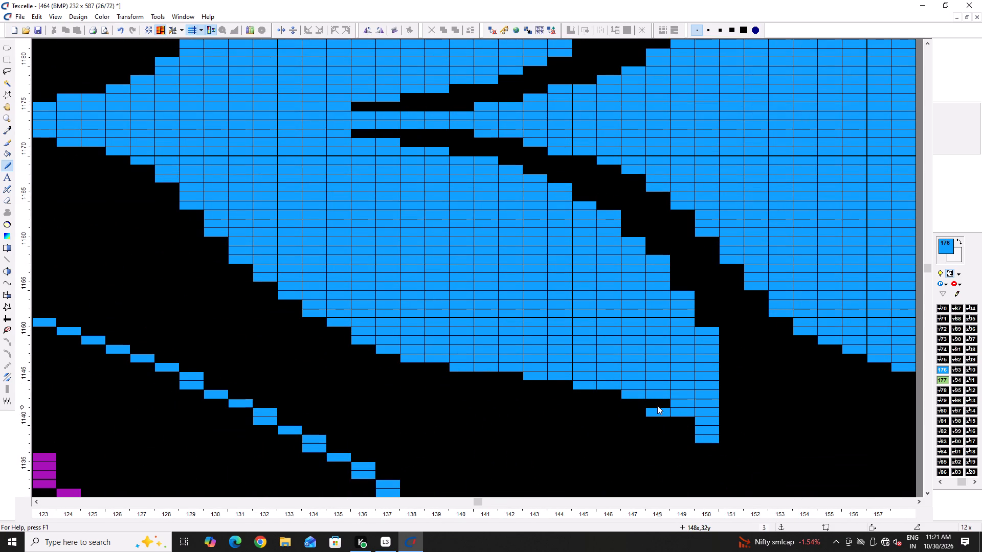
{"action": "left_click", "coordinate": [657, 405]}
{"action": "right_click", "coordinate": [654, 412]}
{"action": "left_click", "coordinate": [683, 418]}
Lengthen the first leaf's pointed tip at 150x with blue pixels and trim the excess at its end.
{"action": "left_click_drag", "start_coordinate": [702, 436], "coordinate": [701, 458]}
{"action": "scroll", "coordinate": [686, 436], "scroll_direction": "down", "scroll_amount": 5, "text": "ctrl"}
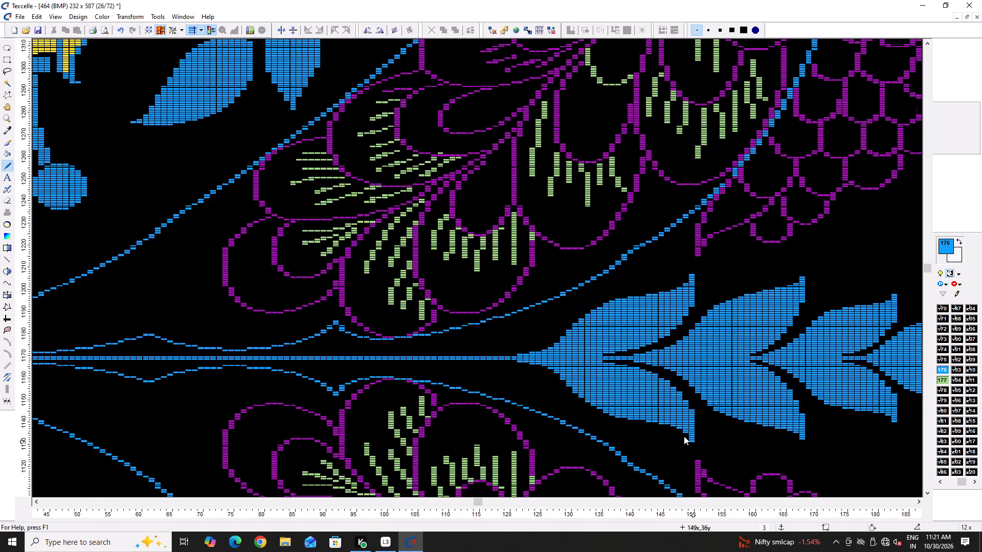
{"action": "scroll", "coordinate": [684, 436], "scroll_direction": "down", "scroll_amount": 1, "text": "ctrl"}
{"action": "scroll", "coordinate": [690, 462], "scroll_direction": "up", "scroll_amount": 5, "text": "ctrl"}
{"action": "right_click", "coordinate": [691, 390]}
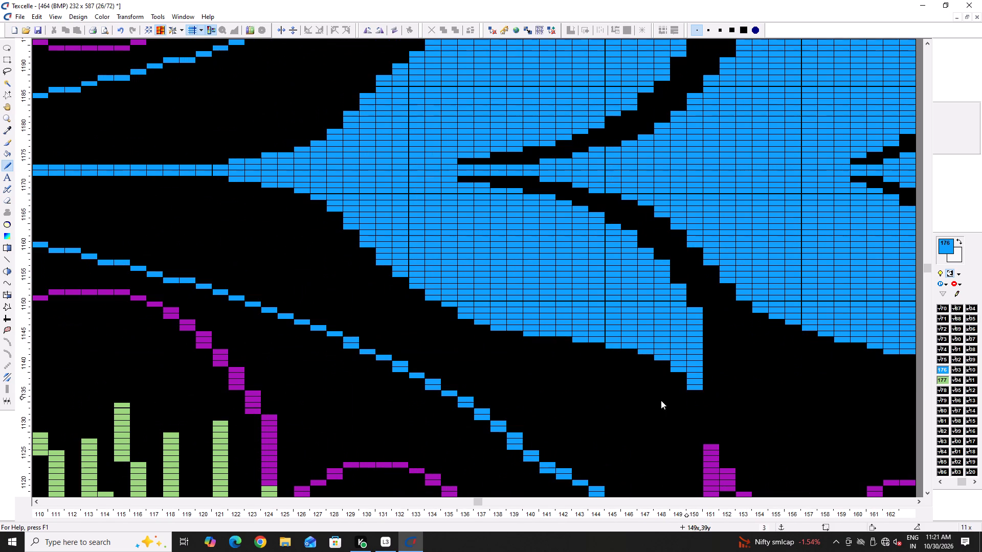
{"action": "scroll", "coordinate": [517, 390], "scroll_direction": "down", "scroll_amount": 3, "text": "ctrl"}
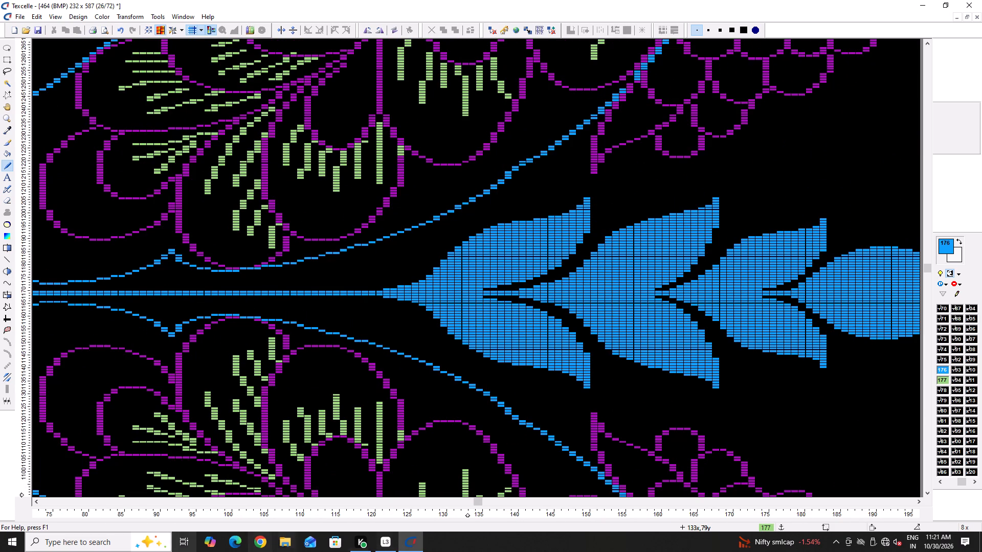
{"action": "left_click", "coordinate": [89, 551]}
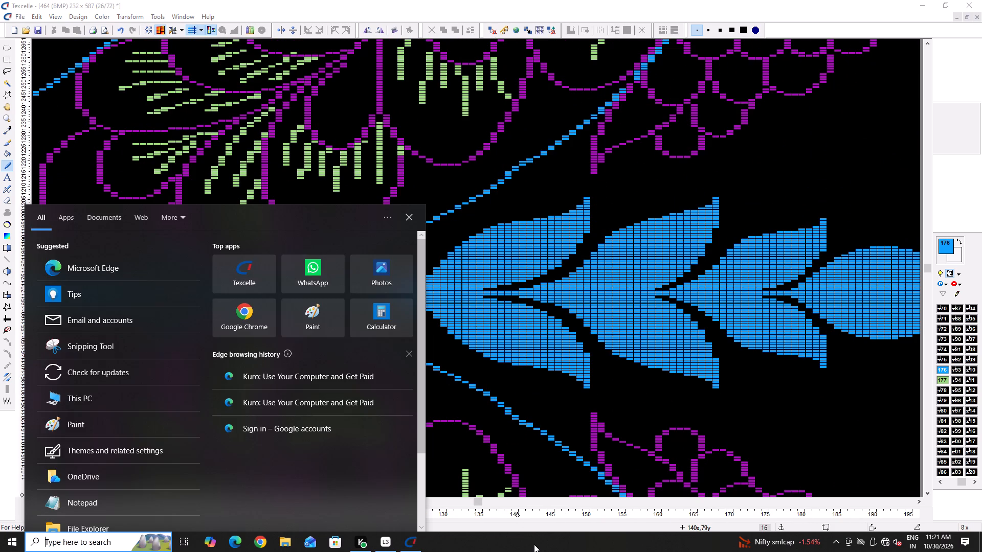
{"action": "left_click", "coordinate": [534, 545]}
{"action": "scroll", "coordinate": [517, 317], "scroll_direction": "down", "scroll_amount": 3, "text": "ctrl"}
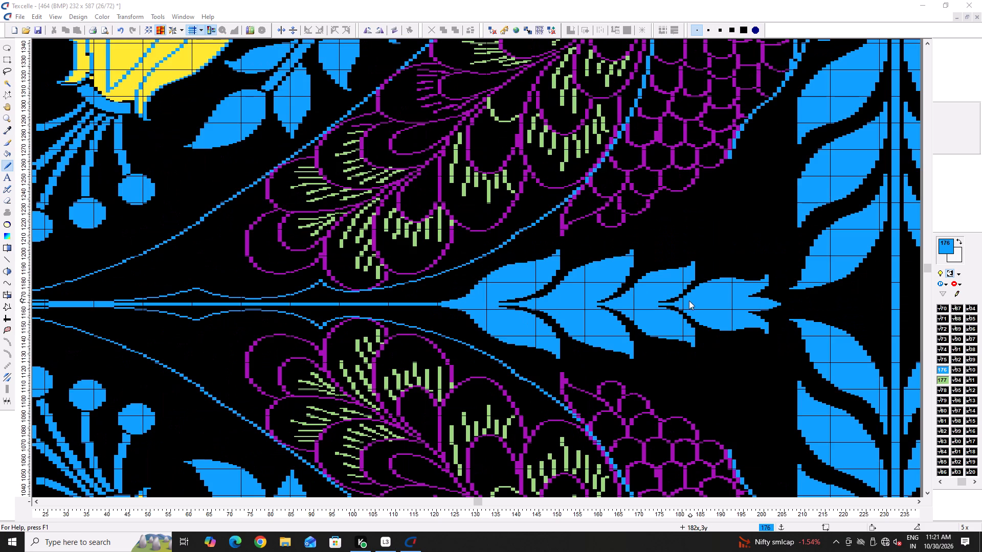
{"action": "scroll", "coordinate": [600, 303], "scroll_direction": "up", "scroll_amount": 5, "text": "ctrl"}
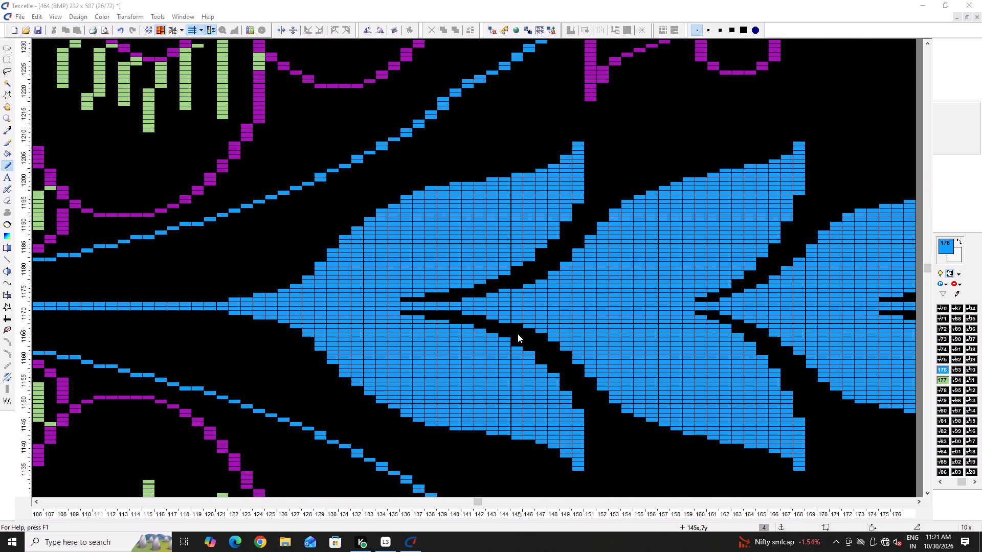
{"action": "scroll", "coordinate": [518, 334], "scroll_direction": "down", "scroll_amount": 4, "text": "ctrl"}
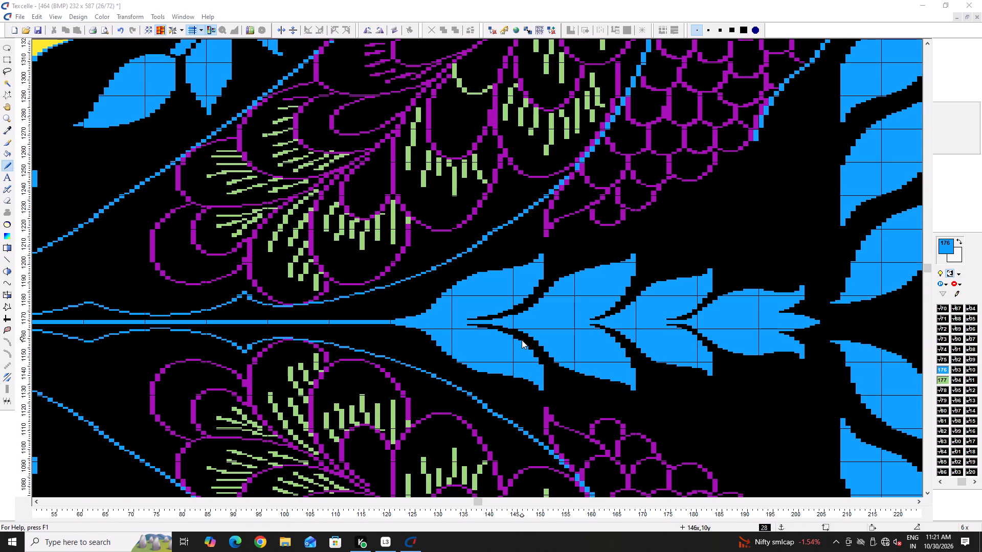
Narrow the black gap between the first and second leaves by adding blue to the second leaf's edge between 145x and 151x.
{"action": "scroll", "coordinate": [533, 336], "scroll_direction": "up", "scroll_amount": 6, "text": "ctrl"}
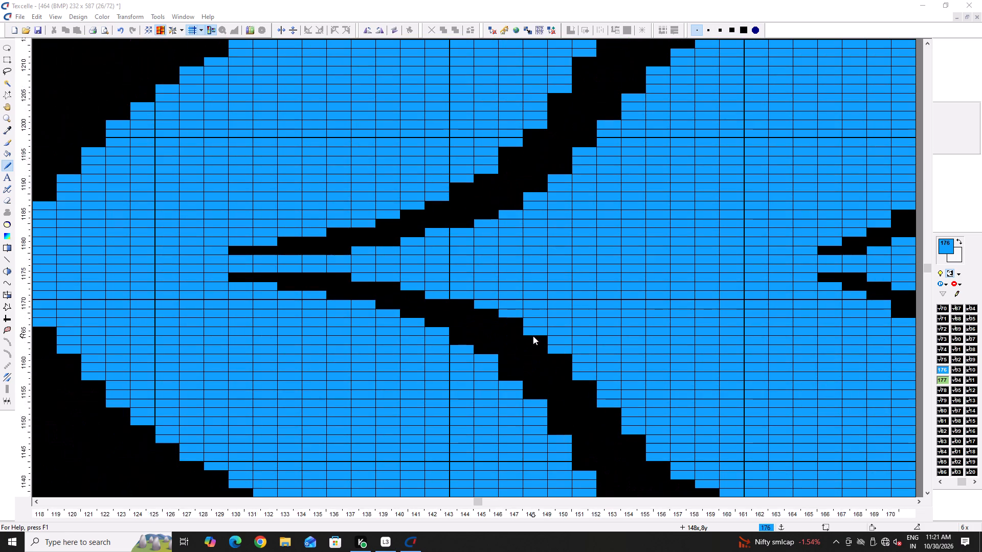
{"action": "left_click", "coordinate": [607, 419]}
{"action": "left_click_drag", "start_coordinate": [613, 410], "coordinate": [613, 417]}
{"action": "left_click_drag", "start_coordinate": [589, 402], "coordinate": [588, 385]}
{"action": "left_click_drag", "start_coordinate": [570, 381], "coordinate": [566, 358]}
{"action": "left_click_drag", "start_coordinate": [538, 353], "coordinate": [538, 339]}
{"action": "right_click", "coordinate": [563, 384]}
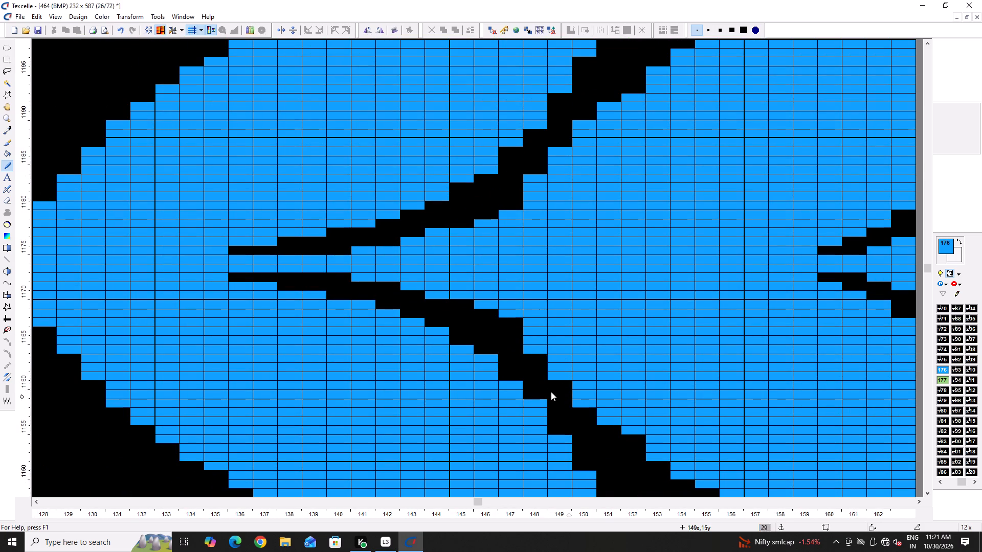
{"action": "left_click_drag", "start_coordinate": [518, 333], "coordinate": [515, 326]}
{"action": "left_click", "coordinate": [485, 318]}
{"action": "left_click", "coordinate": [477, 311]}
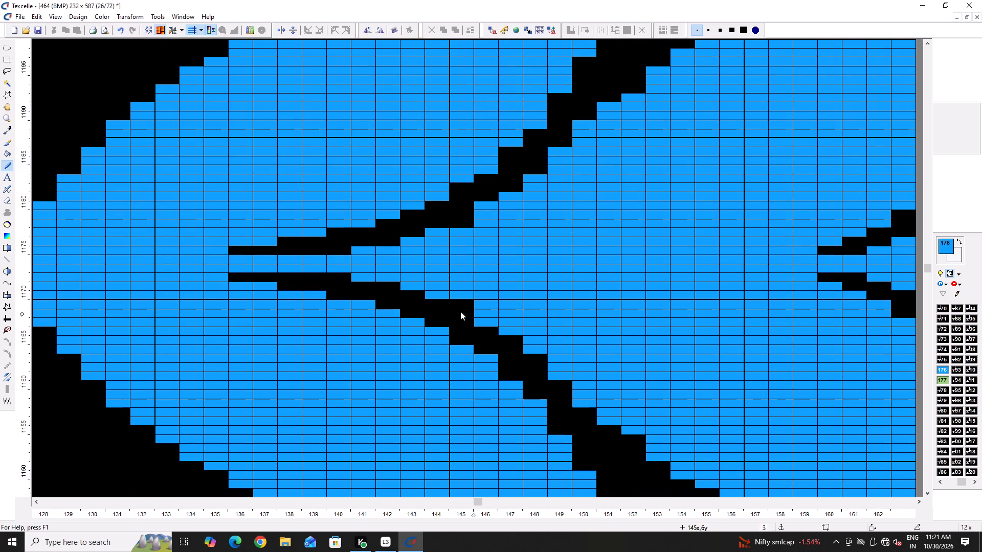
{"action": "left_click", "coordinate": [460, 311]}
{"action": "left_click", "coordinate": [459, 306]}
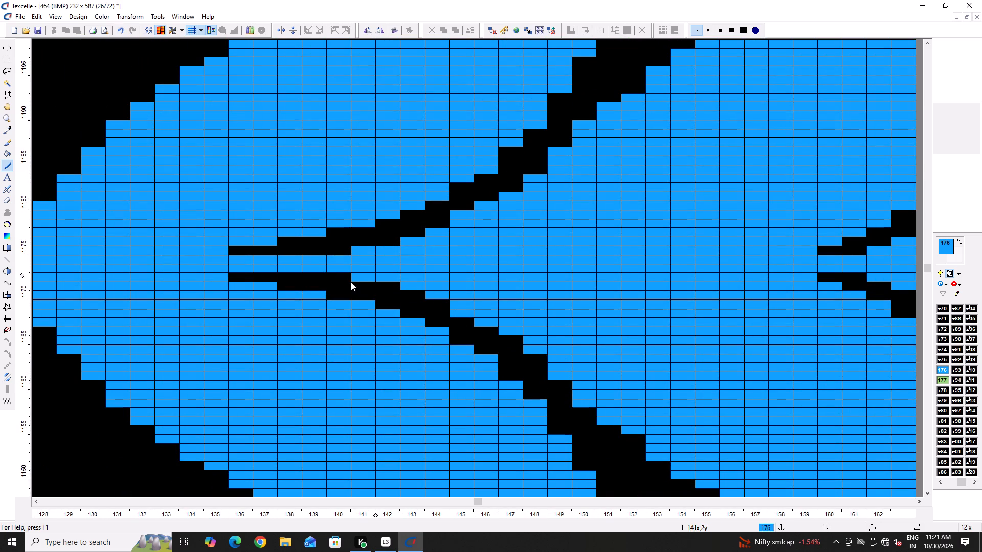
Refine the second leaf's edge along the gap with single blue pixels between 140x and 150x, about 2y to 17y.
{"action": "left_click", "coordinate": [340, 281]}
{"action": "left_click", "coordinate": [388, 285]}
{"action": "double_click", "coordinate": [418, 294]}
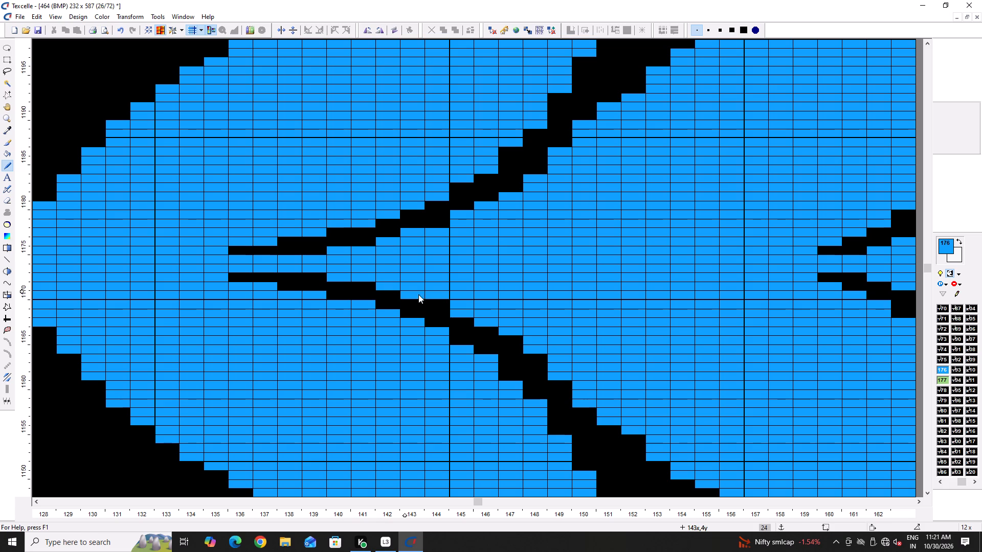
{"action": "left_click", "coordinate": [440, 302]}
{"action": "left_click", "coordinate": [516, 342]}
{"action": "left_click", "coordinate": [533, 354]}
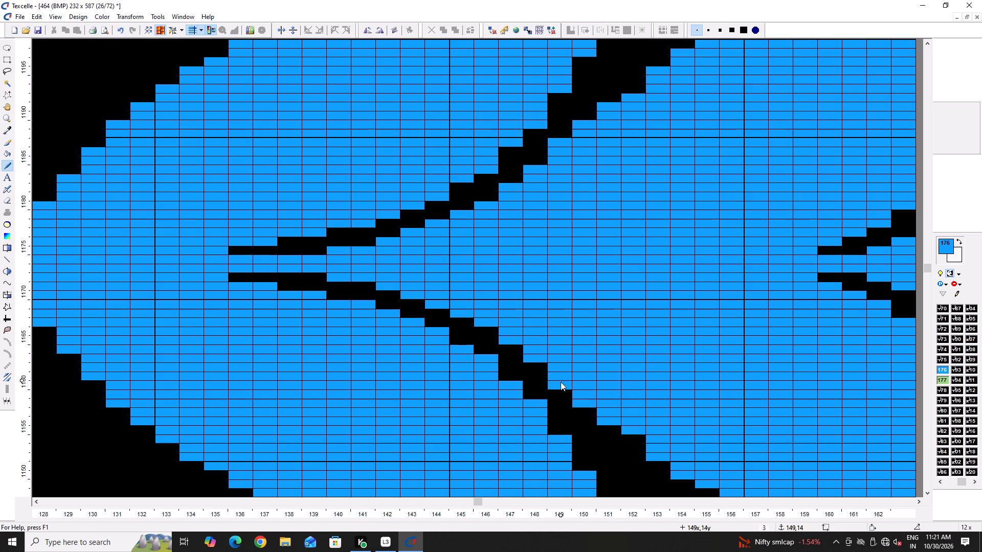
{"action": "left_click", "coordinate": [561, 380]}
{"action": "left_click", "coordinate": [584, 407]}
Smooth the second leaf's lower edge beyond the gap with blue pixels from 151x to 160x, down to about 30y.
{"action": "left_click_drag", "start_coordinate": [639, 446], "coordinate": [639, 452]}
{"action": "scroll", "coordinate": [627, 435], "scroll_direction": "down", "scroll_amount": 1}
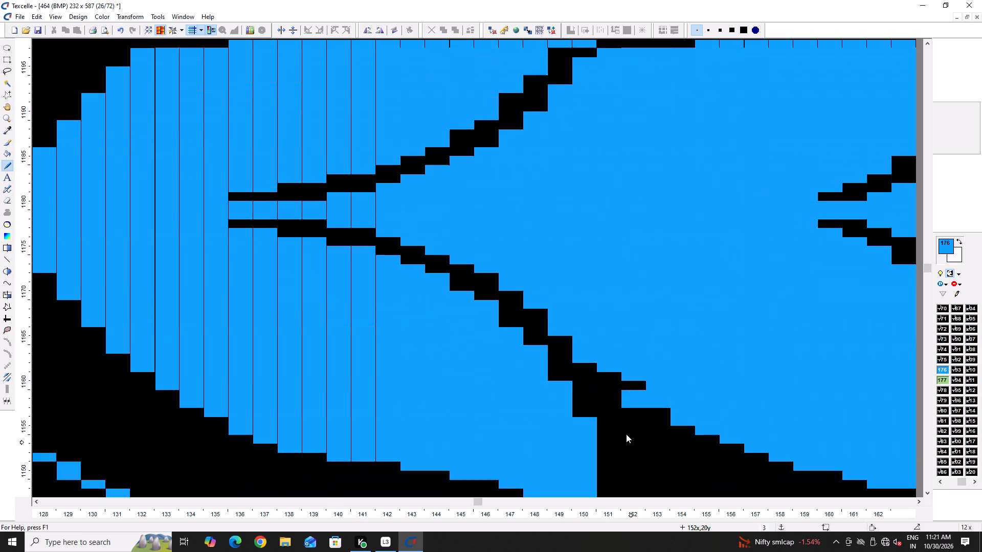
{"action": "scroll", "coordinate": [626, 434], "scroll_direction": "down", "scroll_amount": 1}
{"action": "left_click", "coordinate": [634, 334]}
{"action": "left_click", "coordinate": [611, 324]}
{"action": "left_click", "coordinate": [663, 364]}
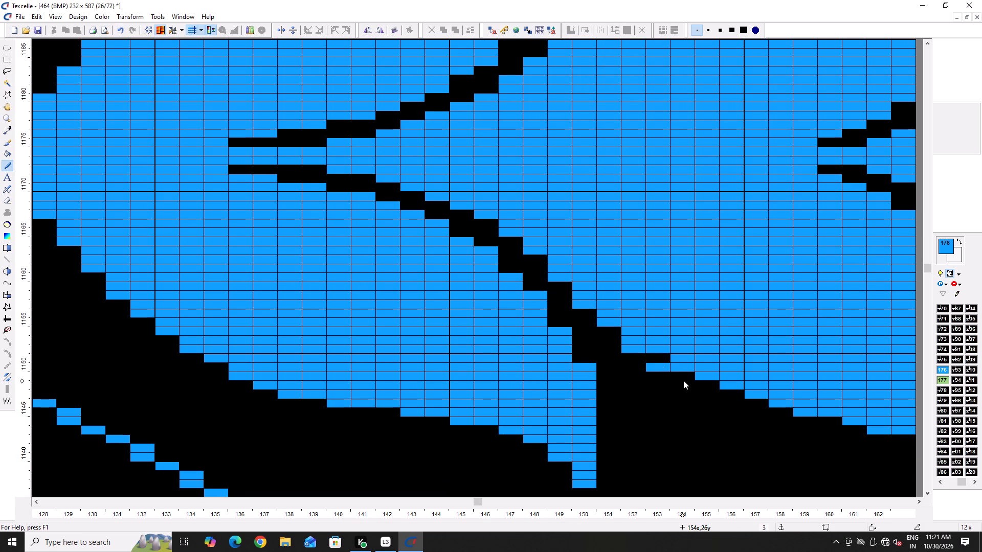
{"action": "left_click", "coordinate": [661, 359]}
{"action": "double_click", "coordinate": [686, 379]}
{"action": "left_click", "coordinate": [708, 386]}
{"action": "left_click", "coordinate": [739, 394]}
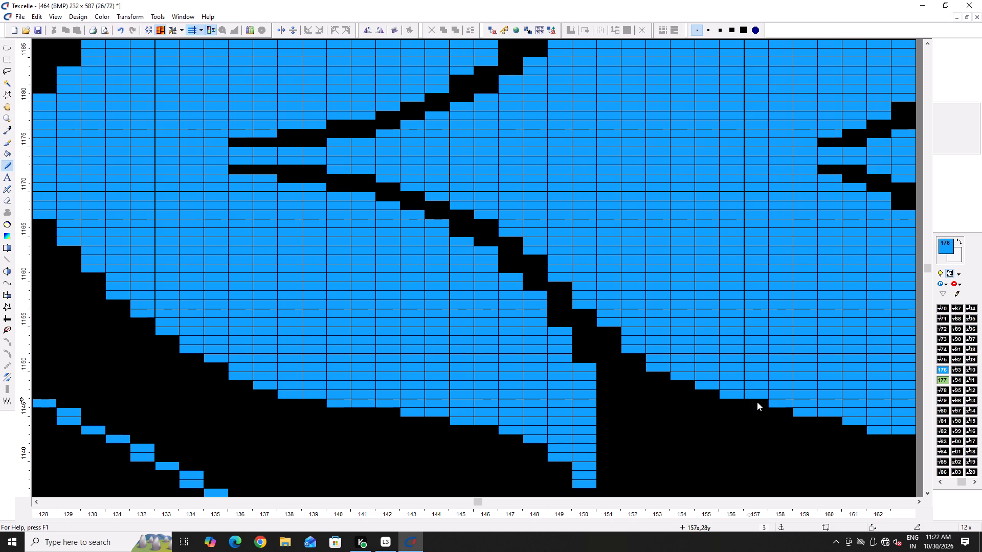
{"action": "left_click", "coordinate": [773, 408]}
{"action": "left_click", "coordinate": [760, 404]}
{"action": "left_click", "coordinate": [830, 421]}
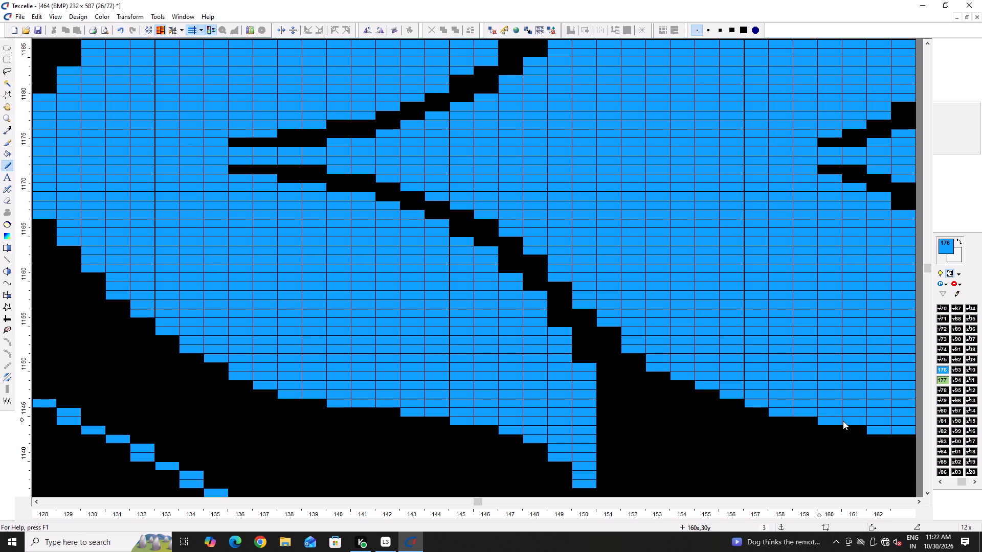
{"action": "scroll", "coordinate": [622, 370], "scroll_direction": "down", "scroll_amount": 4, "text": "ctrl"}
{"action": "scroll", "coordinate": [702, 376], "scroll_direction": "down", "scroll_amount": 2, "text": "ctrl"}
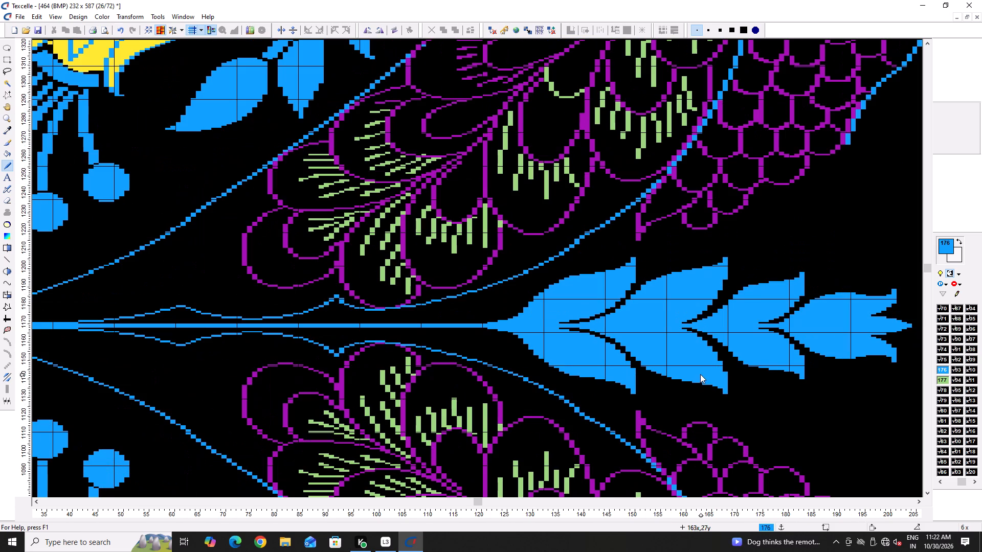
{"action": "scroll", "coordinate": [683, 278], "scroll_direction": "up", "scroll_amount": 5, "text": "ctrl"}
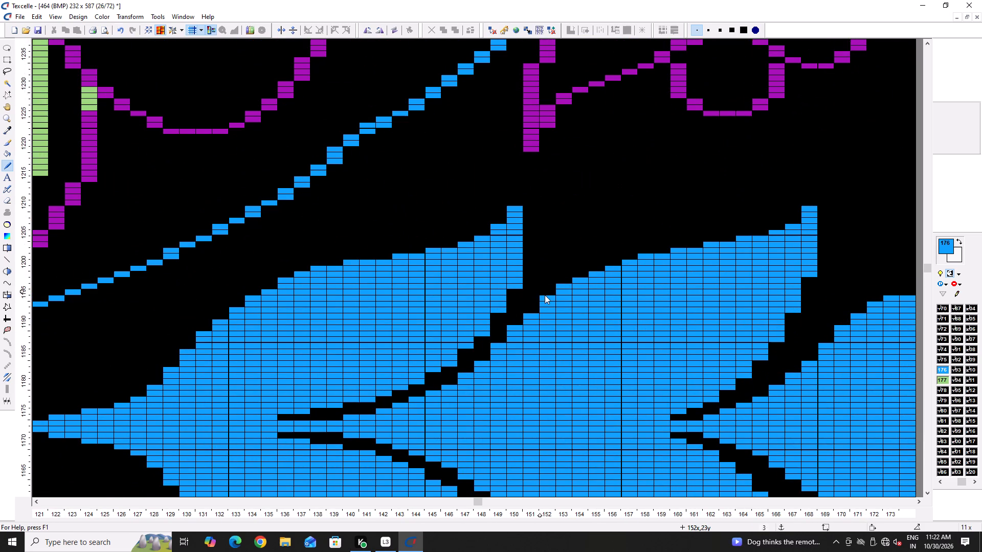
Trim single pixels from the second leaf's outer edge in black at 152x and 153x.
{"action": "right_click", "coordinate": [561, 286]}
{"action": "right_click", "coordinate": [548, 296]}
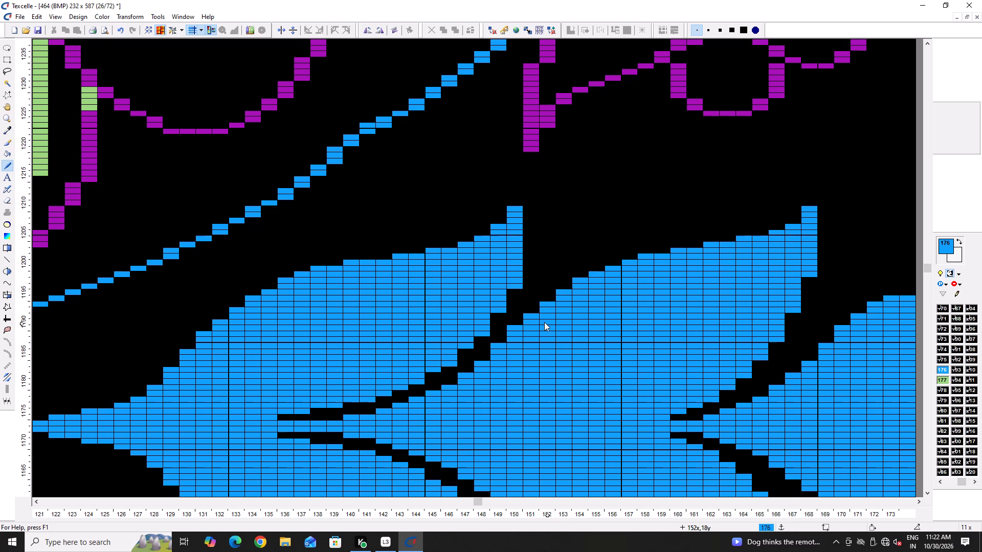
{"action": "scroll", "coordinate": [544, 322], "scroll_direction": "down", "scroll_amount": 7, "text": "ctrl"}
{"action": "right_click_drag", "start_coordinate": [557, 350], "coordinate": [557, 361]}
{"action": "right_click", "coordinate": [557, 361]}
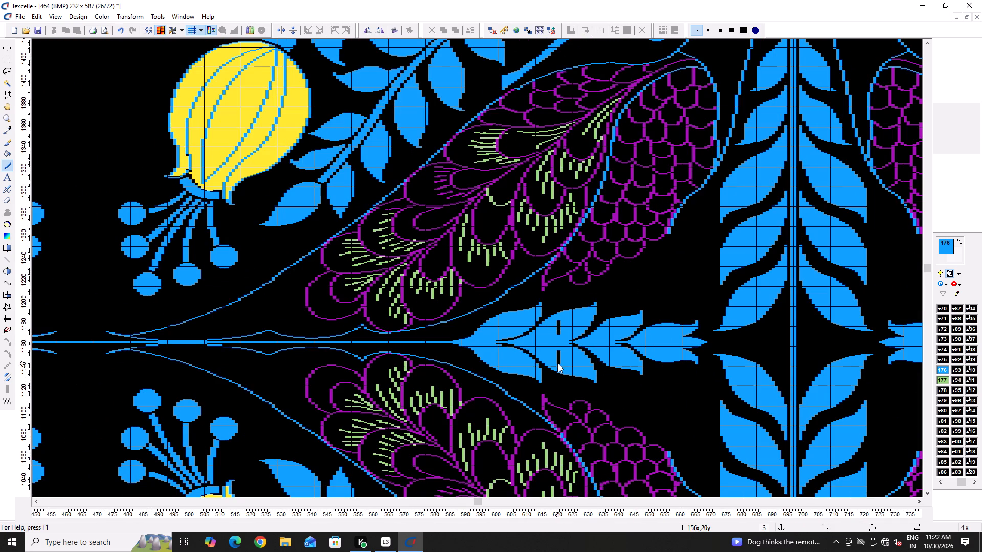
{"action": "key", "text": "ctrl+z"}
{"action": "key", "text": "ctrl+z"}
Extend the narrow start of the black gap between the second and third leaves to 158x.
{"action": "scroll", "coordinate": [553, 362], "scroll_direction": "down", "scroll_amount": 2, "text": "ctrl"}
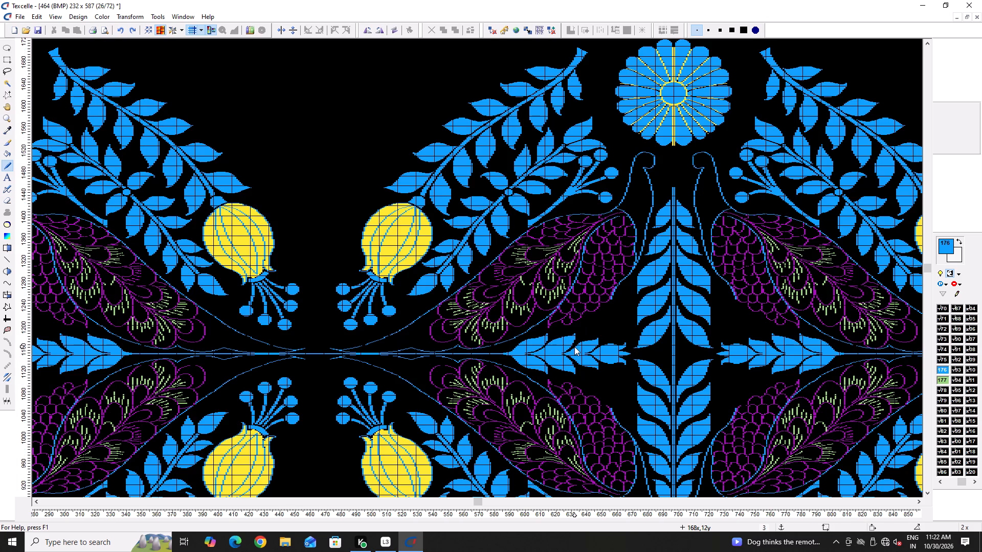
{"action": "scroll", "coordinate": [574, 347], "scroll_direction": "up", "scroll_amount": 9, "text": "ctrl"}
{"action": "right_click_drag", "start_coordinate": [425, 406], "coordinate": [419, 405]}
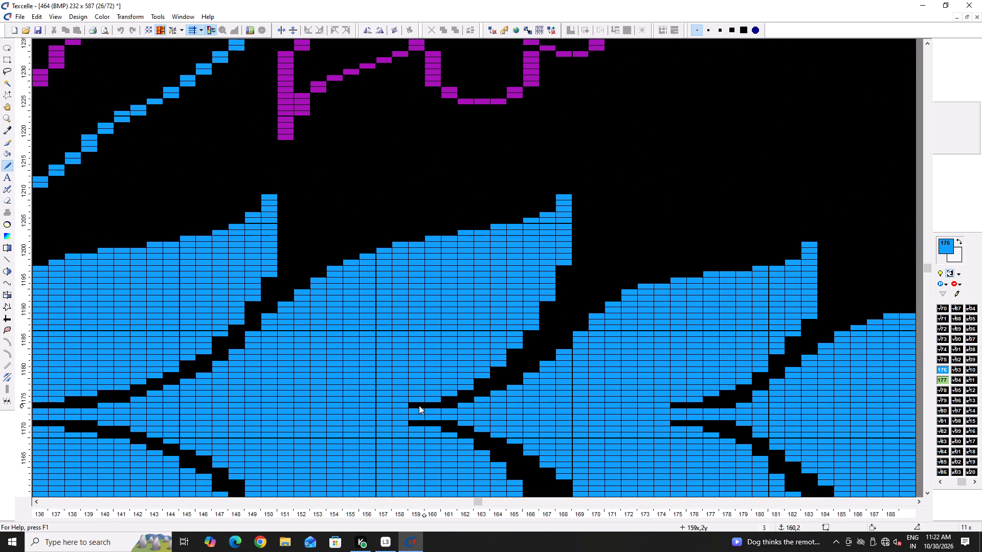
{"action": "right_click_drag", "start_coordinate": [419, 405], "coordinate": [393, 406]}
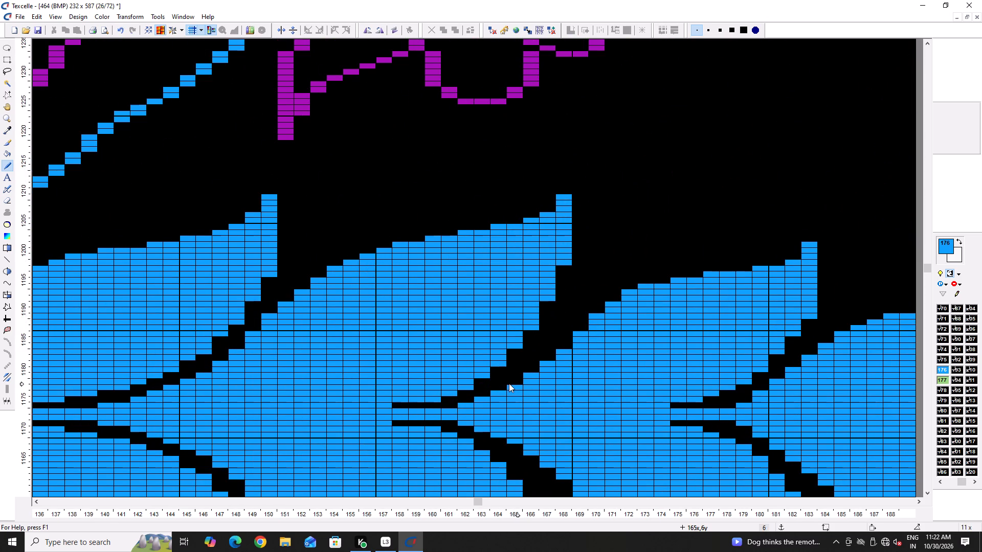
Smooth the third leaf's edge along the gap with blue pixels between 164x and 171x, correcting excess in black.
{"action": "left_click", "coordinate": [521, 378]}
{"action": "left_click_drag", "start_coordinate": [531, 361], "coordinate": [527, 374]}
{"action": "left_click", "coordinate": [527, 375]}
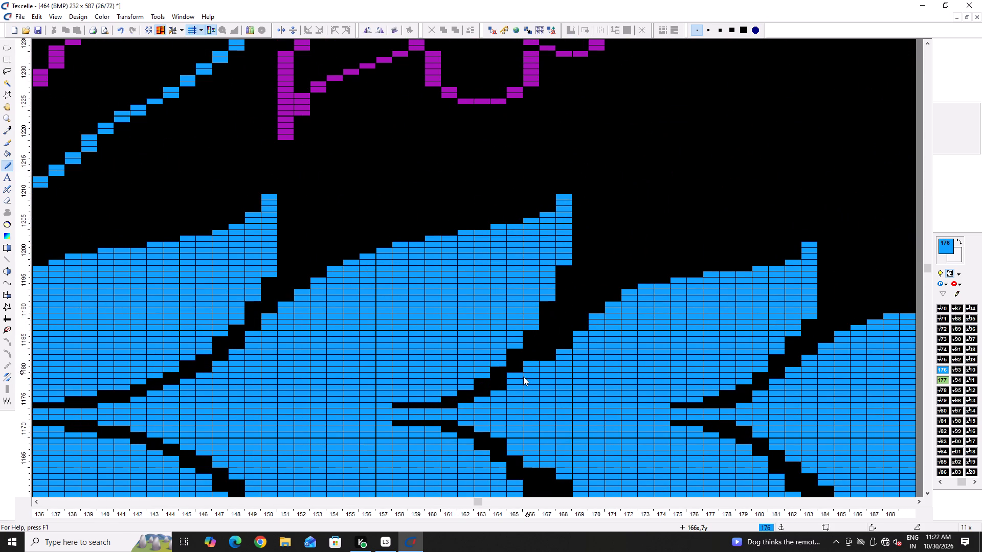
{"action": "right_click", "coordinate": [506, 376]}
{"action": "left_click", "coordinate": [504, 388]}
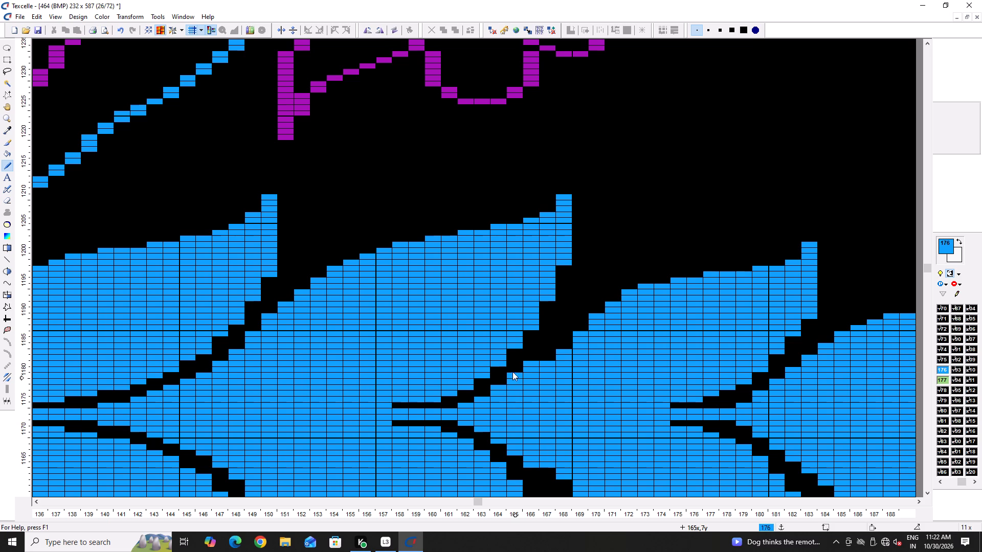
{"action": "left_click_drag", "start_coordinate": [552, 350], "coordinate": [552, 356]}
{"action": "left_click_drag", "start_coordinate": [564, 339], "coordinate": [561, 352]}
{"action": "left_click_drag", "start_coordinate": [575, 325], "coordinate": [578, 329]}
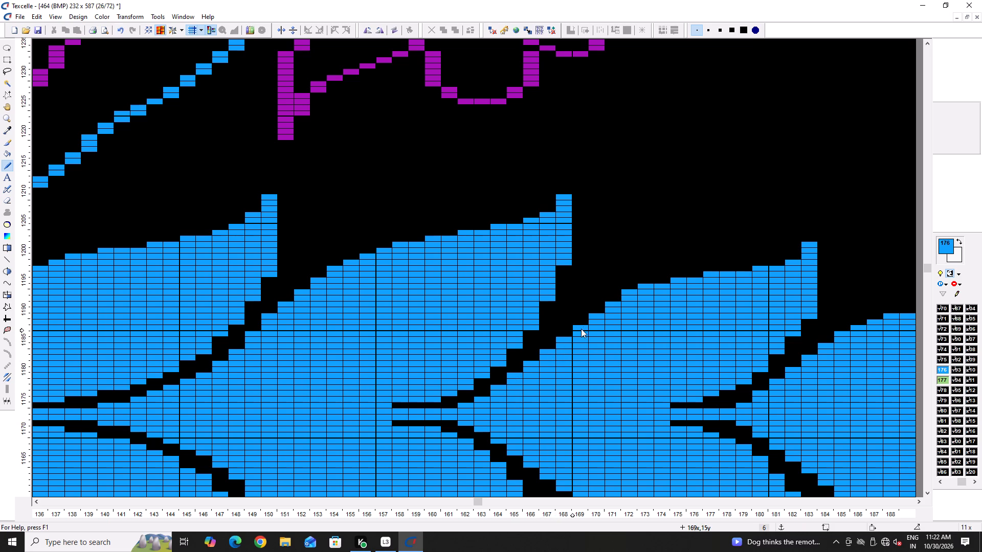
{"action": "left_click", "coordinate": [594, 312]}
{"action": "left_click", "coordinate": [608, 300]}
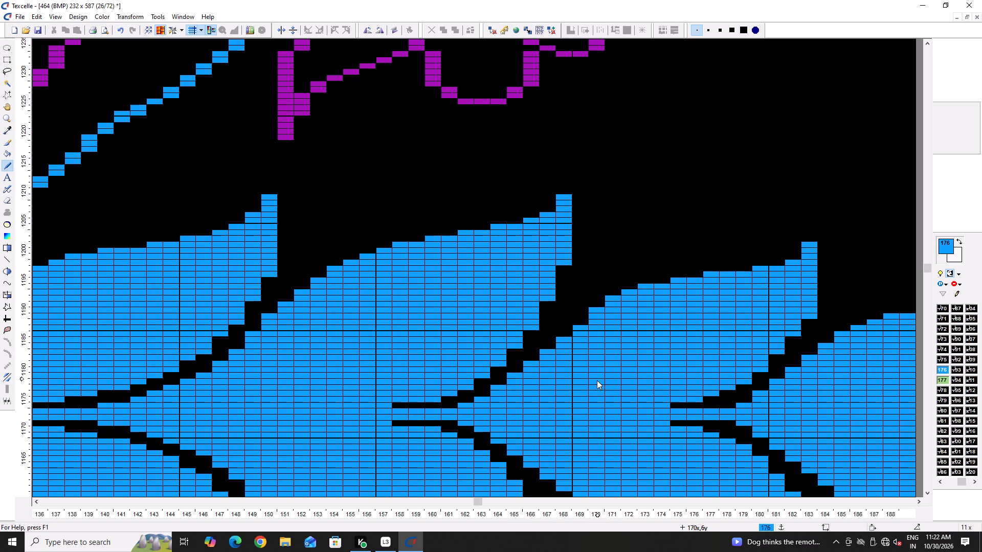
Save the 464 design.
{"action": "scroll", "coordinate": [568, 331], "scroll_direction": "down", "scroll_amount": 6, "text": "ctrl"}
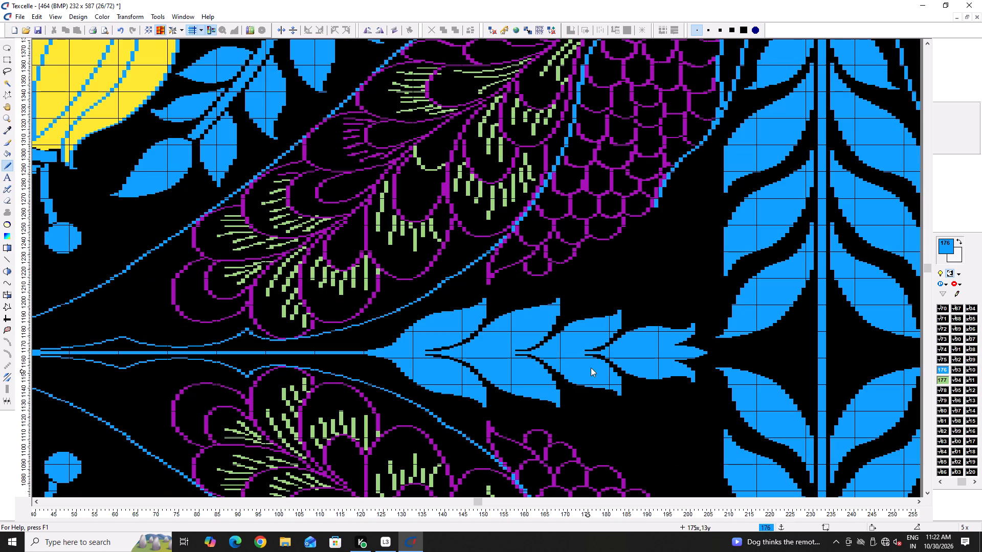
{"action": "scroll", "coordinate": [624, 303], "scroll_direction": "up", "scroll_amount": 3, "text": "ctrl"}
{"action": "scroll", "coordinate": [562, 351], "scroll_direction": "down", "scroll_amount": 3, "text": "ctrl"}
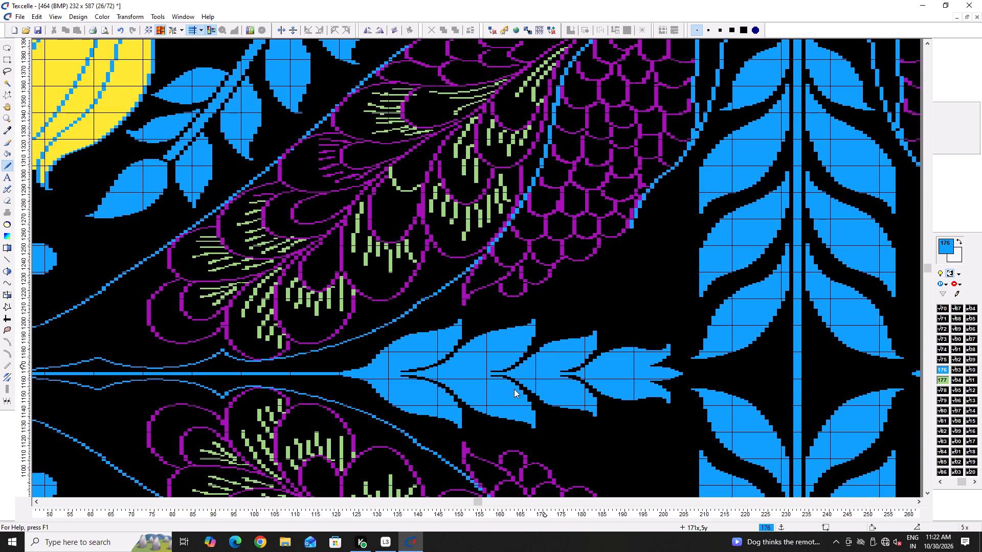
{"action": "scroll", "coordinate": [461, 411], "scroll_direction": "up", "scroll_amount": 7, "text": "ctrl"}
{"action": "left_click", "coordinate": [347, 264]}
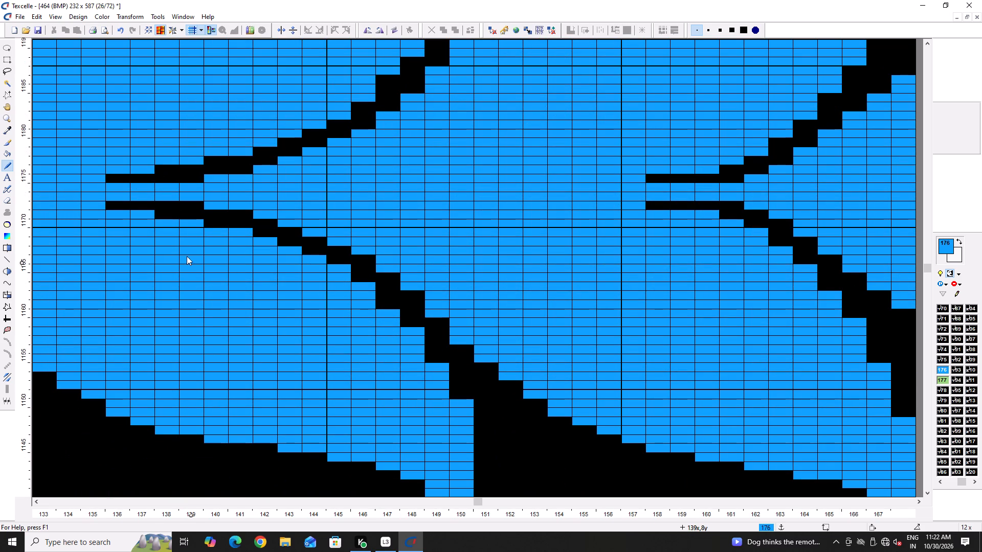
{"action": "scroll", "coordinate": [403, 325], "scroll_direction": "up", "scroll_amount": 4}
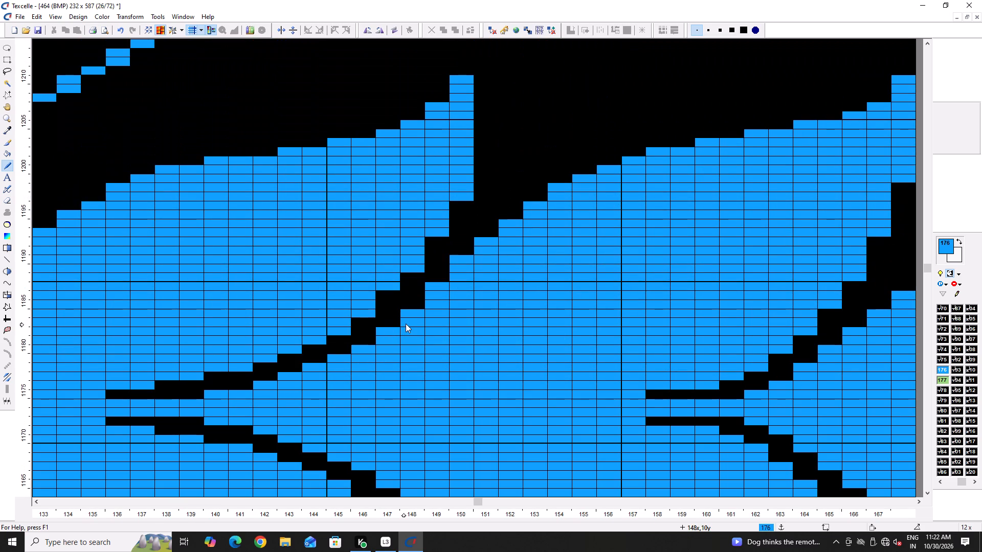
{"action": "key", "text": "ctrl+s"}
{"action": "key", "text": "ctrl+s"}
{"action": "scroll", "coordinate": [408, 343], "scroll_direction": "down", "scroll_amount": 7, "text": "ctrl"}
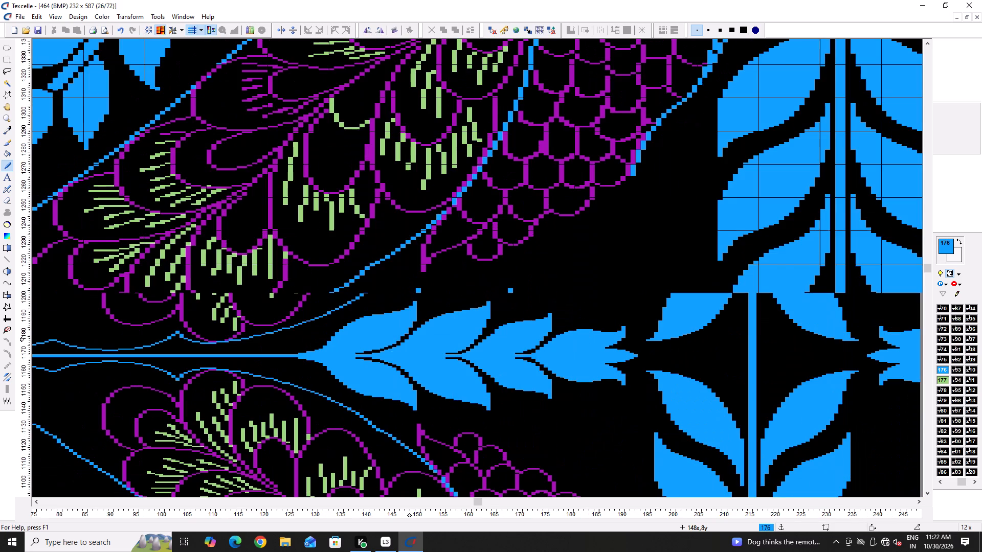
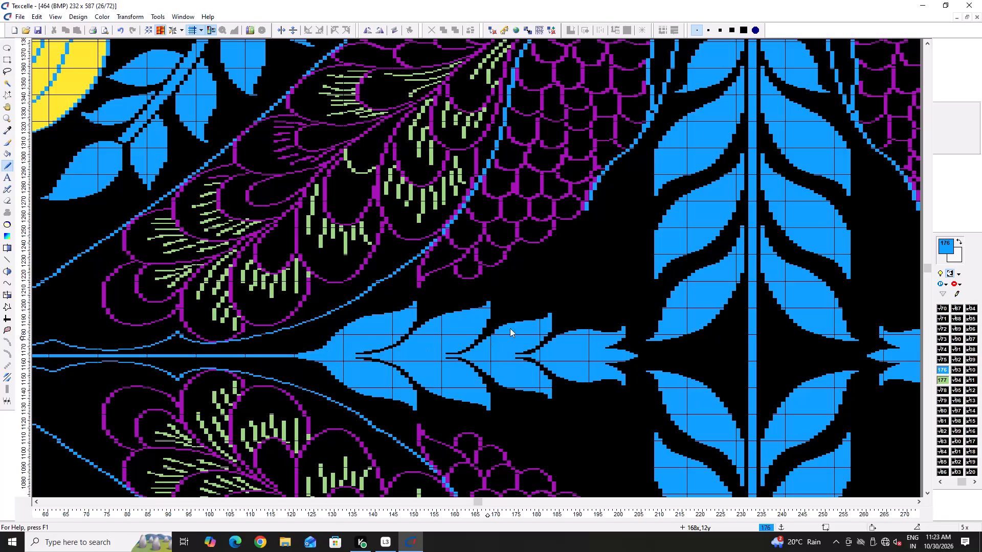
Fill the black gap inside the yellow bud's pointed lower tip with yellow 122 between 29x and 32x.
{"action": "scroll", "coordinate": [515, 308], "scroll_direction": "down", "scroll_amount": 2, "text": "ctrl"}
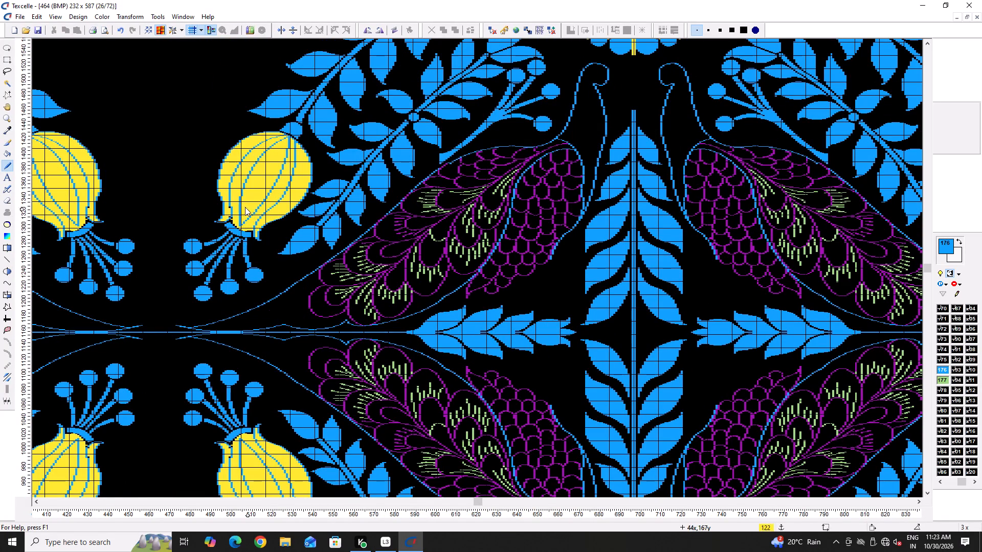
{"action": "scroll", "coordinate": [240, 204], "scroll_direction": "up", "scroll_amount": 6, "text": "ctrl"}
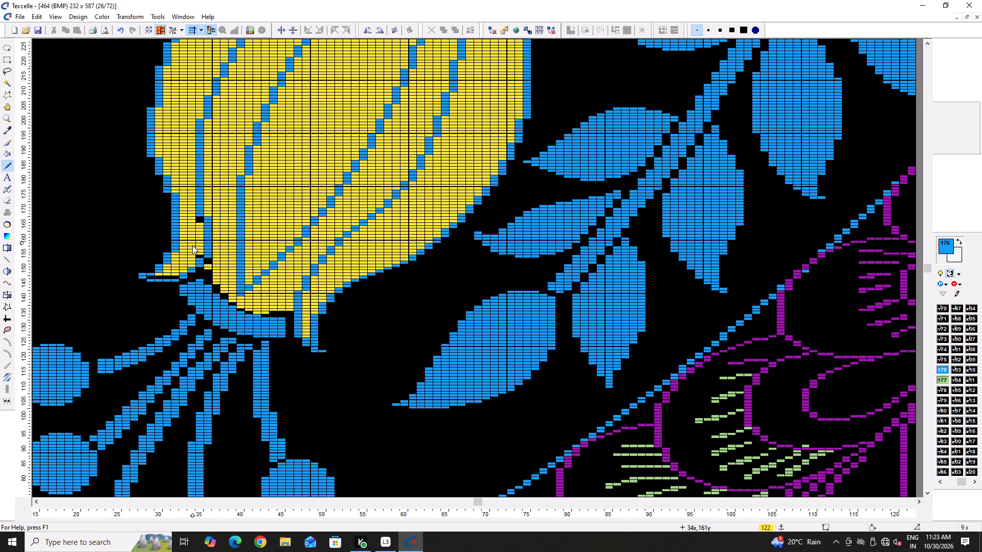
{"action": "key", "text": "space"}
{"action": "key", "text": "space"}
{"action": "type", "text": "x"}
{"action": "scroll", "coordinate": [134, 274], "scroll_direction": "up", "scroll_amount": 7, "text": "ctrl"}
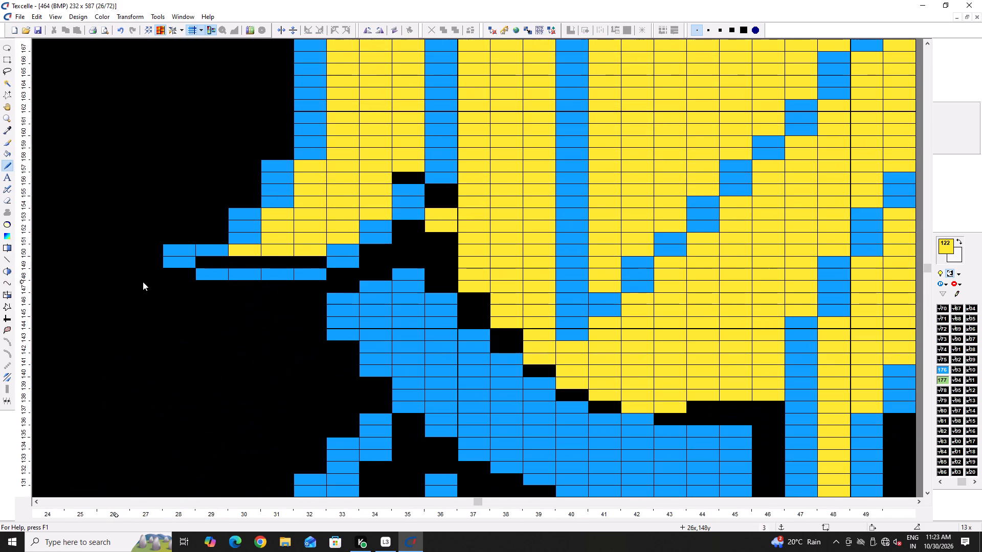
{"action": "left_click_drag", "start_coordinate": [203, 264], "coordinate": [227, 258]}
{"action": "left_click_drag", "start_coordinate": [236, 256], "coordinate": [244, 255]}
{"action": "left_click_drag", "start_coordinate": [283, 255], "coordinate": [290, 255]}
{"action": "left_click_drag", "start_coordinate": [308, 258], "coordinate": [233, 261]}
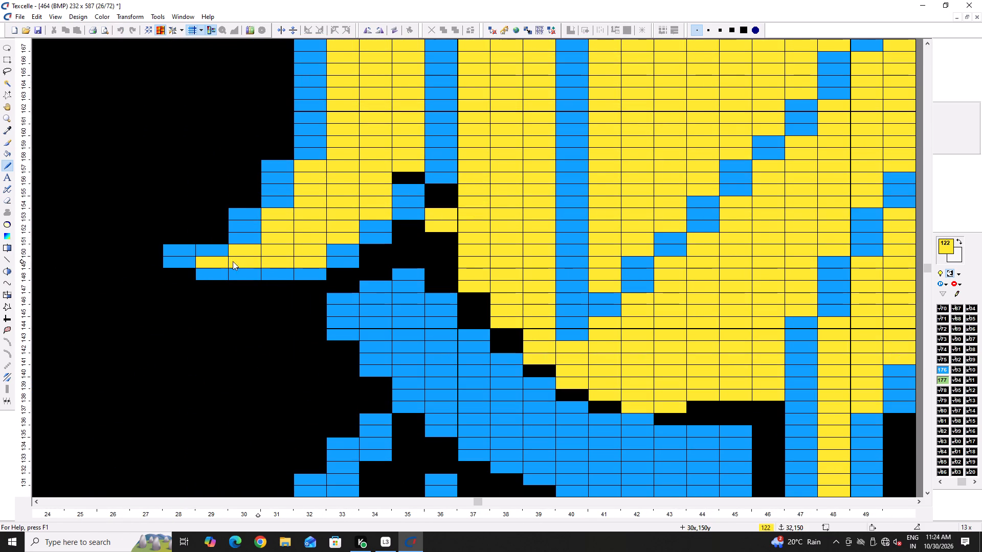
{"action": "left_click_drag", "start_coordinate": [233, 261], "coordinate": [226, 261]}
Fill the black pixels around the lower end of the bud's inner blue line with yellow at 35x and 36x.
{"action": "scroll", "coordinate": [370, 250], "scroll_direction": "up", "scroll_amount": 5}
{"action": "left_click", "coordinate": [408, 423]}
{"action": "left_click_drag", "start_coordinate": [408, 295], "coordinate": [411, 265]}
{"action": "left_click_drag", "start_coordinate": [440, 444], "coordinate": [443, 434]}
{"action": "scroll", "coordinate": [443, 434], "scroll_direction": "down", "scroll_amount": 4}
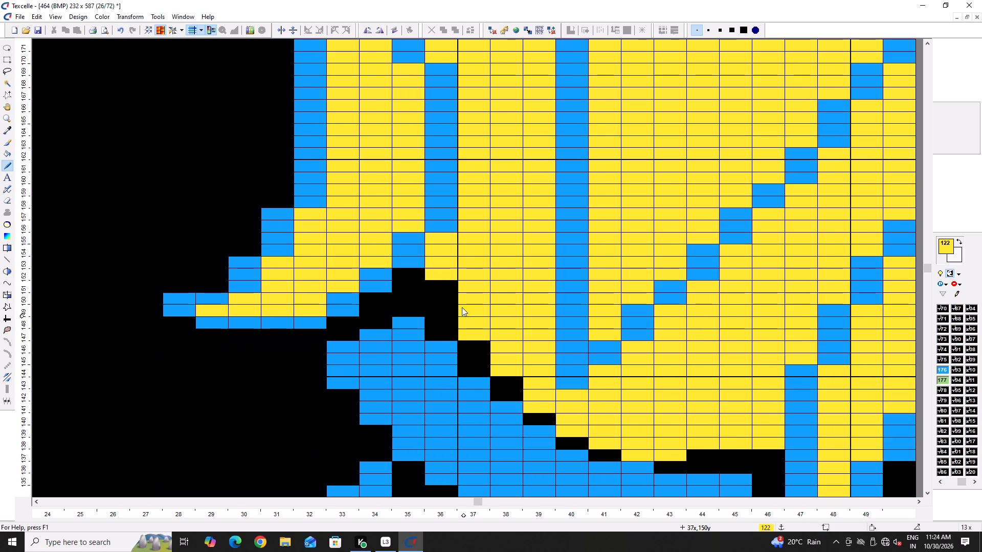
{"action": "scroll", "coordinate": [447, 296], "scroll_direction": "down", "scroll_amount": 3, "text": "ctrl"}
{"action": "scroll", "coordinate": [446, 297], "scroll_direction": "up", "scroll_amount": 4, "text": "ctrl"}
{"action": "left_click_drag", "start_coordinate": [444, 269], "coordinate": [442, 317]}
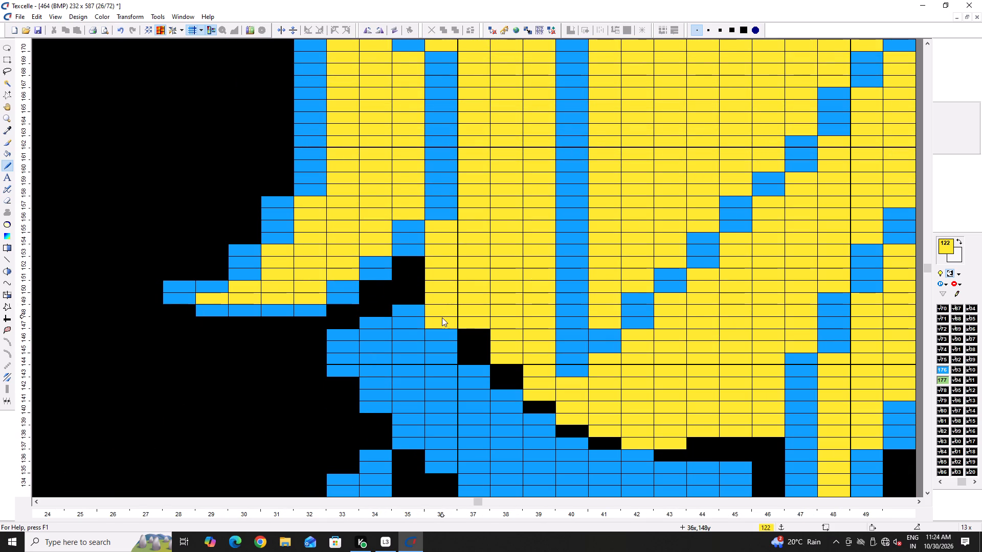
{"action": "left_click_drag", "start_coordinate": [415, 266], "coordinate": [411, 295]}
Fill the remaining stepped black gap between the bud and its blue base with yellow up to 46x.
{"action": "left_click_drag", "start_coordinate": [480, 330], "coordinate": [478, 355]}
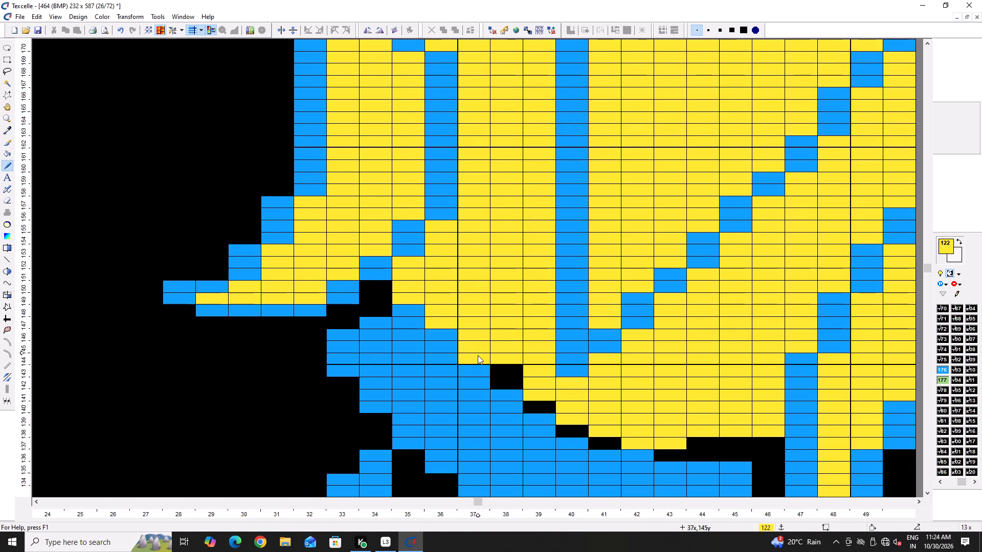
{"action": "left_click_drag", "start_coordinate": [515, 365], "coordinate": [513, 377]}
{"action": "left_click_drag", "start_coordinate": [543, 397], "coordinate": [545, 404]}
{"action": "left_click", "coordinate": [567, 423]}
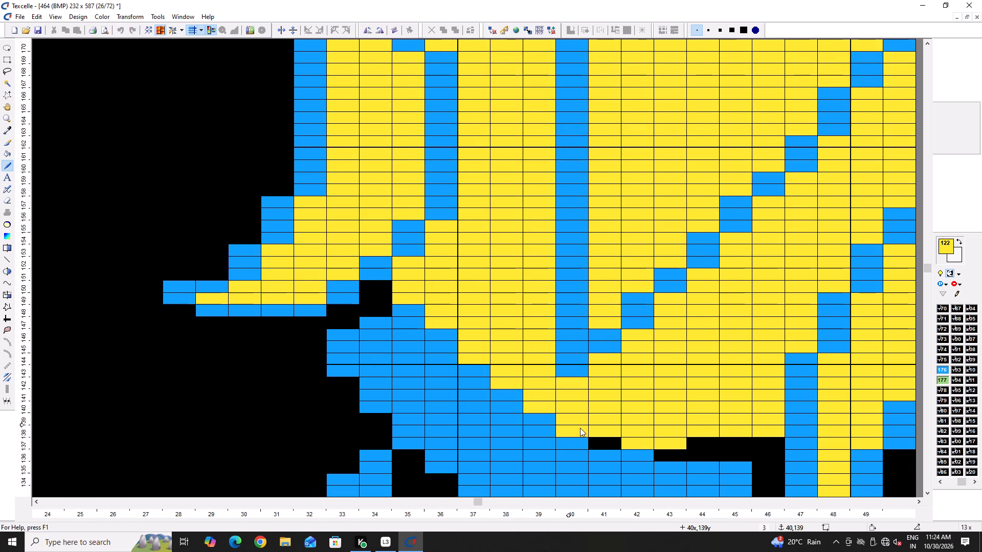
{"action": "left_click", "coordinate": [580, 428]}
{"action": "double_click", "coordinate": [592, 437]}
{"action": "left_click_drag", "start_coordinate": [672, 451], "coordinate": [765, 450]}
{"action": "double_click", "coordinate": [765, 450]}
{"action": "left_click_drag", "start_coordinate": [766, 447], "coordinate": [700, 443]}
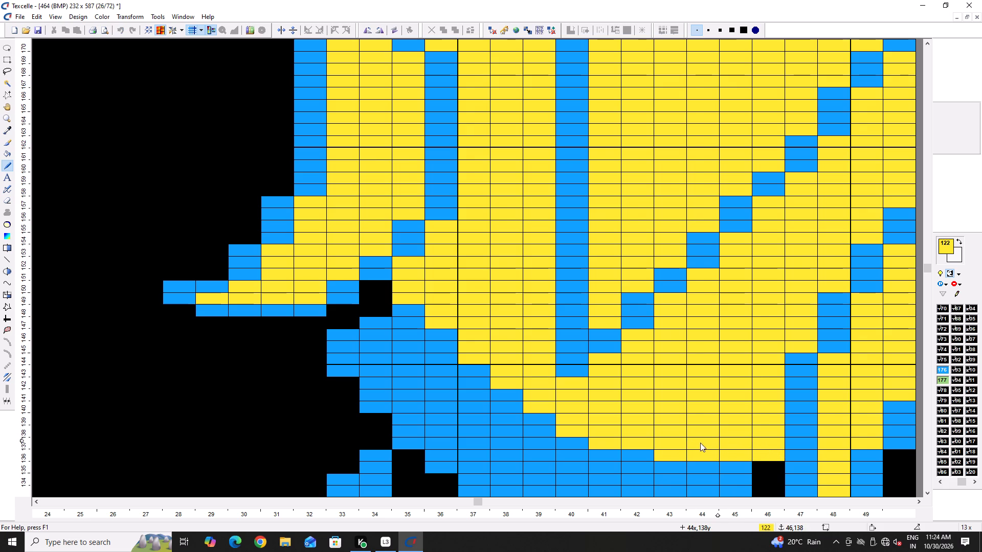
{"action": "left_click_drag", "start_coordinate": [700, 443], "coordinate": [693, 444]}
{"action": "scroll", "coordinate": [473, 394], "scroll_direction": "down", "scroll_amount": 4, "text": "ctrl"}
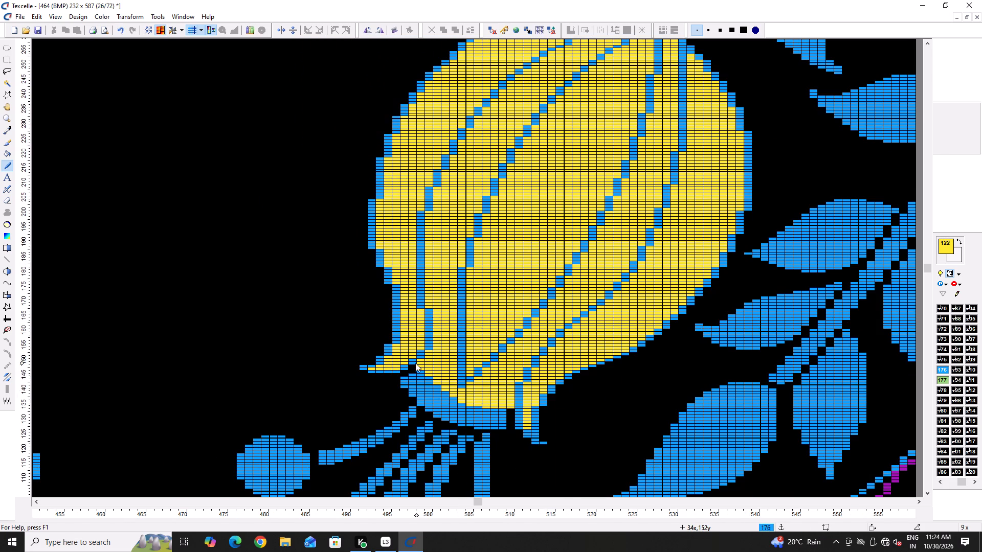
{"action": "scroll", "coordinate": [415, 363], "scroll_direction": "up", "scroll_amount": 5, "text": "ctrl"}
{"action": "left_click_drag", "start_coordinate": [414, 363], "coordinate": [415, 380]}
{"action": "scroll", "coordinate": [415, 373], "scroll_direction": "down", "scroll_amount": 5, "text": "ctrl"}
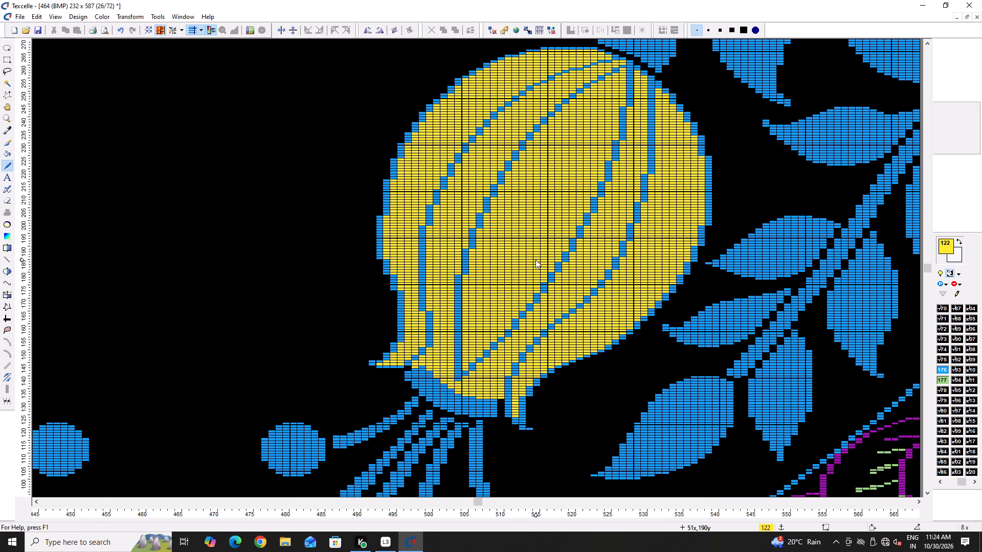
Smooth the bud's outer outline near 191y by adding blue pixels at 30x and trimming 29x in black.
{"action": "scroll", "coordinate": [518, 371], "scroll_direction": "up", "scroll_amount": 1, "text": "ctrl"}
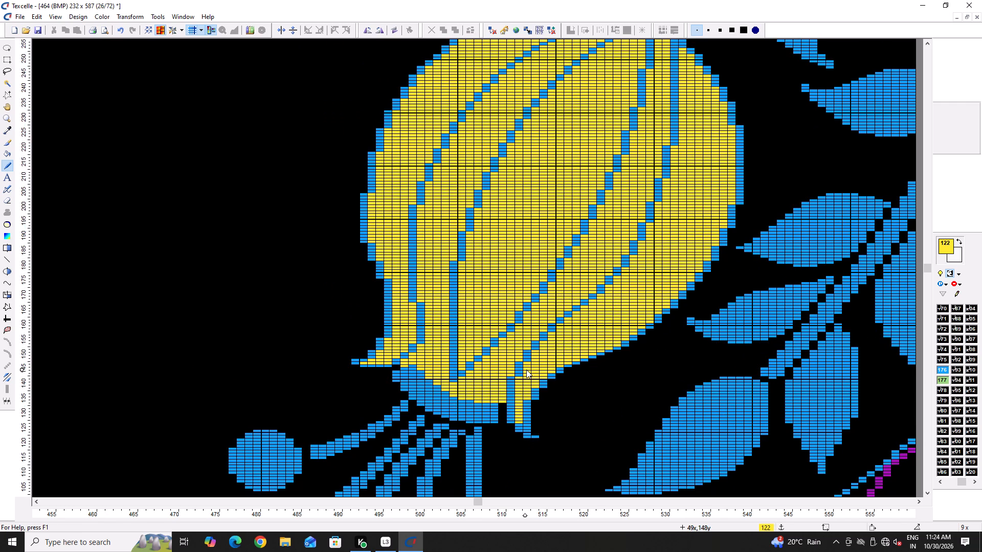
{"action": "scroll", "coordinate": [477, 209], "scroll_direction": "up", "scroll_amount": 3, "text": "ctrl"}
{"action": "key", "text": "space"}
{"action": "key", "text": "ctrl+space"}
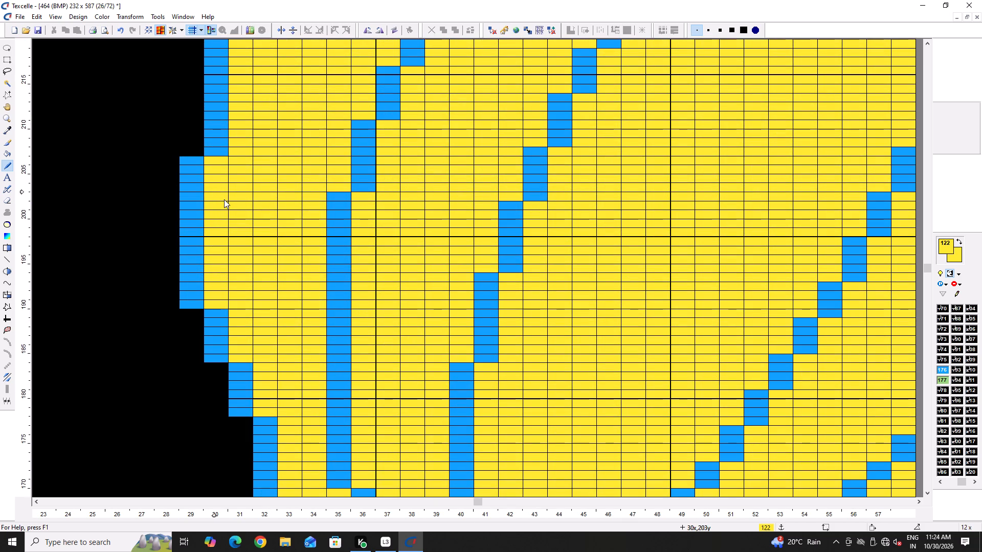
{"action": "key", "text": "space"}
{"action": "left_click_drag", "start_coordinate": [206, 291], "coordinate": [207, 309]}
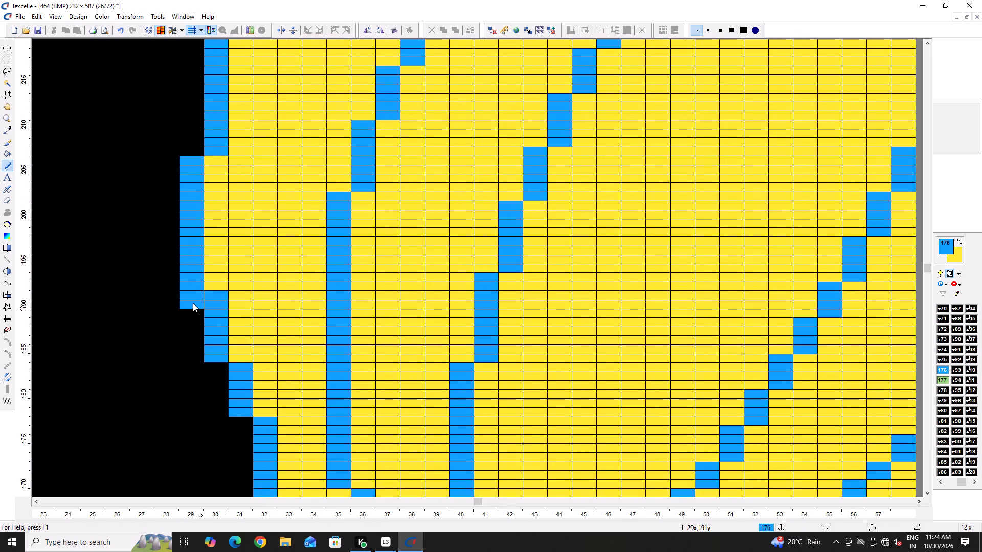
{"action": "key", "text": "ctrl+space"}
{"action": "right_click_drag", "start_coordinate": [193, 300], "coordinate": [193, 305], "text": "ctrl"}
{"action": "right_click", "coordinate": [193, 299]}
{"action": "right_click", "coordinate": [193, 296]}
Protect the peacock's blue, green and purple line colours and set the bucket fill area to Unprotected Colors.
{"action": "scroll", "coordinate": [197, 297], "scroll_direction": "down", "scroll_amount": 6, "text": "ctrl"}
{"action": "scroll", "coordinate": [423, 263], "scroll_direction": "down", "scroll_amount": 3, "text": "ctrl"}
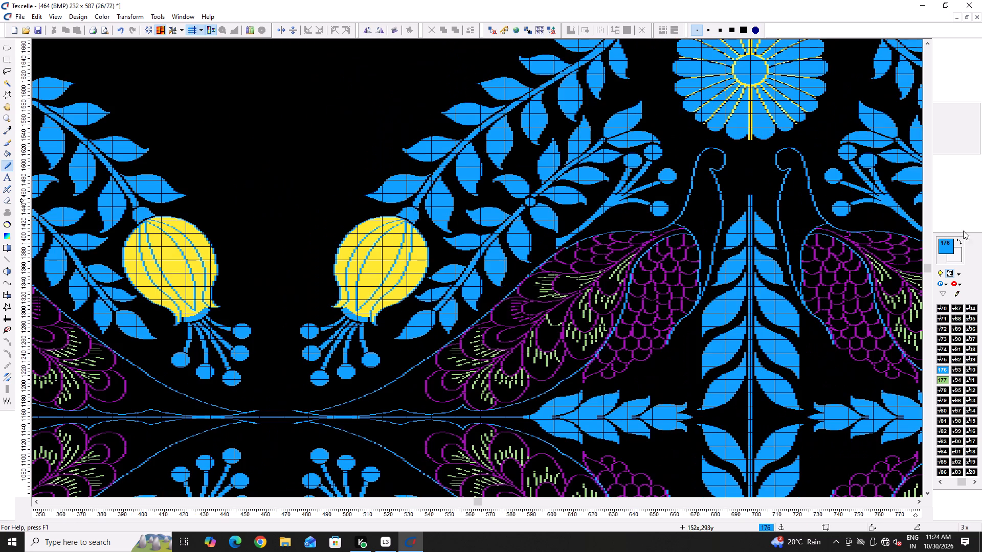
{"action": "scroll", "coordinate": [935, 250], "scroll_direction": "up", "scroll_amount": 4, "text": "ctrl"}
{"action": "scroll", "coordinate": [318, 254], "scroll_direction": "down", "scroll_amount": 1, "text": "ctrl"}
{"action": "key", "text": "Left"}
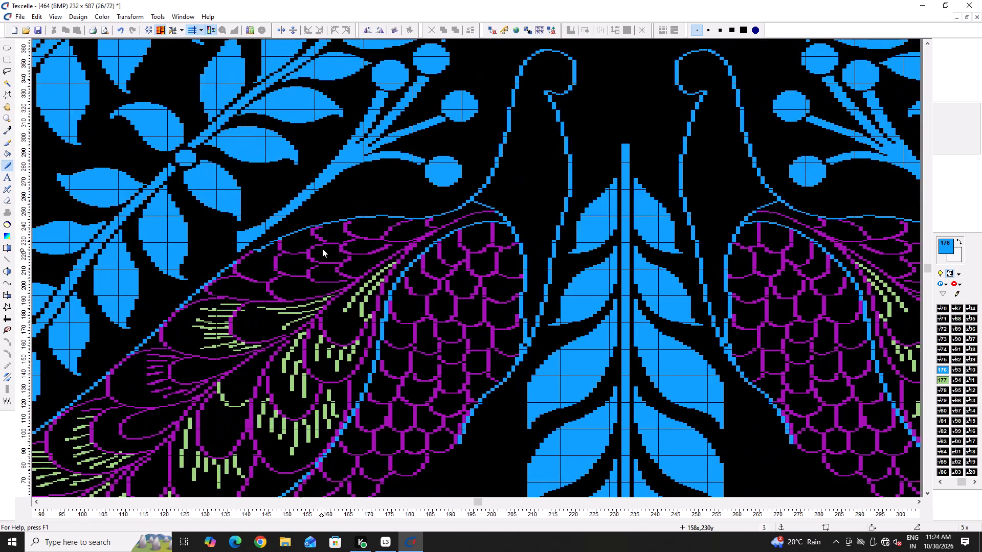
{"action": "key", "text": "Left"}
{"action": "scroll", "coordinate": [444, 332], "scroll_direction": "up", "scroll_amount": 3, "text": "ctrl"}
{"action": "key", "text": "shift+space"}
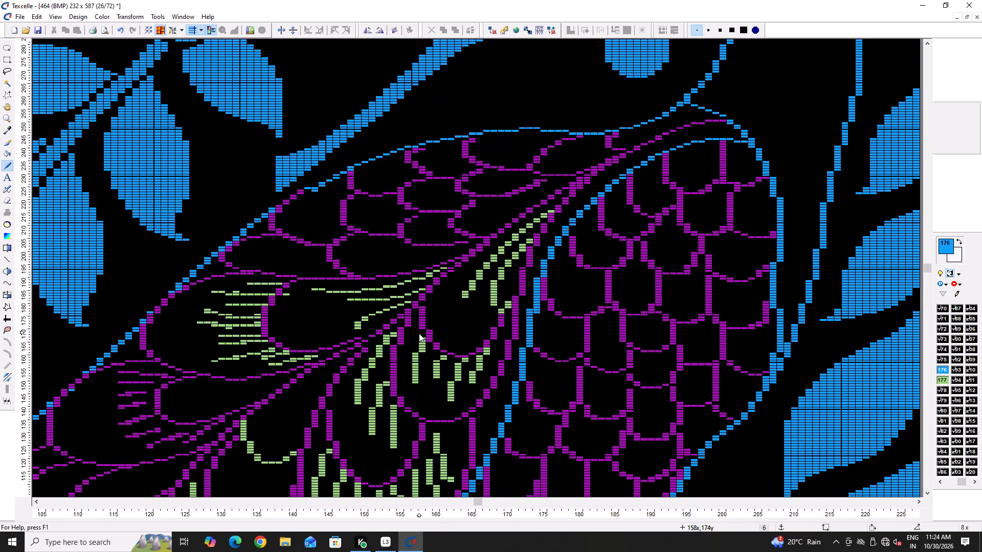
{"action": "key", "text": "shift+space"}
{"action": "key", "text": "shift+space"}
{"action": "left_click", "coordinate": [3, 155]}
{"action": "right_click", "coordinate": [3, 155]}
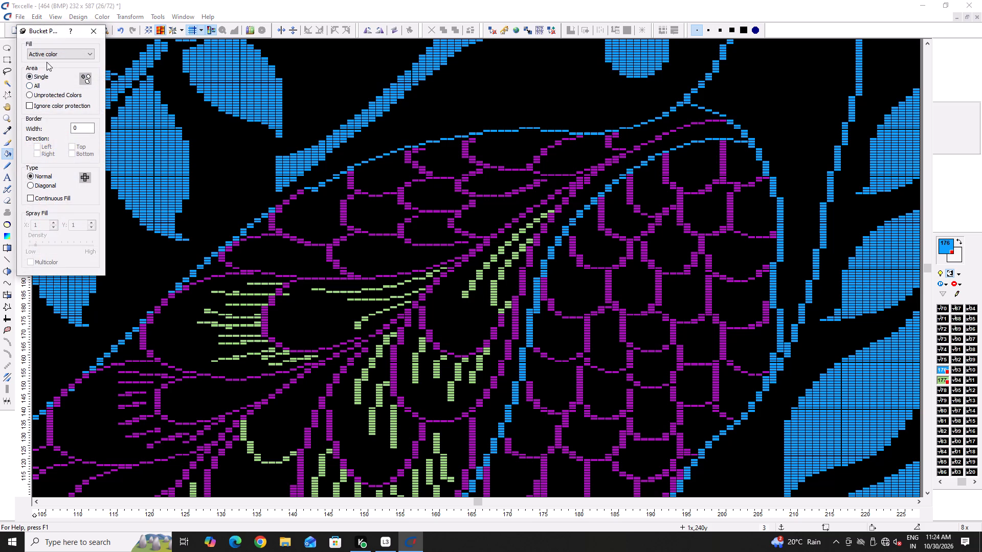
{"action": "left_click", "coordinate": [41, 95]}
{"action": "left_click", "coordinate": [99, 32]}
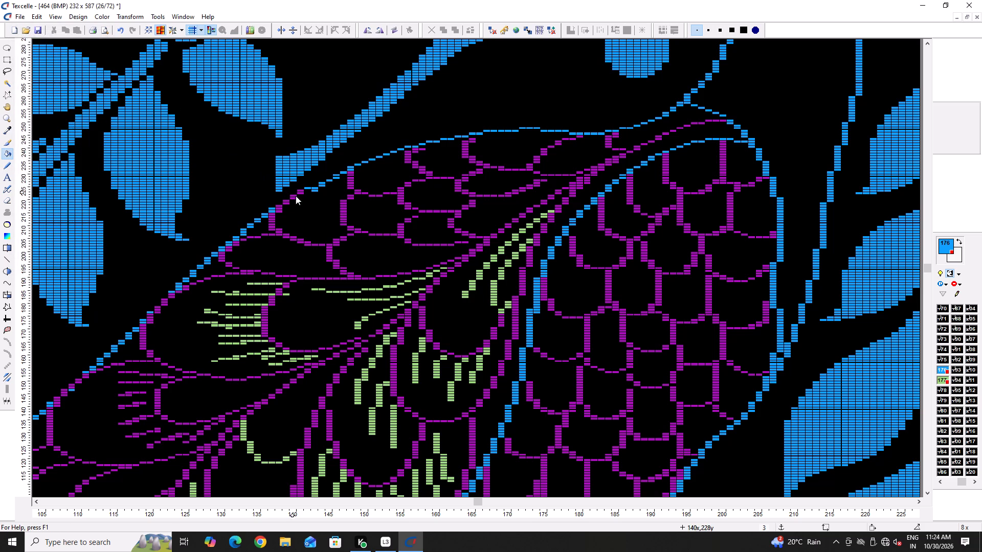
Fill the peacock's upper wing scales and its neck and head with blue 176.
{"action": "left_click", "coordinate": [307, 210]}
{"action": "left_click", "coordinate": [383, 218]}
{"action": "double_click", "coordinate": [388, 180]}
{"action": "left_click", "coordinate": [440, 193]}
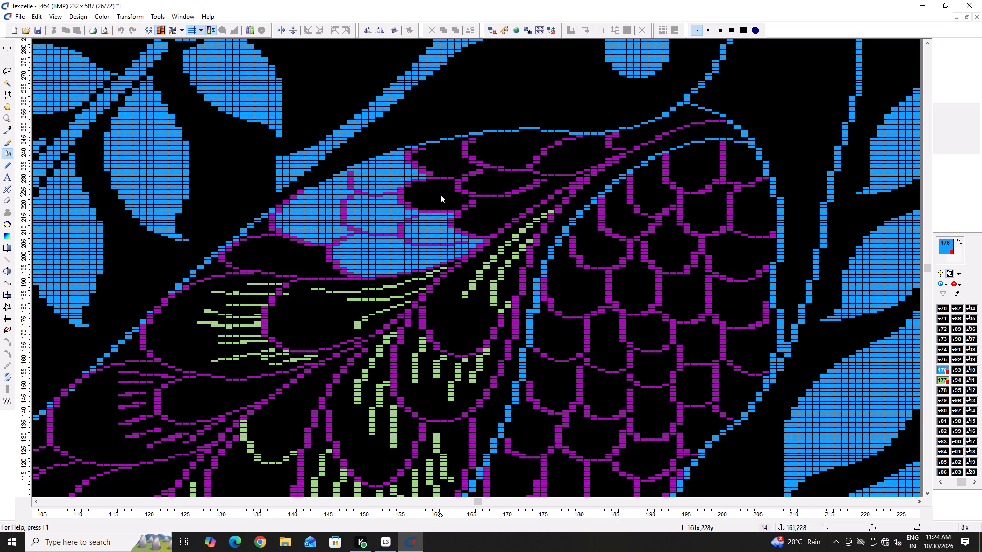
{"action": "left_click", "coordinate": [448, 153]}
{"action": "left_click", "coordinate": [507, 152]}
{"action": "left_click", "coordinate": [551, 160]}
{"action": "left_click", "coordinate": [649, 131]}
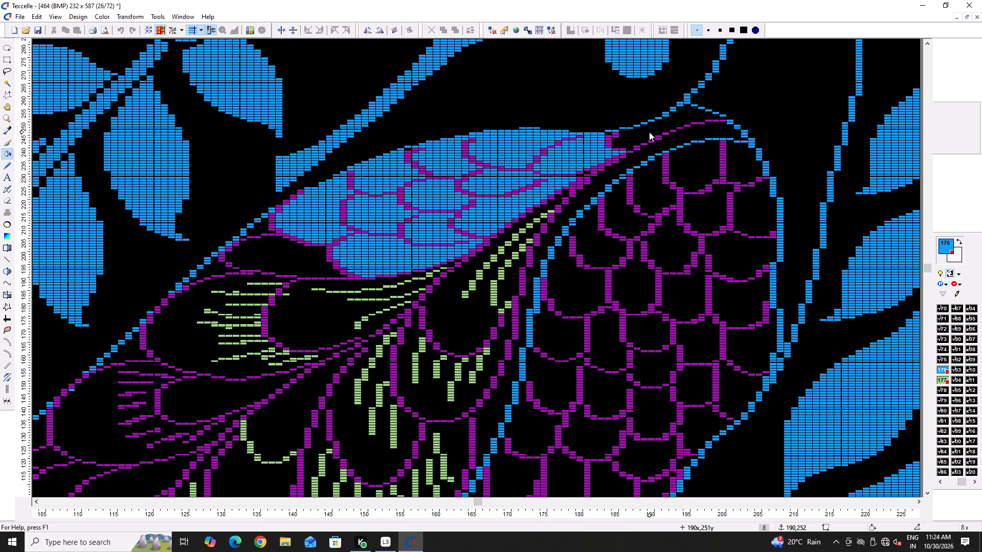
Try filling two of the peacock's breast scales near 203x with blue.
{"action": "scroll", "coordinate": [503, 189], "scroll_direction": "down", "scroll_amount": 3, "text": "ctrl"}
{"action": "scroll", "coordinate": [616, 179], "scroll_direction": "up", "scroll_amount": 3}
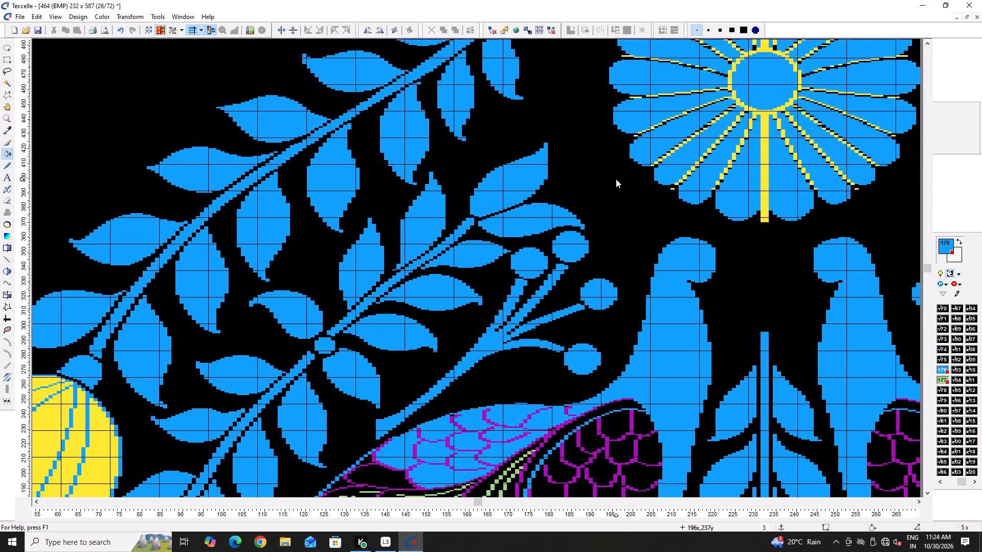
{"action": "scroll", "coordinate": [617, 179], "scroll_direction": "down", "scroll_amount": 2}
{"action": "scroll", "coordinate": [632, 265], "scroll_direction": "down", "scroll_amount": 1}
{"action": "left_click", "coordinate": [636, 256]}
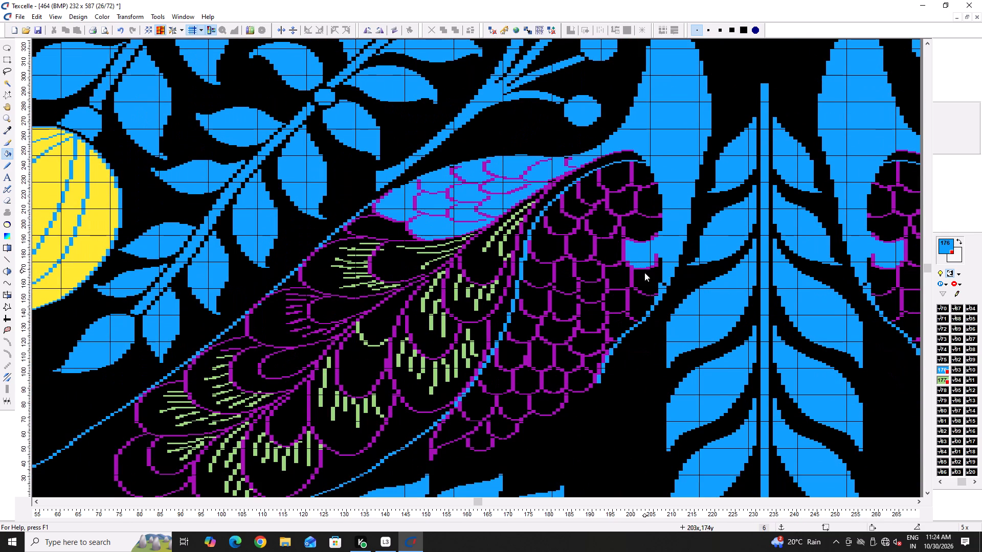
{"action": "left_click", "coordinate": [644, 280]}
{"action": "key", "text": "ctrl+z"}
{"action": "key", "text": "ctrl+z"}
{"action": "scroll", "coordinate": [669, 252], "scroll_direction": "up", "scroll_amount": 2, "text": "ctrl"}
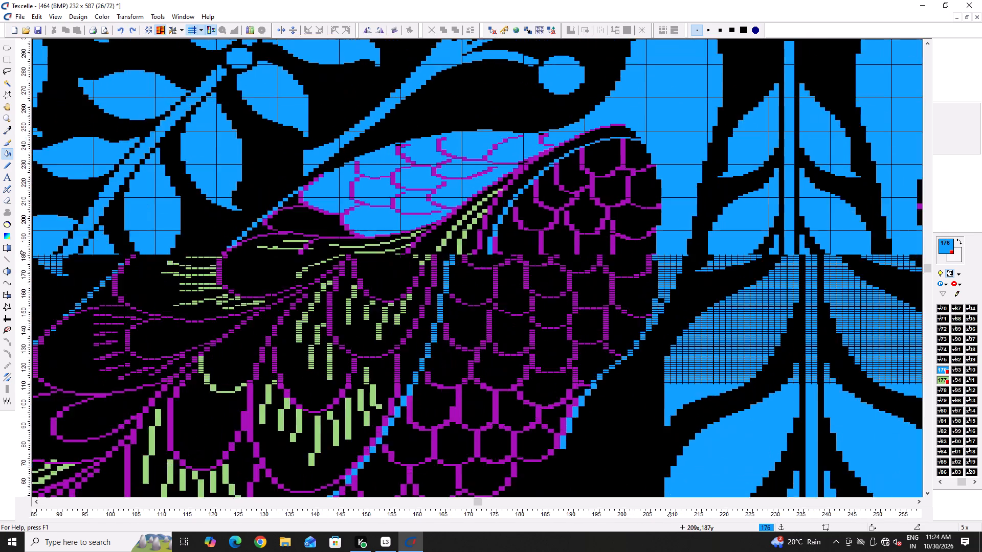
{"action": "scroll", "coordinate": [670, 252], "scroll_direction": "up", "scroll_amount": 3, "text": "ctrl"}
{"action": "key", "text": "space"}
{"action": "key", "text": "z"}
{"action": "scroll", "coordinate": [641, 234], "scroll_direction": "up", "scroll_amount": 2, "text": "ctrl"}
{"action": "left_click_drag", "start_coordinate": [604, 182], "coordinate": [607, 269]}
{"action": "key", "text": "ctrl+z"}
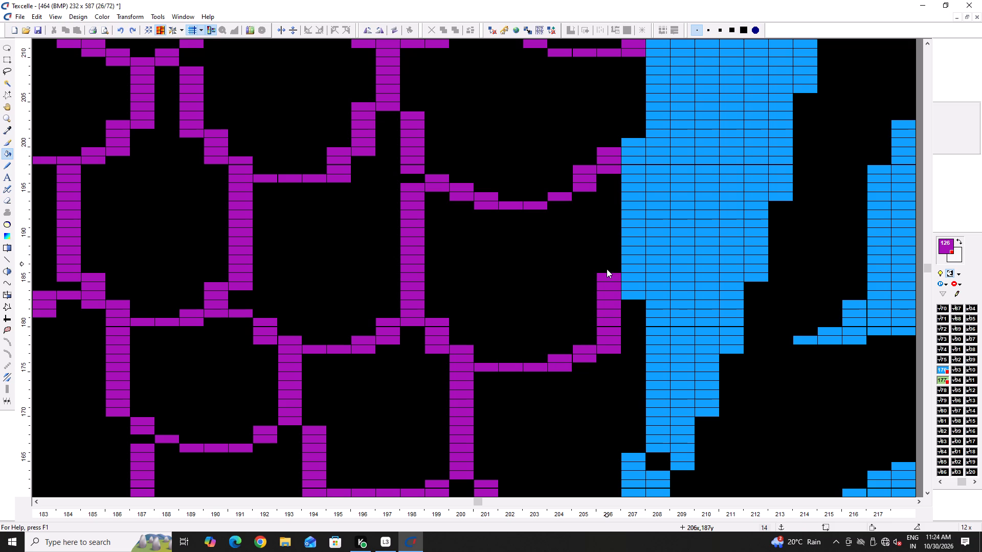
Close the open breast scales beside the blue neck with purple 126 at 206x below 196y and 207x from 226y to about 202y.
{"action": "key", "text": "space"}
{"action": "key", "text": "z"}
{"action": "key", "text": "x"}
{"action": "left_click_drag", "start_coordinate": [610, 190], "coordinate": [607, 265]}
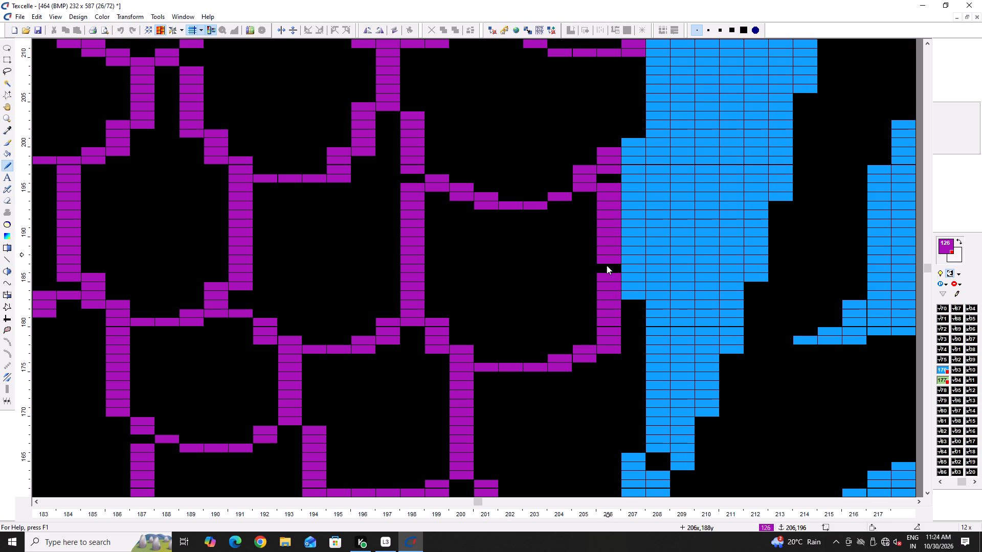
{"action": "left_click_drag", "start_coordinate": [607, 265], "coordinate": [607, 278]}
{"action": "left_click", "coordinate": [613, 178]}
{"action": "scroll", "coordinate": [613, 179], "scroll_direction": "up", "scroll_amount": 4}
{"action": "left_click_drag", "start_coordinate": [641, 132], "coordinate": [640, 149]}
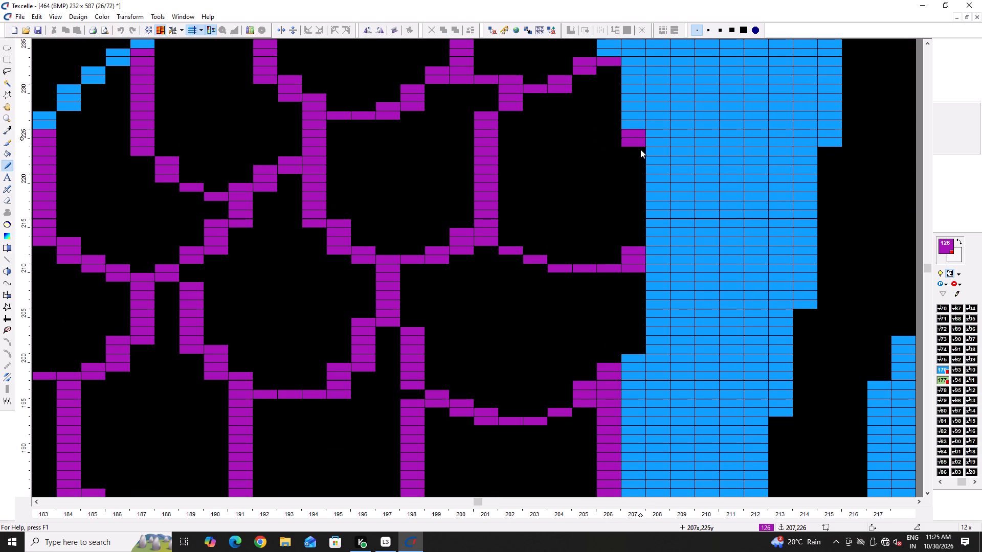
{"action": "left_click_drag", "start_coordinate": [640, 149], "coordinate": [630, 351]}
Extend the purple border from 206x, 233y around the top of the breast scales, following the blue arc to about 192x.
{"action": "scroll", "coordinate": [628, 309], "scroll_direction": "up", "scroll_amount": 4}
{"action": "left_click_drag", "start_coordinate": [609, 282], "coordinate": [612, 336]}
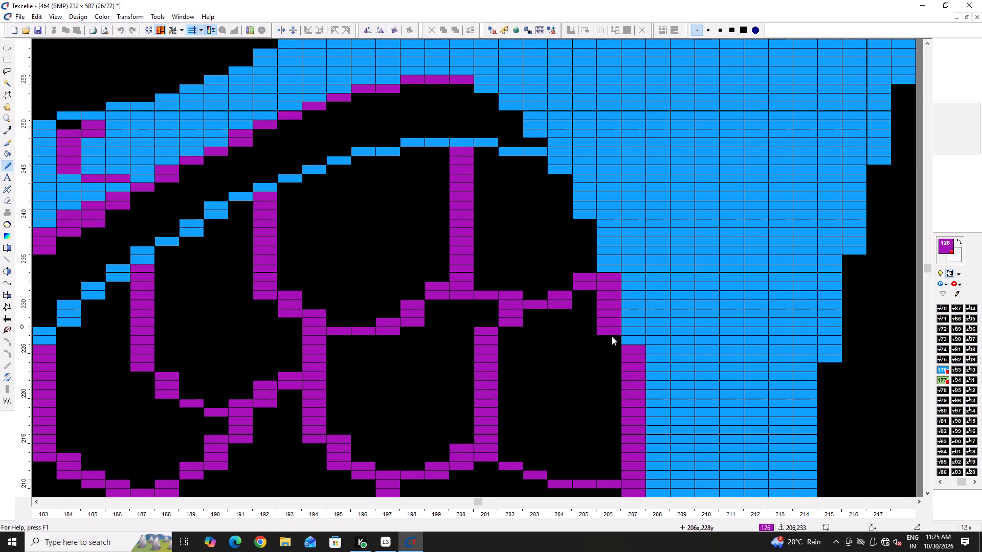
{"action": "left_click_drag", "start_coordinate": [612, 336], "coordinate": [612, 345]}
{"action": "left_click_drag", "start_coordinate": [589, 270], "coordinate": [568, 217]}
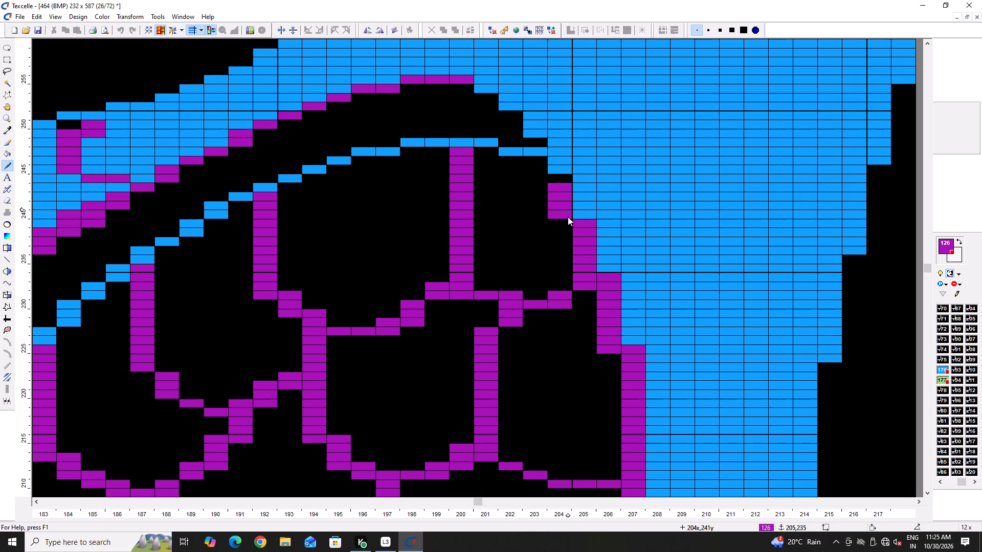
{"action": "left_click_drag", "start_coordinate": [568, 217], "coordinate": [556, 175]}
{"action": "left_click_drag", "start_coordinate": [539, 166], "coordinate": [474, 150]}
{"action": "left_click_drag", "start_coordinate": [431, 150], "coordinate": [381, 159]}
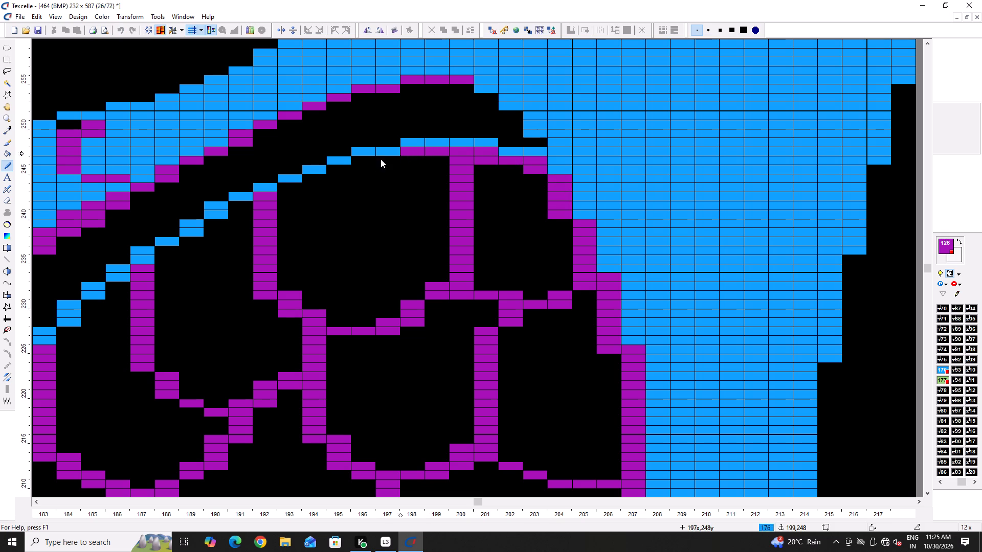
{"action": "left_click_drag", "start_coordinate": [381, 159], "coordinate": [275, 194]}
Extend the purple scale border down the blue edge at 207x from about 183y, stepping to 206x down to about 158y.
{"action": "scroll", "coordinate": [277, 195], "scroll_direction": "down", "scroll_amount": 3, "text": "ctrl"}
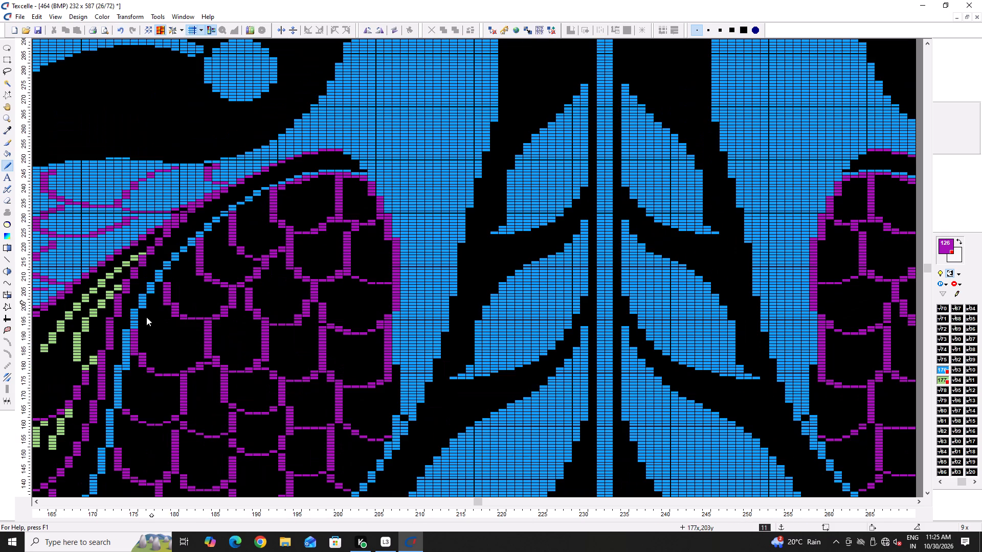
{"action": "scroll", "coordinate": [137, 338], "scroll_direction": "down", "scroll_amount": 4}
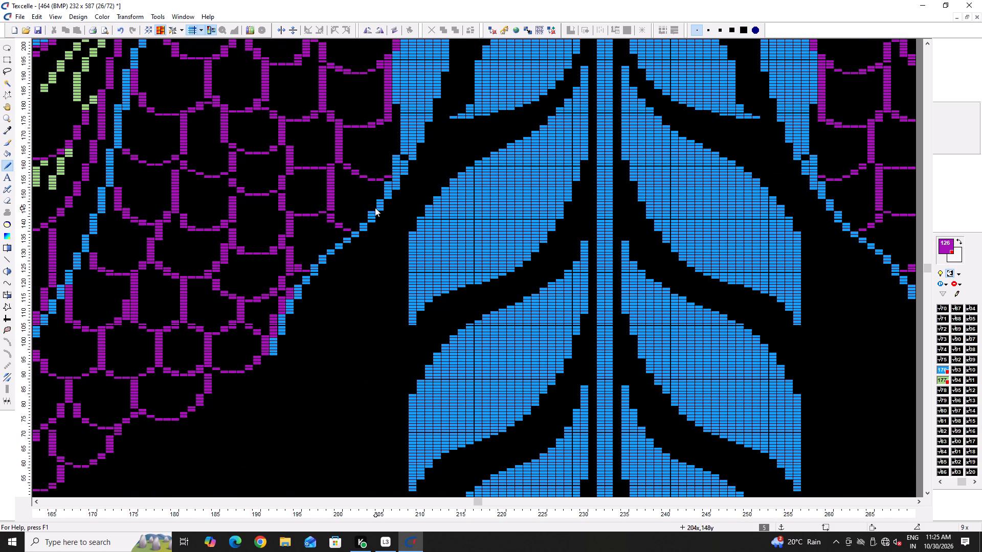
{"action": "scroll", "coordinate": [374, 208], "scroll_direction": "up", "scroll_amount": 3}
{"action": "scroll", "coordinate": [402, 319], "scroll_direction": "down", "scroll_amount": 2}
{"action": "scroll", "coordinate": [376, 174], "scroll_direction": "up", "scroll_amount": 3, "text": "ctrl"}
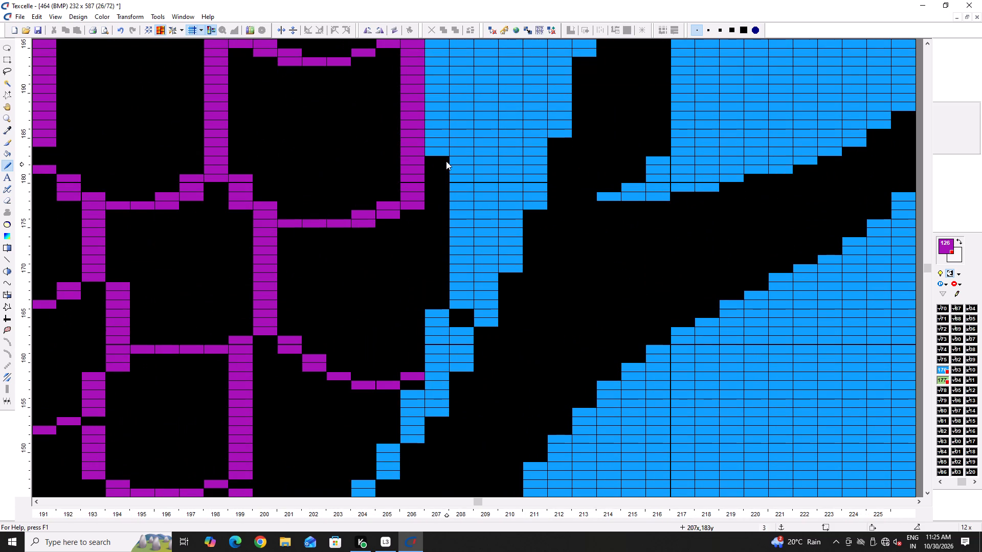
{"action": "left_click_drag", "start_coordinate": [443, 160], "coordinate": [437, 305]}
{"action": "left_click_drag", "start_coordinate": [419, 307], "coordinate": [410, 369]}
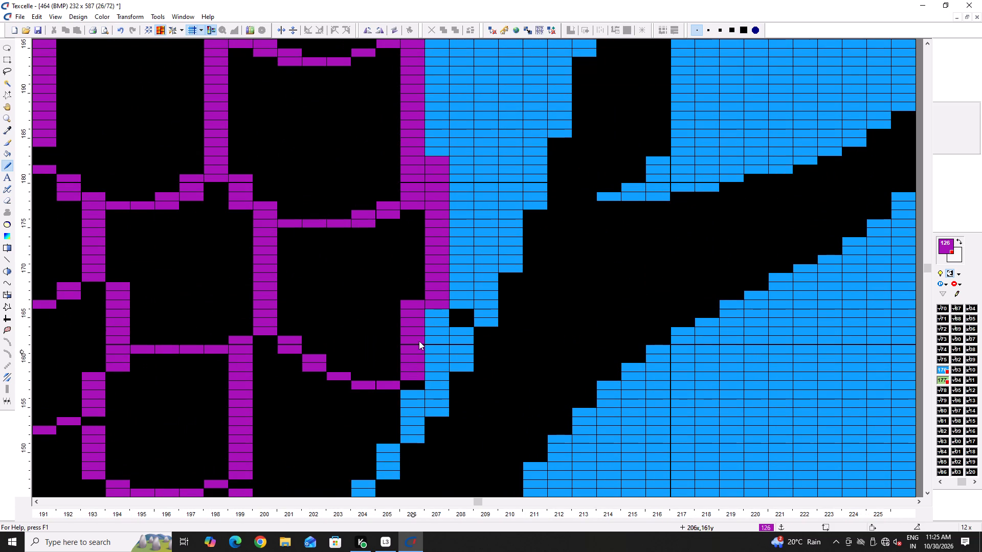
Extend the purple scale border down the blue edge from 205x, 157y, stepping diagonally to about 202x, 141y.
{"action": "scroll", "coordinate": [419, 338], "scroll_direction": "down", "scroll_amount": 3}
{"action": "left_click_drag", "start_coordinate": [391, 229], "coordinate": [387, 277]}
{"action": "left_click_drag", "start_coordinate": [364, 287], "coordinate": [359, 320]}
{"action": "left_click", "coordinate": [358, 320]}
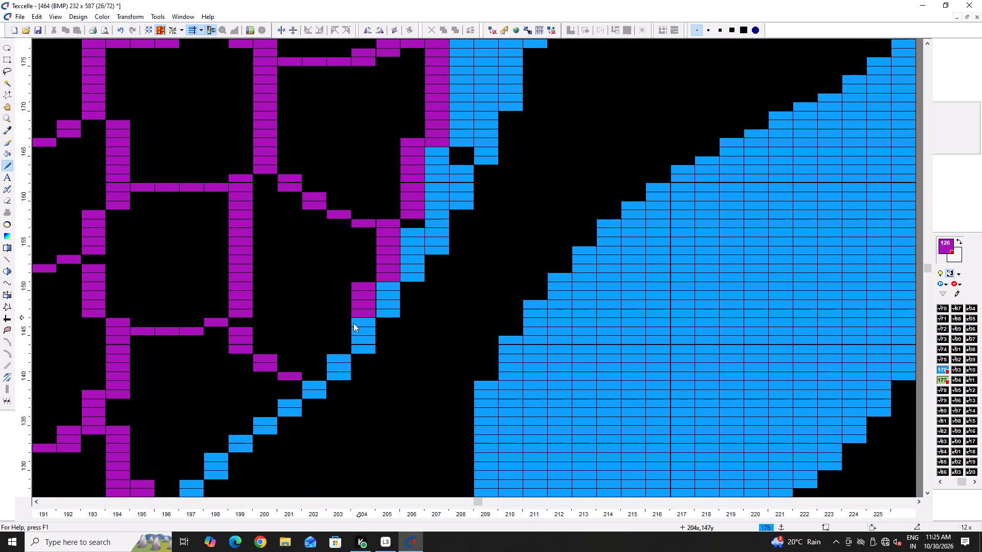
{"action": "left_click_drag", "start_coordinate": [341, 328], "coordinate": [337, 351]}
{"action": "left_click_drag", "start_coordinate": [320, 356], "coordinate": [310, 372]}
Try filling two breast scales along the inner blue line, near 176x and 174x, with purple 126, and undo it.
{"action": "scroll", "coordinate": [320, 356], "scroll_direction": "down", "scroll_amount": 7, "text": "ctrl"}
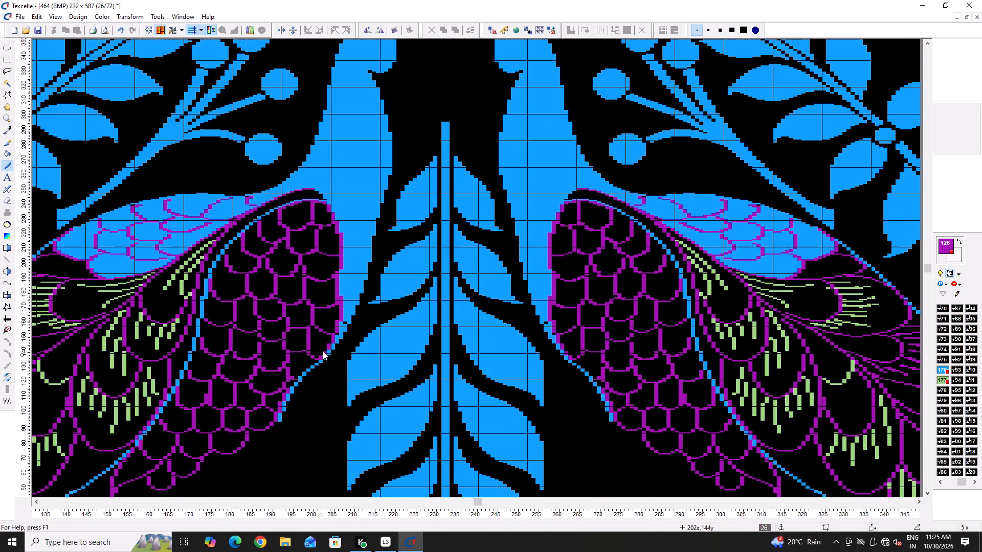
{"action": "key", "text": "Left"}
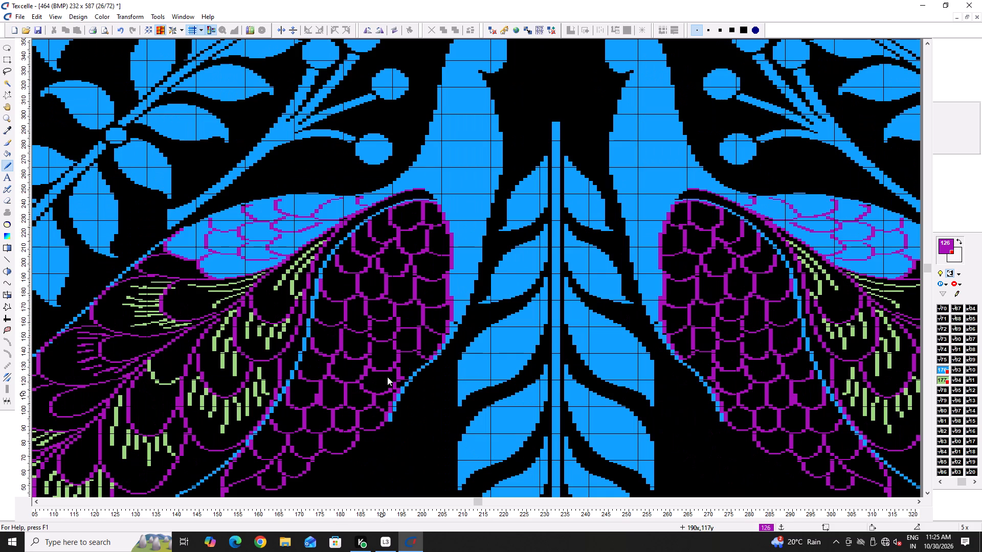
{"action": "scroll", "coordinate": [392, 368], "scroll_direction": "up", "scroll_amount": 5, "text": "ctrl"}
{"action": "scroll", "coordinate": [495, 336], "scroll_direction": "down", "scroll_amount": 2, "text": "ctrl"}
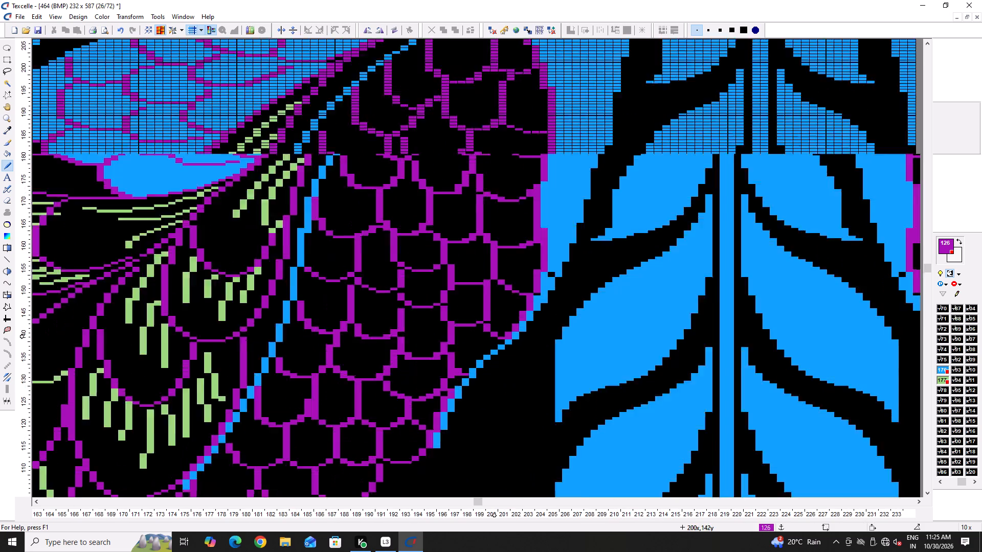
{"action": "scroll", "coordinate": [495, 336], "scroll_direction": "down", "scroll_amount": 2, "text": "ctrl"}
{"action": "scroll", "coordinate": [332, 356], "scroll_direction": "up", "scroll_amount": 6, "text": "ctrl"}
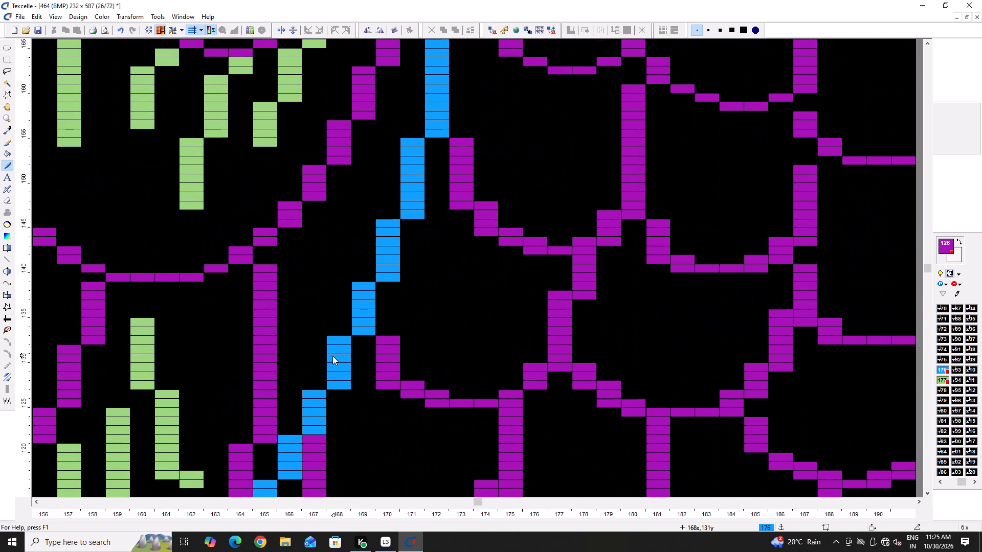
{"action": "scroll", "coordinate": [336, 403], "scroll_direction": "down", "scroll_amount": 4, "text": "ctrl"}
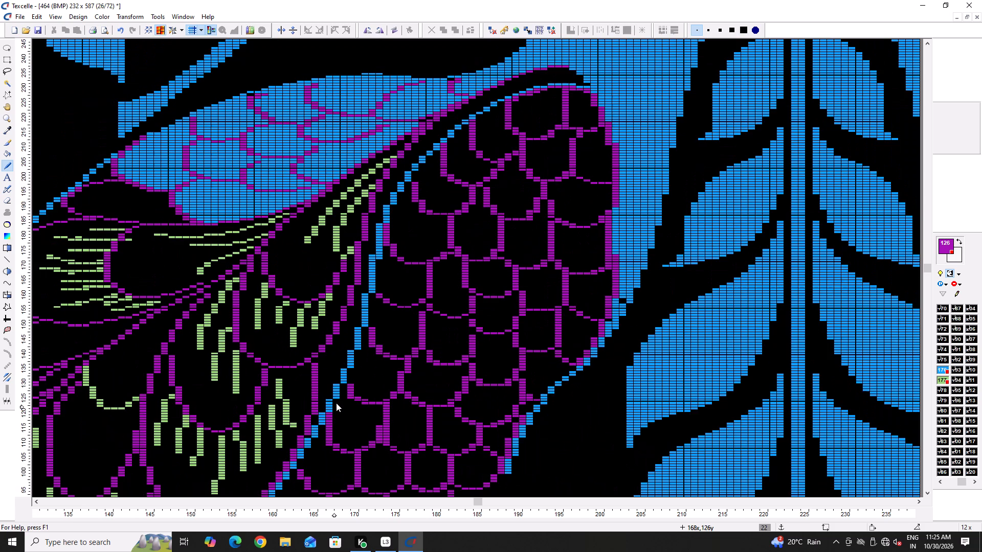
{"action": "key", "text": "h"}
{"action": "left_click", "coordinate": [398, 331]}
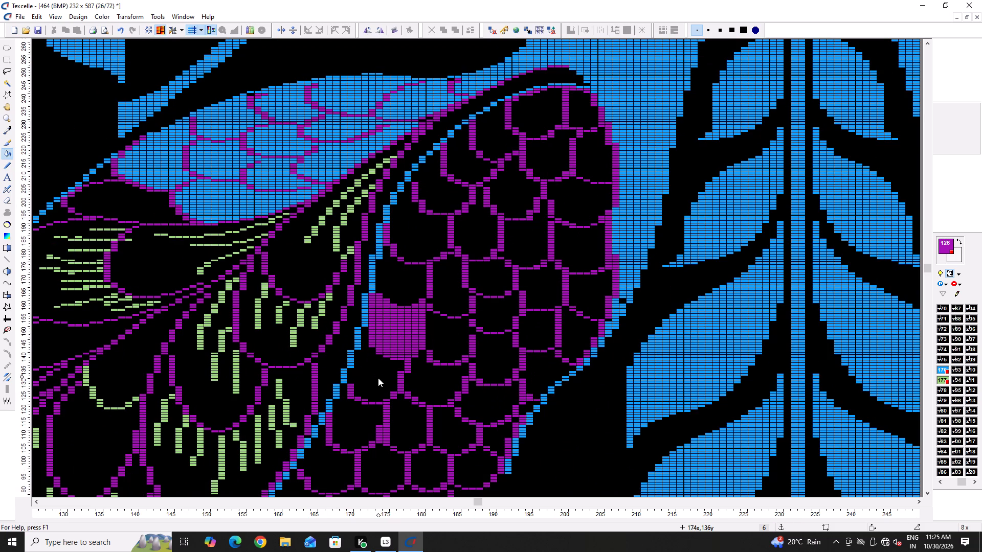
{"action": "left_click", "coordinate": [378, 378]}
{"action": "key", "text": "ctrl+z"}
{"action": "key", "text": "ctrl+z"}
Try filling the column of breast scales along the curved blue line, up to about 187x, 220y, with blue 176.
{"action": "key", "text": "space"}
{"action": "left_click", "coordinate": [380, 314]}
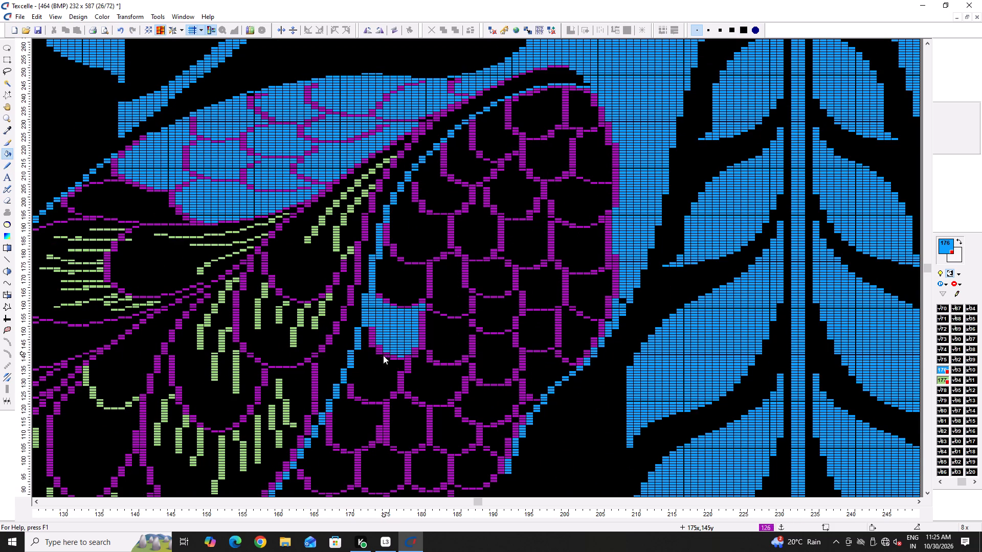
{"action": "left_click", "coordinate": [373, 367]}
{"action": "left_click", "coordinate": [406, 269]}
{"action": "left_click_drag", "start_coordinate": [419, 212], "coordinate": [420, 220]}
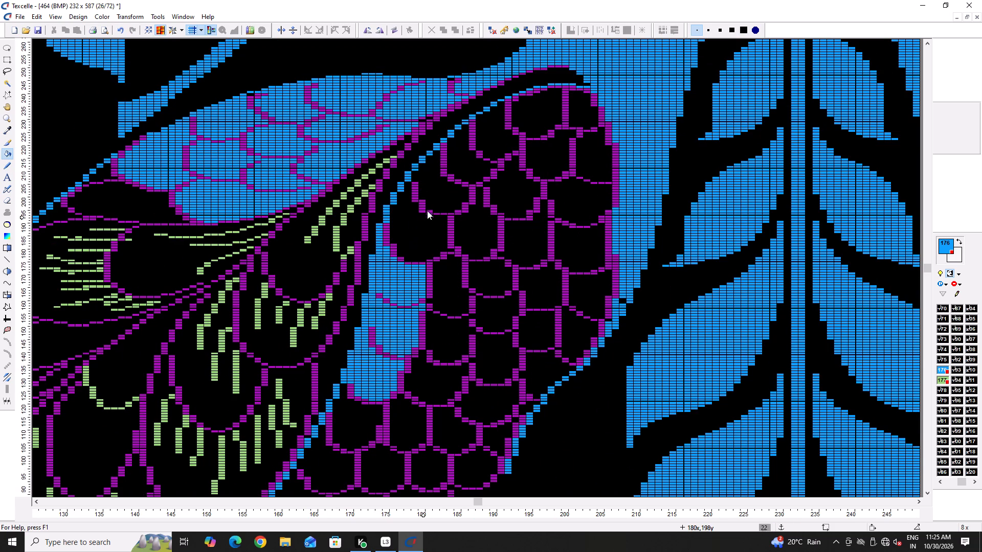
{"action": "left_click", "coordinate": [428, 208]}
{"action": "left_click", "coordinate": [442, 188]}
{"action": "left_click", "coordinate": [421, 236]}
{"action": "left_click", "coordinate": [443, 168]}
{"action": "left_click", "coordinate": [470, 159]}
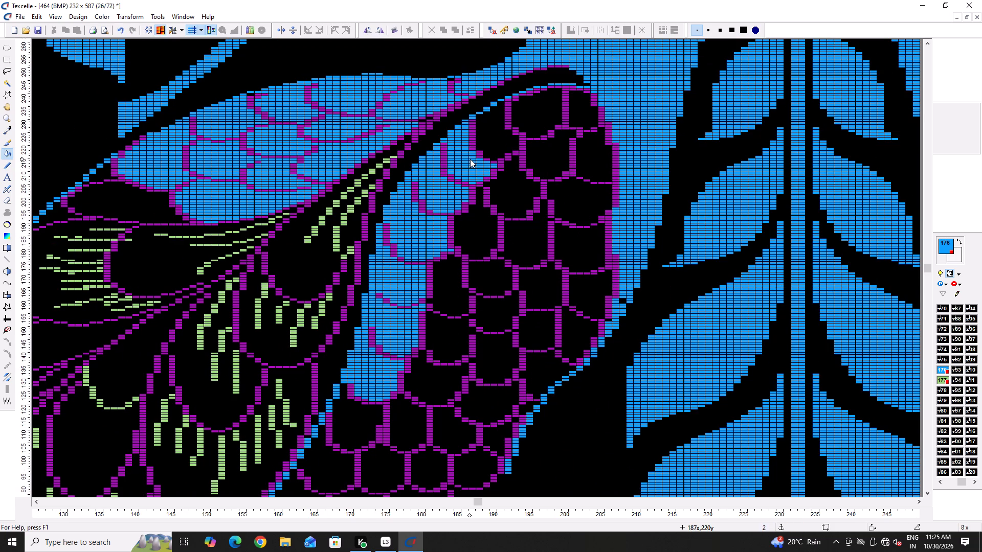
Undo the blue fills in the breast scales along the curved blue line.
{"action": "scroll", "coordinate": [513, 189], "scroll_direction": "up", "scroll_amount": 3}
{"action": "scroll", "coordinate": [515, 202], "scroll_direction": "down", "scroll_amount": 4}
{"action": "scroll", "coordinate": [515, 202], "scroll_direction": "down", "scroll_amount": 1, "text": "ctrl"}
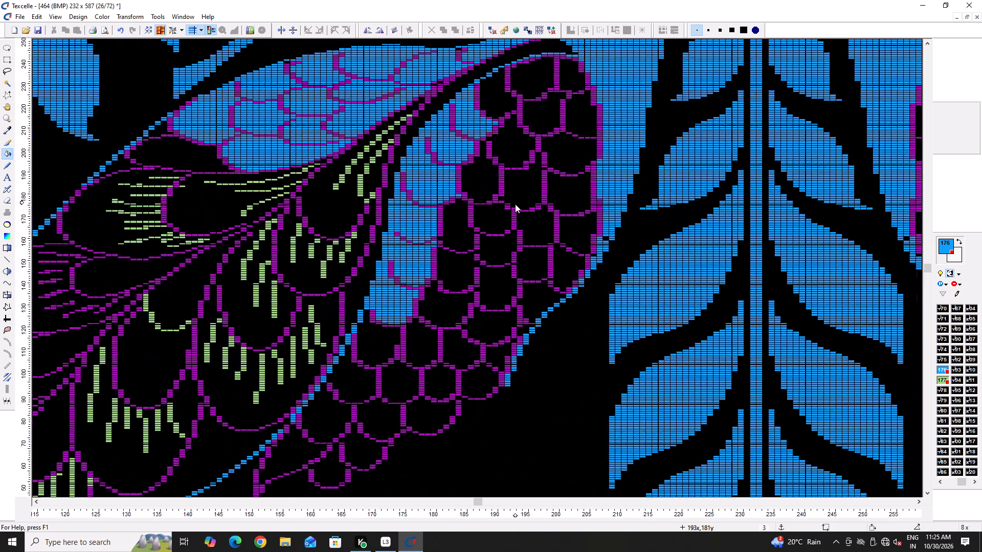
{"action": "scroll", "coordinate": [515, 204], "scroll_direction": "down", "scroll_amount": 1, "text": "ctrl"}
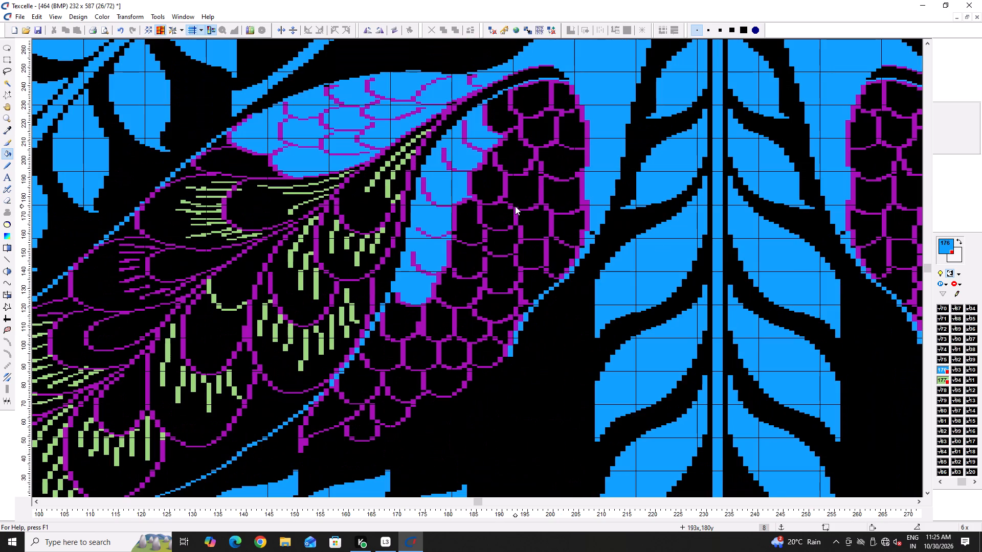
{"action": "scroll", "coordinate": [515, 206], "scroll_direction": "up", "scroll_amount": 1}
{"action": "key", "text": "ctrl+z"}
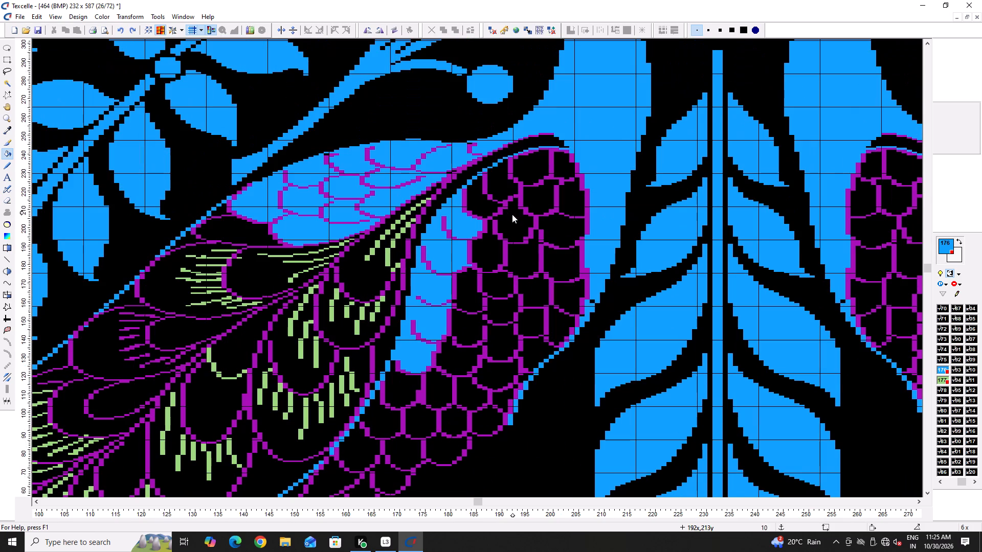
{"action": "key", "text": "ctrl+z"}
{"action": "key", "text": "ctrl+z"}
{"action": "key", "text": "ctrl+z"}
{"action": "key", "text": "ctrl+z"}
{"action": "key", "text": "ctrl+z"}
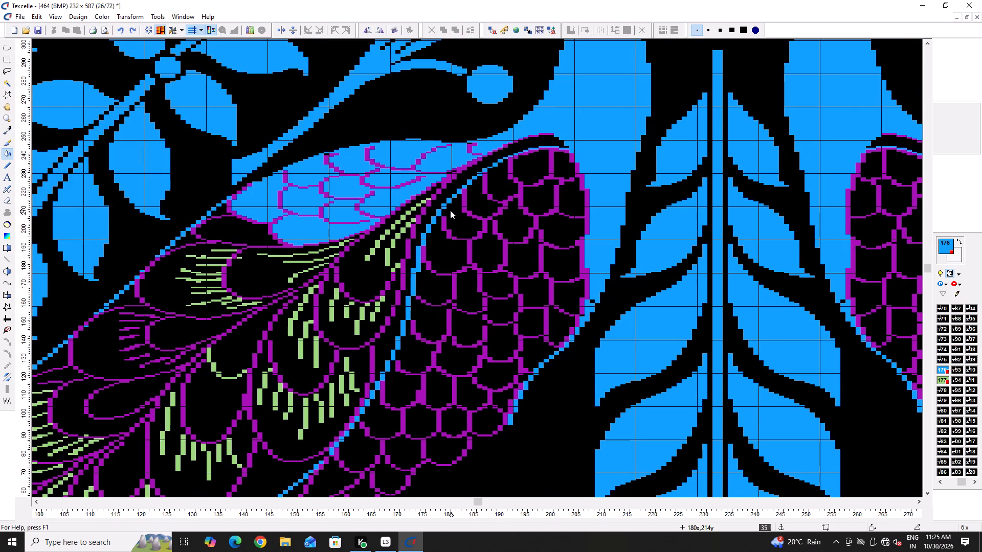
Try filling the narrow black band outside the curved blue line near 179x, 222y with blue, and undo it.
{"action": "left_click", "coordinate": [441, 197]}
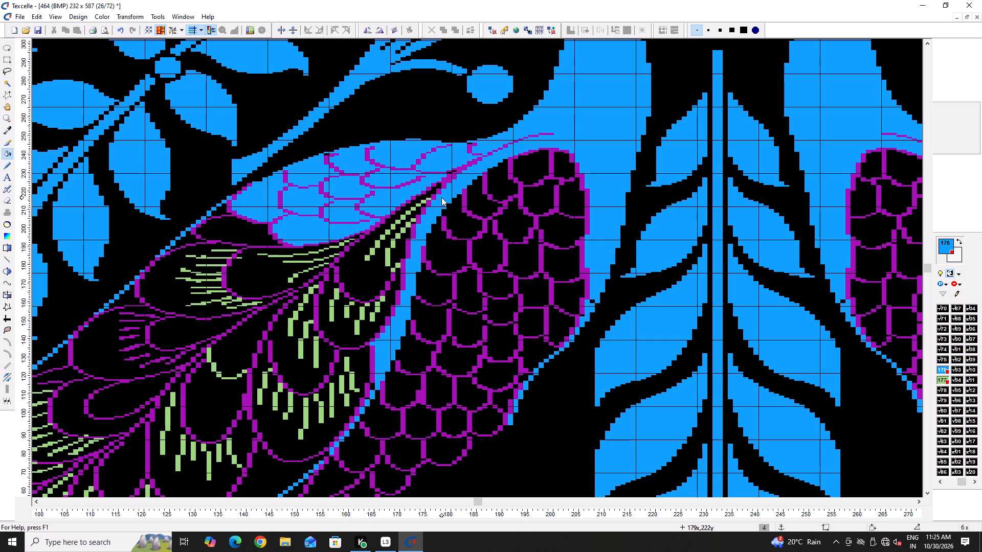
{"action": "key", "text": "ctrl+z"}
Close the open scale beside the curved blue line with a purple 126 border stepping from 184x, 226y to 186x, 233y.
{"action": "scroll", "coordinate": [467, 194], "scroll_direction": "up", "scroll_amount": 5, "text": "ctrl"}
{"action": "key", "text": "space"}
{"action": "type", "text": "x"}
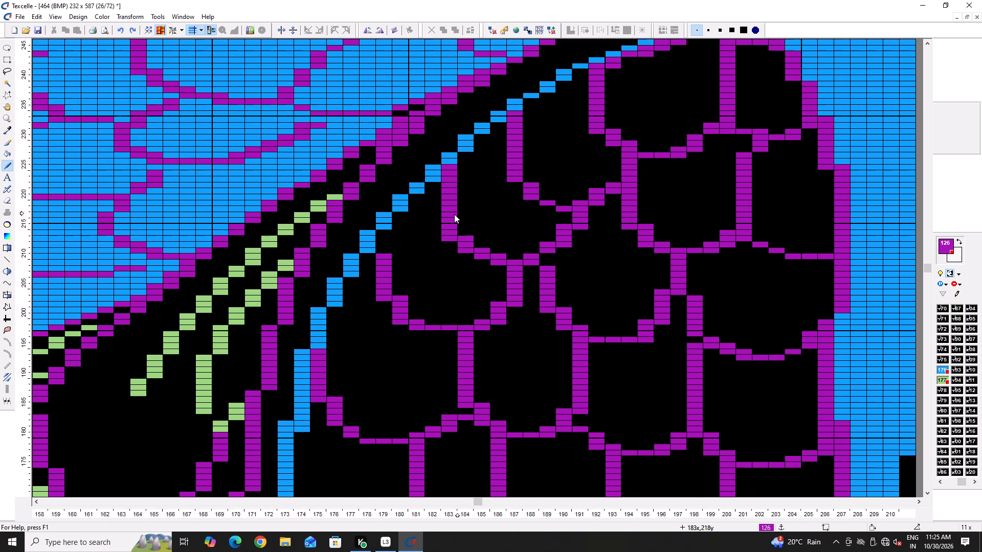
{"action": "scroll", "coordinate": [455, 214], "scroll_direction": "up", "scroll_amount": 3}
{"action": "scroll", "coordinate": [463, 338], "scroll_direction": "up", "scroll_amount": 1, "text": "ctrl"}
{"action": "left_click_drag", "start_coordinate": [461, 349], "coordinate": [465, 333]}
{"action": "left_click_drag", "start_coordinate": [477, 328], "coordinate": [481, 313]}
{"action": "left_click", "coordinate": [482, 312]}
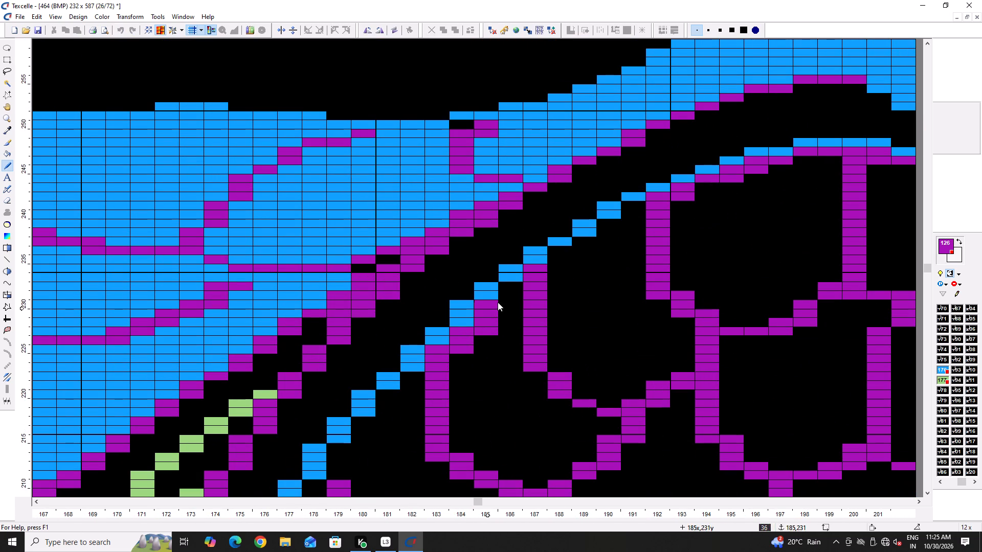
{"action": "double_click", "coordinate": [498, 302]}
{"action": "double_click", "coordinate": [500, 298]}
{"action": "double_click", "coordinate": [510, 288]}
Close the neighbouring scale with a purple border under the blue line, stepping from 188x, 236y to 191x, 241y.
{"action": "left_click", "coordinate": [562, 258]}
{"action": "left_click", "coordinate": [564, 255]}
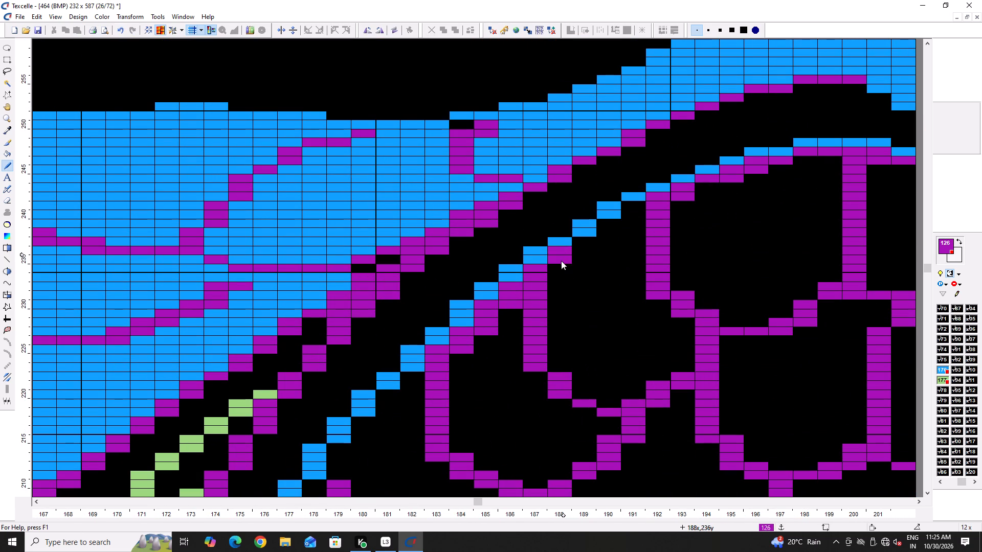
{"action": "left_click_drag", "start_coordinate": [585, 247], "coordinate": [587, 241]}
{"action": "left_click", "coordinate": [604, 232]}
{"action": "left_click", "coordinate": [609, 225]}
{"action": "left_click_drag", "start_coordinate": [633, 209], "coordinate": [633, 219]}
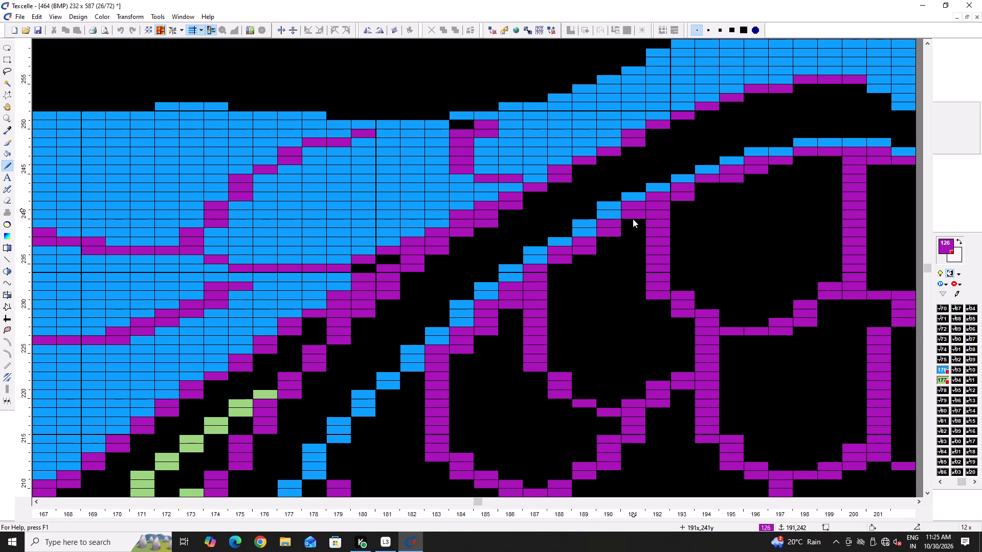
{"action": "left_click_drag", "start_coordinate": [633, 219], "coordinate": [632, 222]}
Close the next open scale with a purple border along the blue line from 179x, 215y to 182x, 223y.
{"action": "scroll", "coordinate": [502, 301], "scroll_direction": "down", "scroll_amount": 3}
{"action": "left_click_drag", "start_coordinate": [336, 283], "coordinate": [337, 310]}
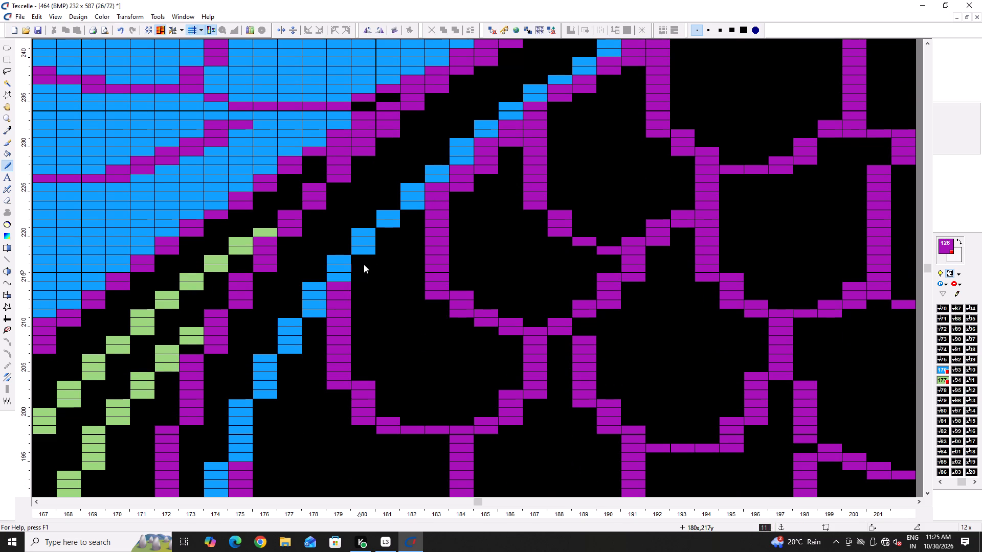
{"action": "left_click_drag", "start_coordinate": [364, 264], "coordinate": [364, 279]}
{"action": "left_click", "coordinate": [368, 256]}
{"action": "left_click_drag", "start_coordinate": [391, 238], "coordinate": [390, 251]}
{"action": "left_click", "coordinate": [391, 230]}
{"action": "left_click_drag", "start_coordinate": [414, 214], "coordinate": [414, 220]}
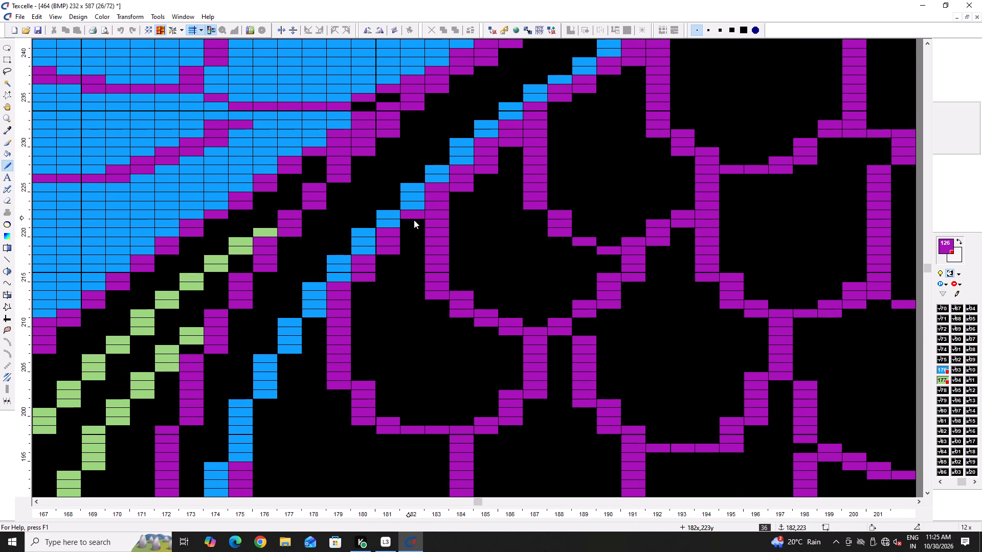
{"action": "left_click_drag", "start_coordinate": [414, 220], "coordinate": [414, 222]}
Close the open scale with a purple border beside the blue line from 176x, 196y up to 178x, 211y.
{"action": "scroll", "coordinate": [394, 256], "scroll_direction": "down", "scroll_amount": 3}
{"action": "left_click_drag", "start_coordinate": [260, 241], "coordinate": [258, 296]}
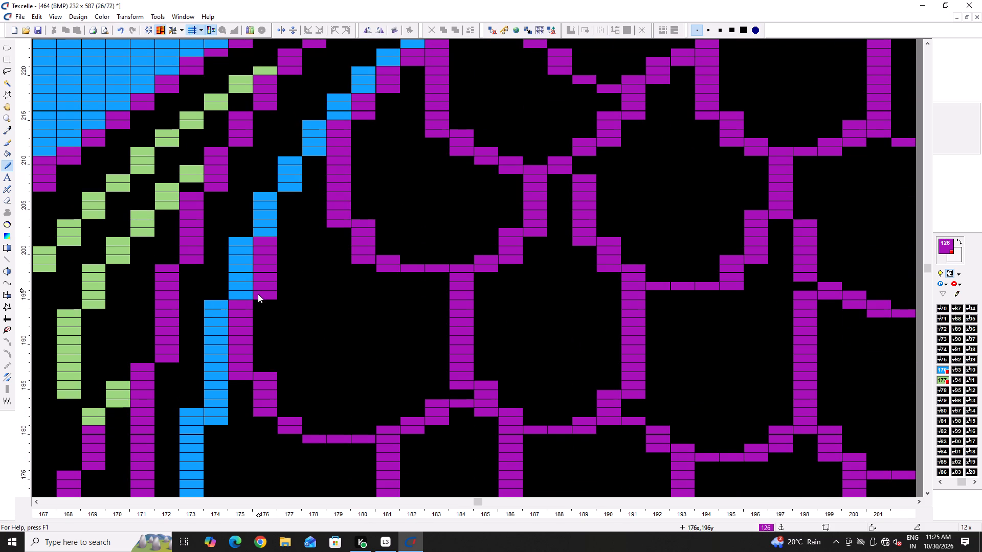
{"action": "left_click_drag", "start_coordinate": [292, 195], "coordinate": [288, 230]}
{"action": "left_click_drag", "start_coordinate": [307, 161], "coordinate": [308, 183]}
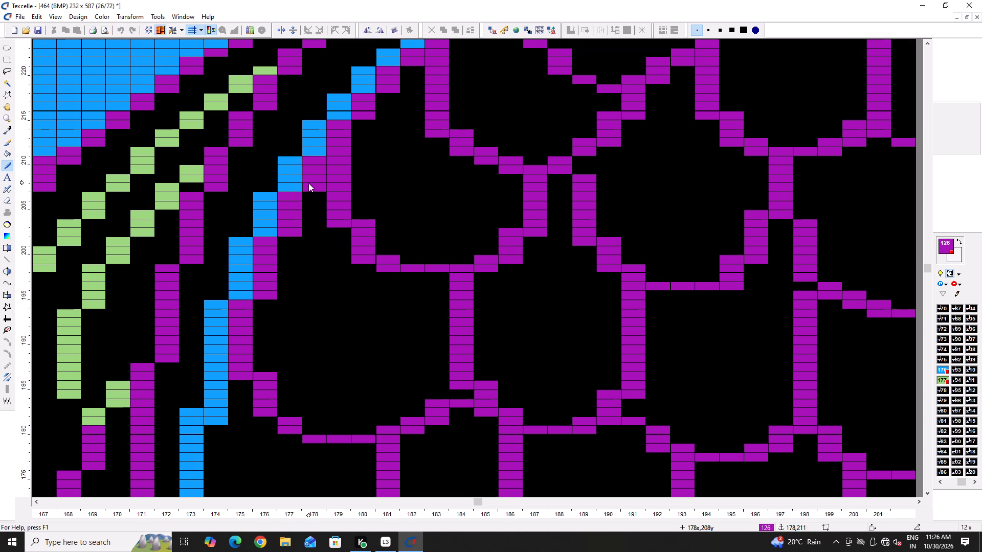
{"action": "left_click_drag", "start_coordinate": [308, 183], "coordinate": [308, 184]}
Continue the purple scale border down the blue line from 175x, 182y, through 174x, to 173x at about 155y.
{"action": "scroll", "coordinate": [309, 196], "scroll_direction": "down", "scroll_amount": 4}
{"action": "left_click_drag", "start_coordinate": [245, 170], "coordinate": [241, 203]}
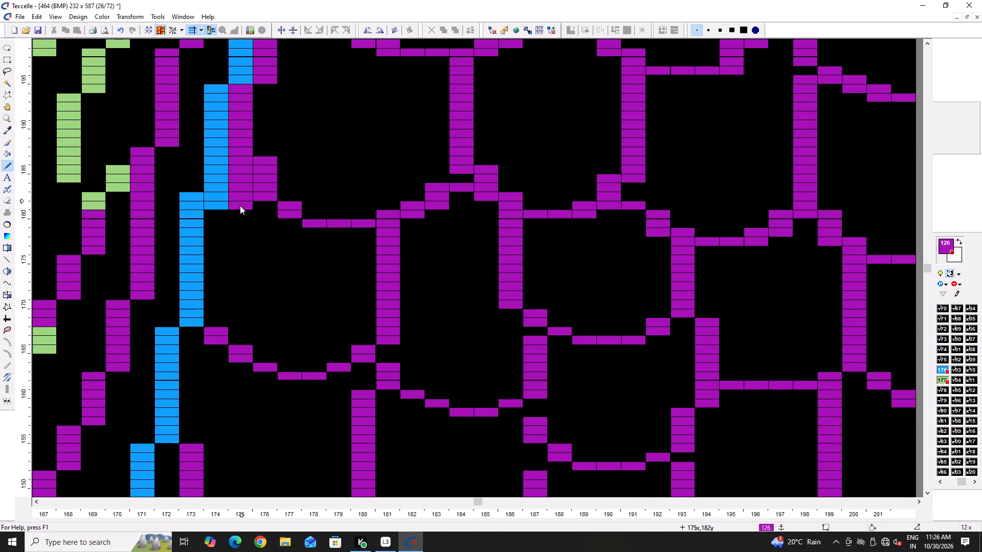
{"action": "left_click_drag", "start_coordinate": [220, 211], "coordinate": [210, 324]}
{"action": "scroll", "coordinate": [208, 320], "scroll_direction": "down", "scroll_amount": 3}
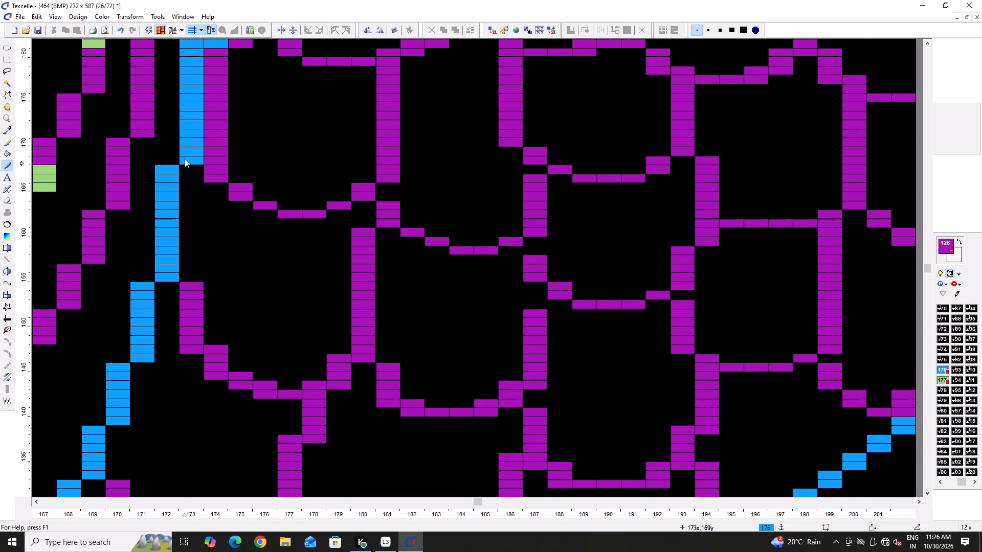
{"action": "left_click_drag", "start_coordinate": [185, 158], "coordinate": [194, 283]}
Continue the purple scale border down the blue line from 172x, 155y, stepping one column at a time to 168x, about 122y.
{"action": "scroll", "coordinate": [194, 283], "scroll_direction": "down", "scroll_amount": 3}
{"action": "left_click_drag", "start_coordinate": [163, 125], "coordinate": [164, 196]}
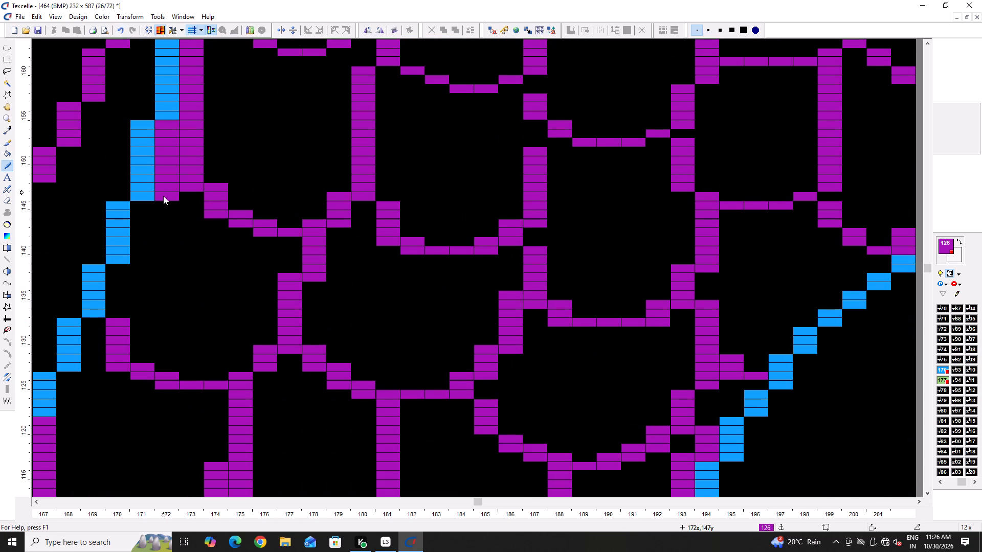
{"action": "left_click_drag", "start_coordinate": [145, 201], "coordinate": [138, 258]}
{"action": "left_click_drag", "start_coordinate": [119, 266], "coordinate": [121, 312]}
{"action": "scroll", "coordinate": [121, 309], "scroll_direction": "down", "scroll_amount": 3}
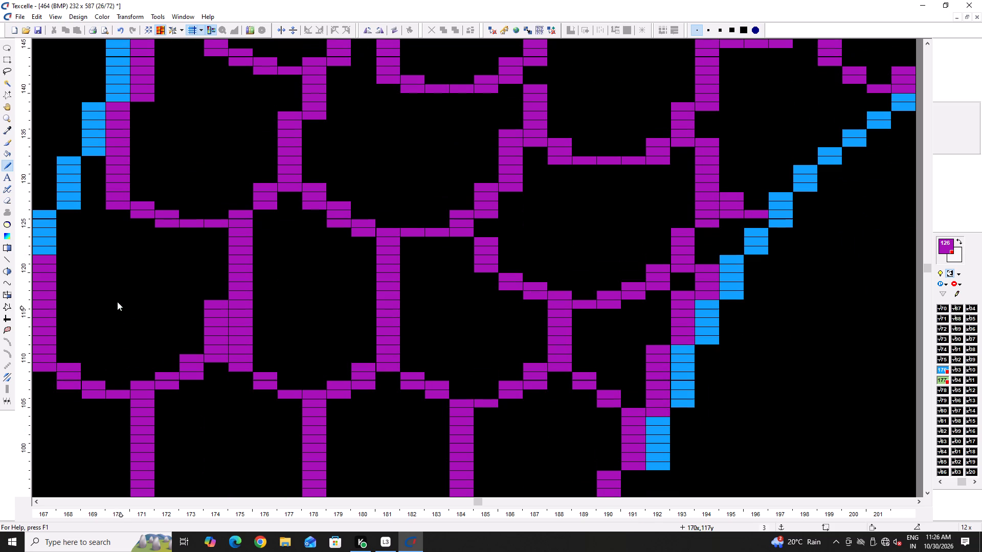
{"action": "left_click_drag", "start_coordinate": [68, 214], "coordinate": [68, 250]}
{"action": "left_click_drag", "start_coordinate": [100, 160], "coordinate": [99, 196]}
{"action": "left_click", "coordinate": [99, 196]}
{"action": "double_click", "coordinate": [99, 200]}
{"action": "left_click_drag", "start_coordinate": [99, 203], "coordinate": [99, 211]}
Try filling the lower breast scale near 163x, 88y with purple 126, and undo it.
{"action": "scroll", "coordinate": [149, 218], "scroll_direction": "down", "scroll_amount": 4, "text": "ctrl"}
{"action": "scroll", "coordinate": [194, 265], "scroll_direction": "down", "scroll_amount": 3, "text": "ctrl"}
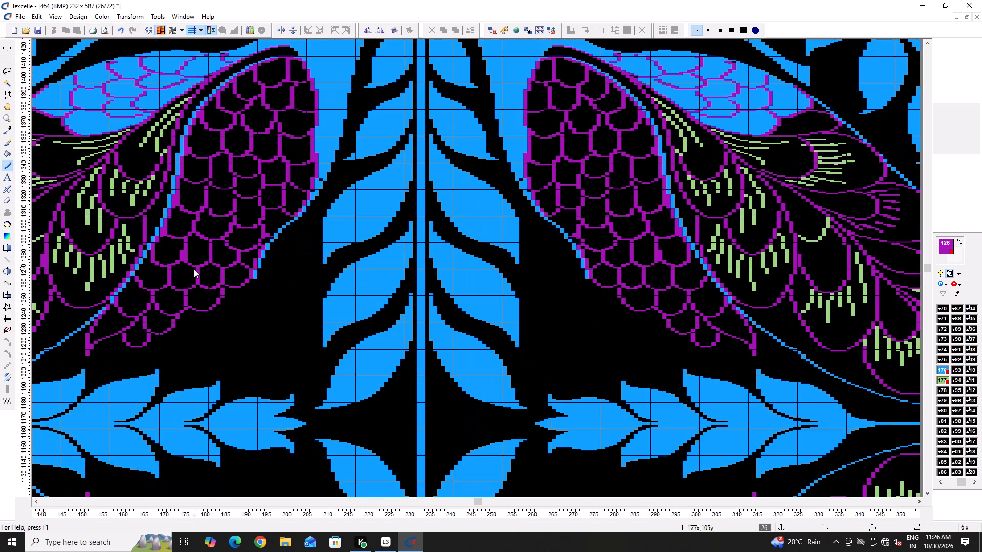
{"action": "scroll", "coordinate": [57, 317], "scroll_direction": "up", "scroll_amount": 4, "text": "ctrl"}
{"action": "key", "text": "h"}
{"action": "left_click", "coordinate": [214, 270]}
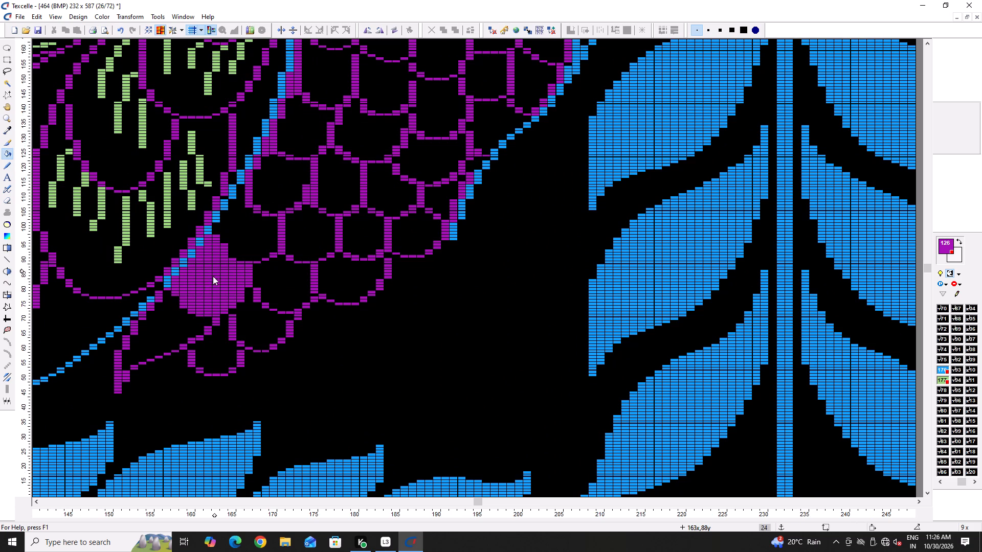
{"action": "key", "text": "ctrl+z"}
Fill the four lowest scales along the blue line, from the pointed tip up to 172x, 122y, with blue 176.
{"action": "key", "text": "space"}
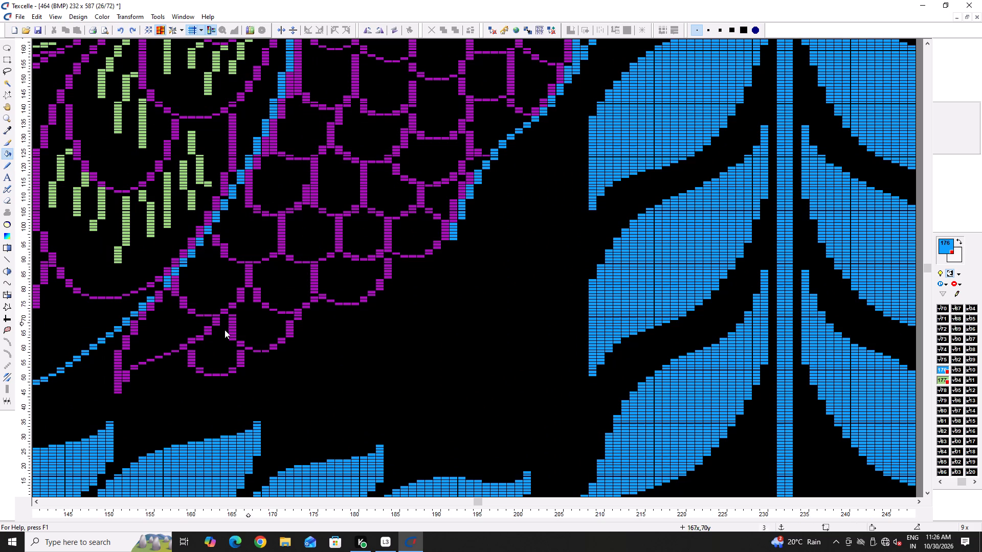
{"action": "left_click", "coordinate": [158, 342]}
{"action": "left_click", "coordinate": [205, 283]}
{"action": "left_click", "coordinate": [242, 214]}
{"action": "left_click", "coordinate": [288, 170]}
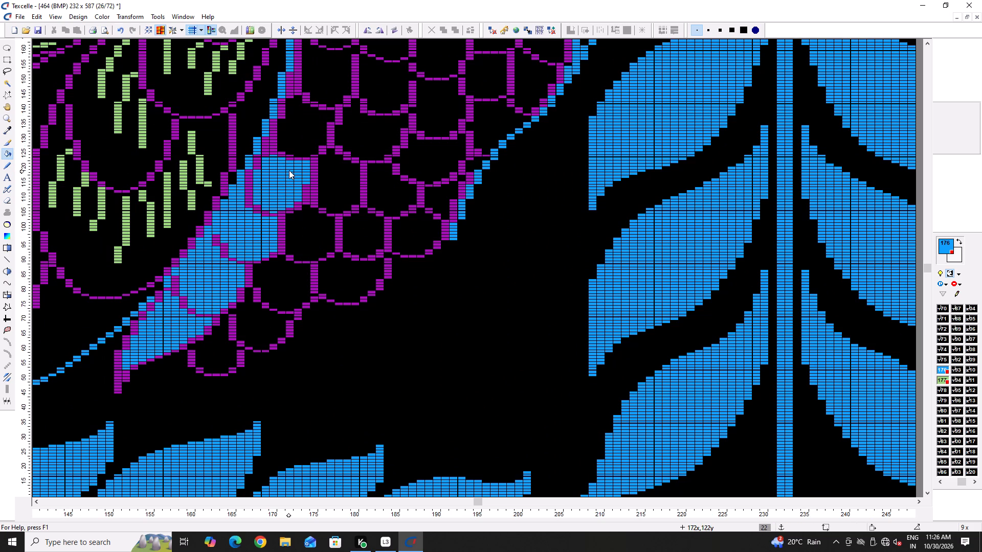
Fill the remaining scales along the curved blue line with blue, from about 176x, 137y up to about 197x, 238y.
{"action": "scroll", "coordinate": [319, 191], "scroll_direction": "up", "scroll_amount": 4}
{"action": "left_click", "coordinate": [318, 391]}
{"action": "left_click", "coordinate": [325, 340]}
{"action": "left_click", "coordinate": [340, 297]}
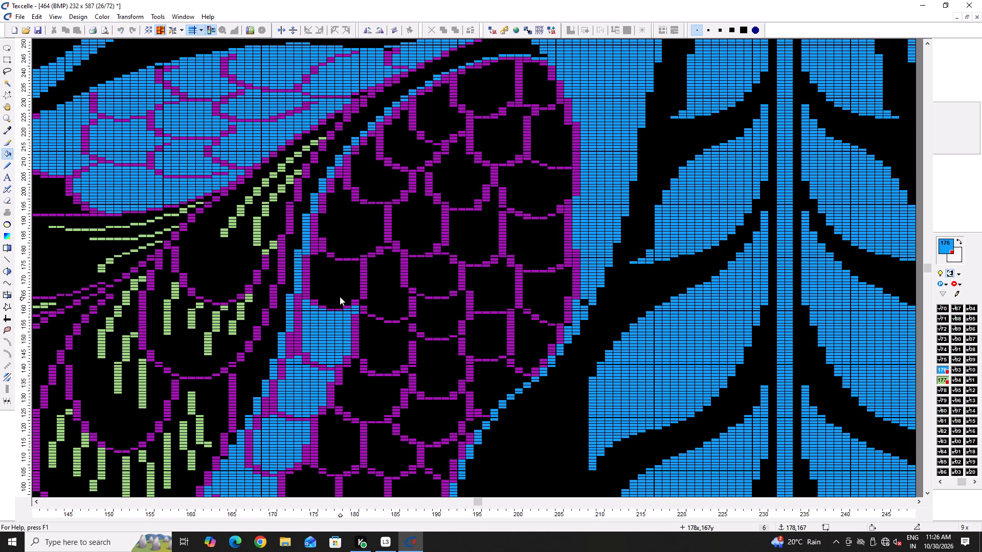
{"action": "left_click", "coordinate": [340, 226]}
{"action": "left_click", "coordinate": [359, 173]}
{"action": "left_click", "coordinate": [392, 146]}
{"action": "left_click", "coordinate": [451, 116]}
{"action": "left_click", "coordinate": [494, 90]}
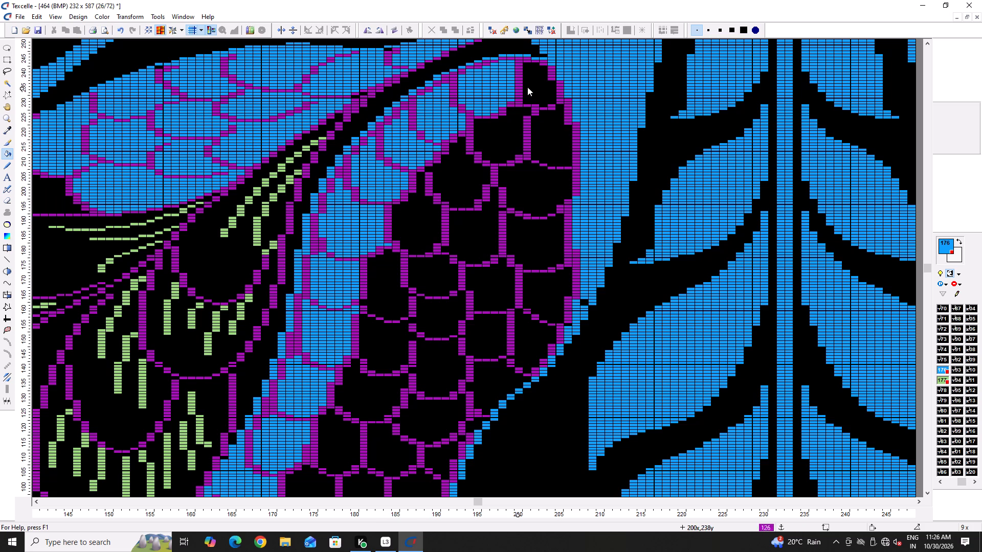
Fill the upper breast scales with blue, from 200x, 238y beside the neck inward to about 195x, 190y.
{"action": "left_click", "coordinate": [528, 87]}
{"action": "left_click", "coordinate": [547, 140]}
{"action": "left_click", "coordinate": [538, 188]}
{"action": "left_click", "coordinate": [503, 149]}
{"action": "left_click", "coordinate": [485, 183]}
{"action": "left_click", "coordinate": [482, 188]}
{"action": "left_click", "coordinate": [480, 227]}
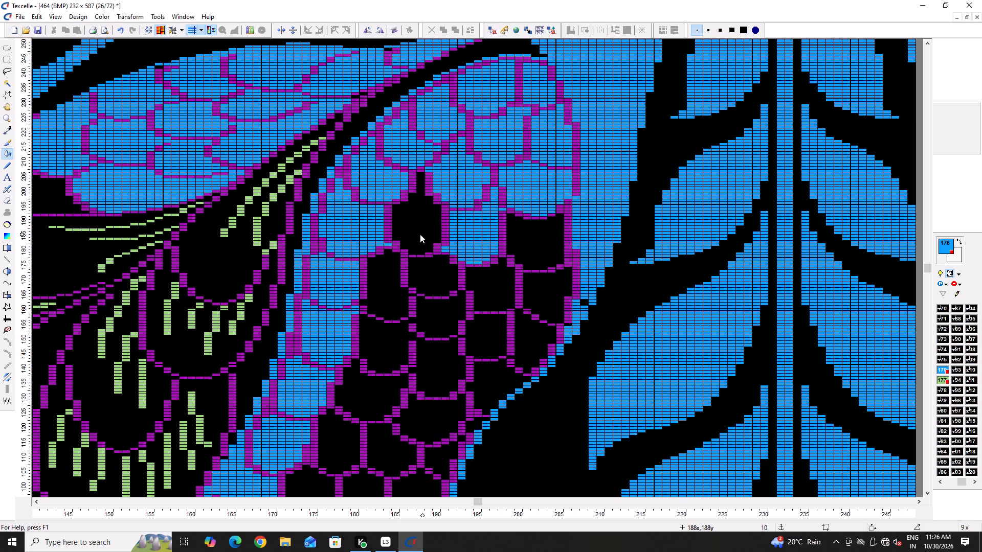
Fill the central breast scales with blue 176, from 188x, 188y down to about 190x, 155y.
{"action": "left_click", "coordinate": [420, 234]}
{"action": "left_click", "coordinate": [403, 278]}
{"action": "left_click", "coordinate": [435, 274]}
{"action": "left_click", "coordinate": [436, 325]}
{"action": "left_click", "coordinate": [399, 295]}
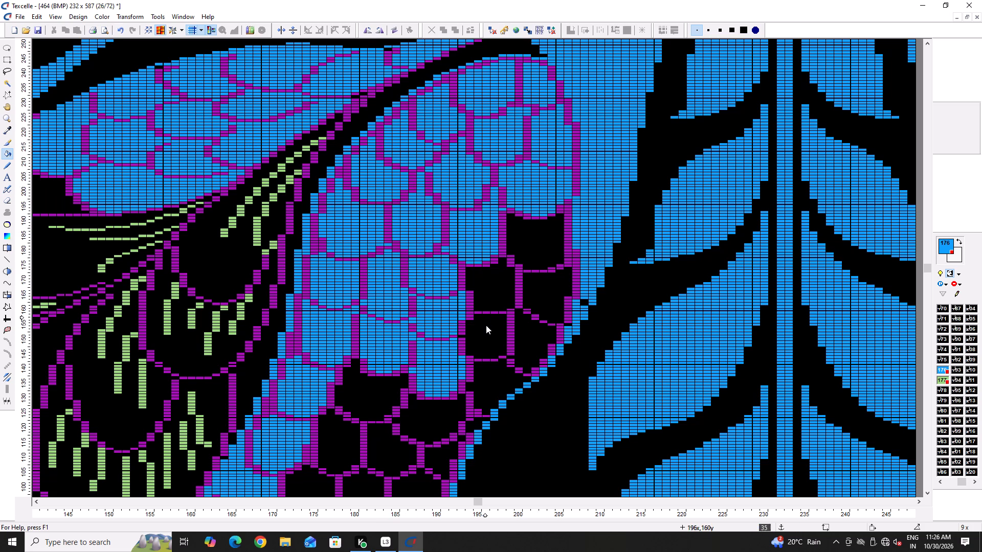
Fill the remaining scales along the breast's front edge with blue, between about 204x, 185y and 197x, 138y.
{"action": "left_click_drag", "start_coordinate": [486, 325], "coordinate": [486, 331]}
{"action": "left_click", "coordinate": [492, 292]}
{"action": "left_click", "coordinate": [547, 245]}
{"action": "left_click", "coordinate": [553, 292]}
{"action": "left_click", "coordinate": [523, 347]}
{"action": "double_click", "coordinate": [498, 373]}
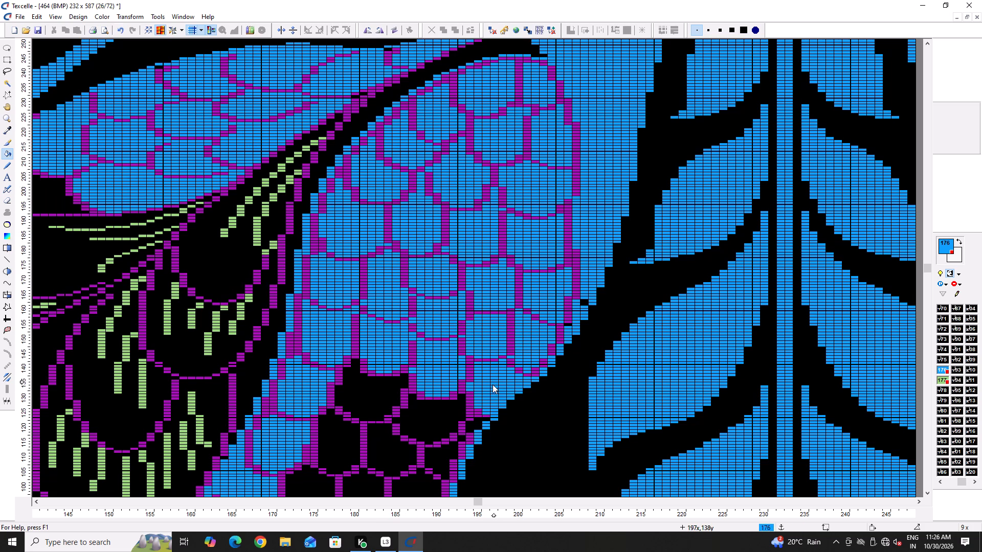
Fill the lower breast scales with blue, from about 190x, 130y down to the front edge near 188x, 105y.
{"action": "left_click", "coordinate": [434, 399]}
{"action": "left_click", "coordinate": [386, 396]}
{"action": "scroll", "coordinate": [404, 359], "scroll_direction": "down", "scroll_amount": 5}
{"action": "left_click", "coordinate": [356, 125]}
{"action": "left_click", "coordinate": [360, 153]}
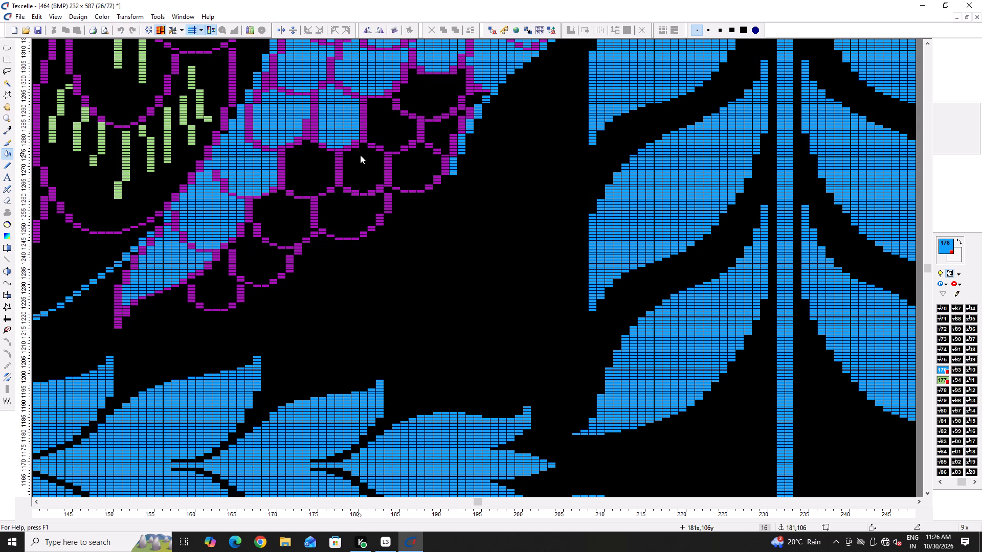
{"action": "left_click", "coordinate": [390, 122]}
{"action": "left_click", "coordinate": [423, 90]}
{"action": "left_click", "coordinate": [438, 130]}
{"action": "left_click", "coordinate": [421, 180]}
{"action": "left_click", "coordinate": [478, 97]}
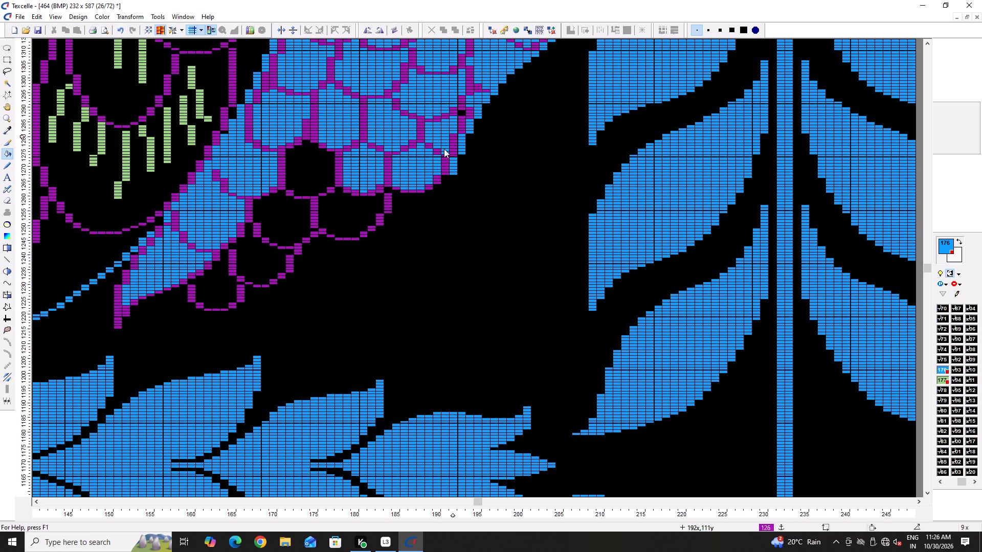
Fill the lowest row of breast scales with blue, from about 180x, 83y down to 163x, 62y.
{"action": "left_click", "coordinate": [355, 221]}
{"action": "left_click", "coordinate": [318, 181]}
{"action": "left_click", "coordinate": [304, 229]}
{"action": "left_click", "coordinate": [279, 259]}
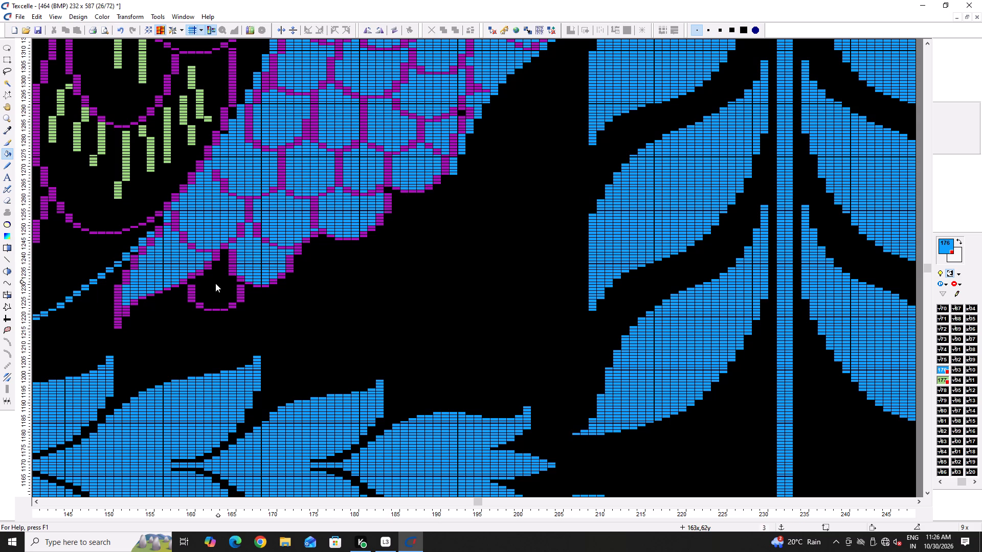
{"action": "left_click", "coordinate": [215, 283]}
{"action": "scroll", "coordinate": [256, 249], "scroll_direction": "up", "scroll_amount": 7}
{"action": "left_click", "coordinate": [348, 267]}
Fill the wing feathers next to the breast scales with blue, around 158x, 143y and 159x, 125y.
{"action": "scroll", "coordinate": [361, 261], "scroll_direction": "down", "scroll_amount": 4, "text": "ctrl"}
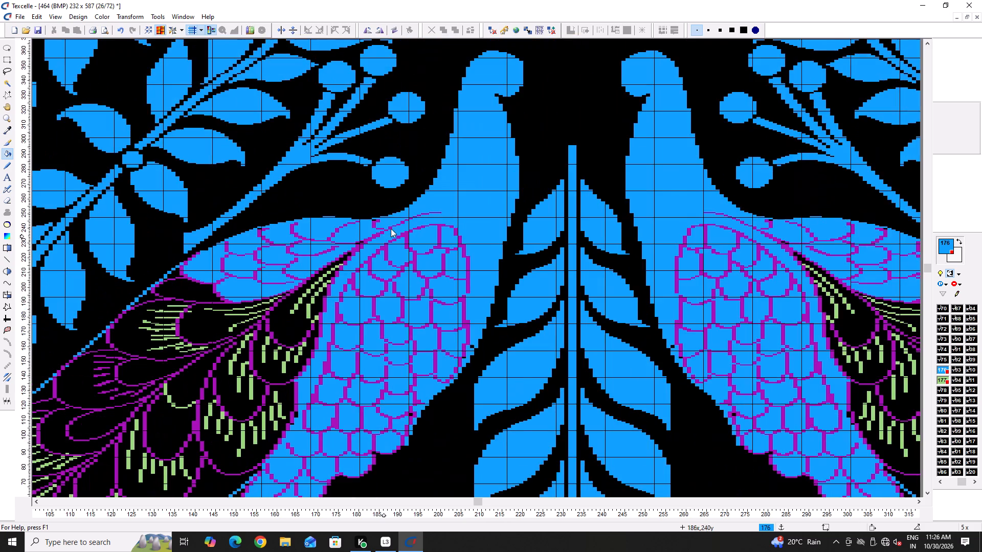
{"action": "scroll", "coordinate": [407, 217], "scroll_direction": "down", "scroll_amount": 2}
{"action": "left_click", "coordinate": [275, 143]}
{"action": "left_click", "coordinate": [267, 214]}
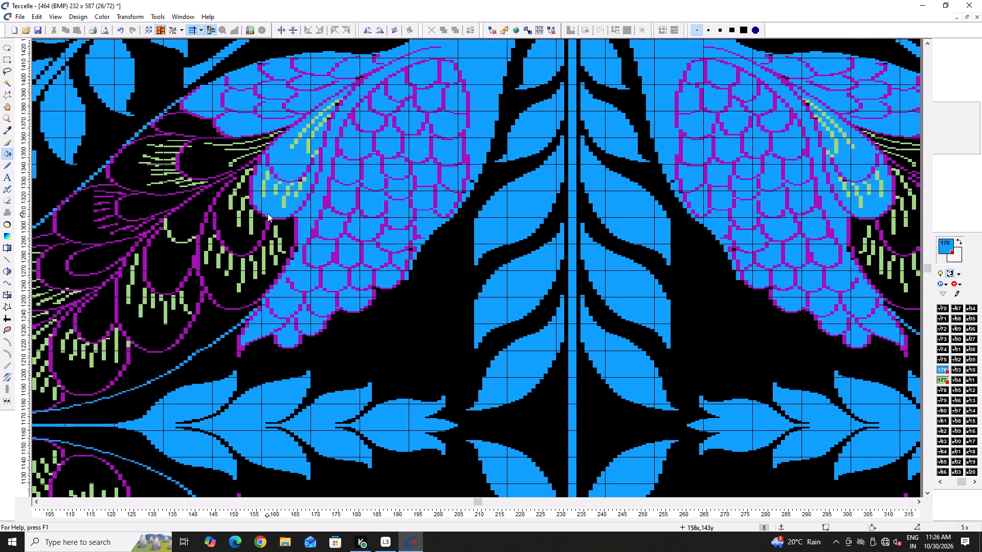
{"action": "left_click", "coordinate": [241, 225]}
{"action": "left_click", "coordinate": [286, 238]}
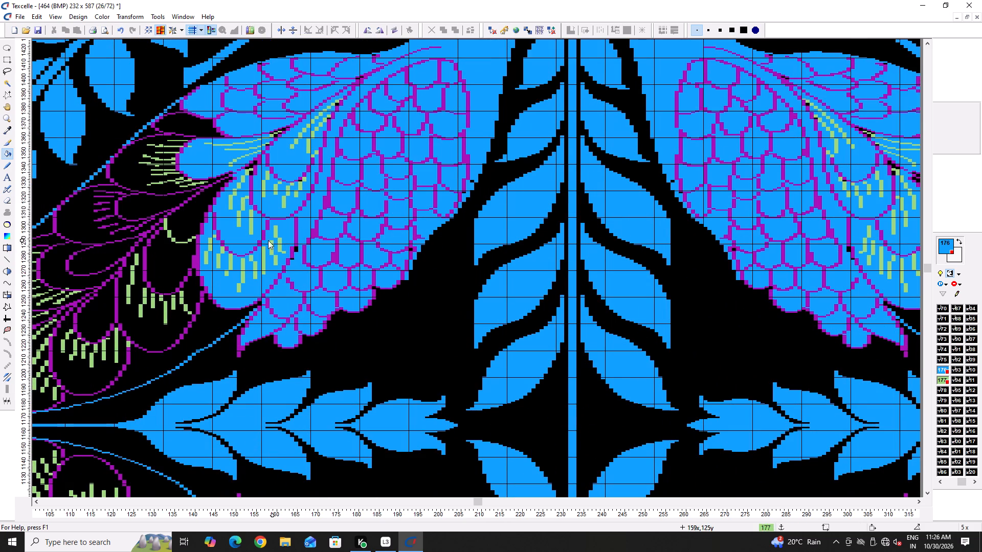
Fill the middle and outer wing feathers with blue, from about 135x, 108y through 111x, 139y to about 139x, 199y.
{"action": "left_click_drag", "start_coordinate": [179, 264], "coordinate": [175, 272]}
{"action": "double_click", "coordinate": [183, 227]}
{"action": "left_click", "coordinate": [149, 202]}
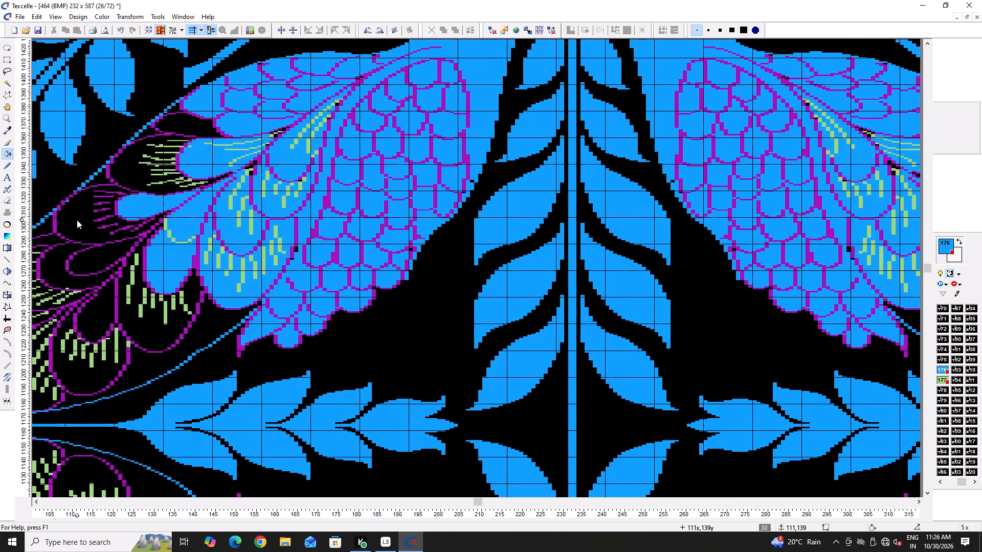
{"action": "double_click", "coordinate": [77, 220]}
{"action": "left_click", "coordinate": [148, 168]}
{"action": "left_click", "coordinate": [189, 120]}
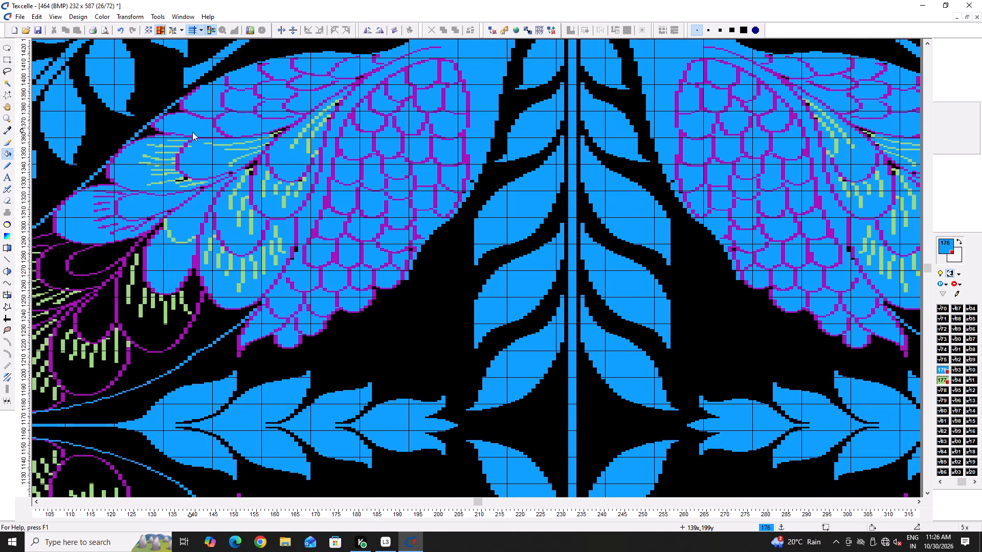
Fill the outermost tail feathers and their inner lobes with blue, from 85x, 41y up to about 97x, 99y.
{"action": "scroll", "coordinate": [195, 136], "scroll_direction": "down", "scroll_amount": 3, "text": "ctrl"}
{"action": "scroll", "coordinate": [96, 248], "scroll_direction": "up", "scroll_amount": 2, "text": "ctrl"}
{"action": "left_click", "coordinate": [130, 194]}
{"action": "left_click", "coordinate": [142, 182]}
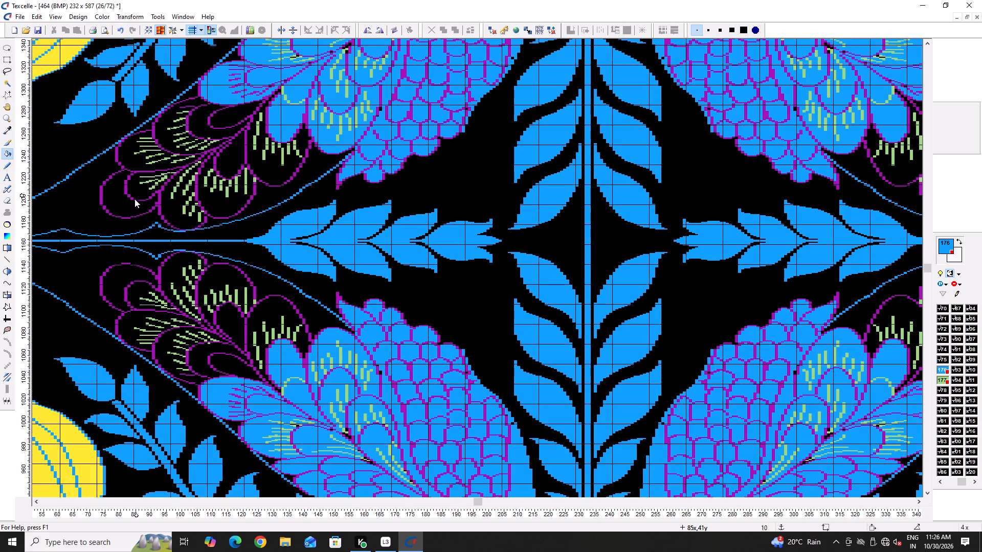
{"action": "left_click", "coordinate": [133, 204]}
{"action": "double_click", "coordinate": [133, 185]}
{"action": "left_click", "coordinate": [143, 159]}
{"action": "left_click", "coordinate": [170, 134]}
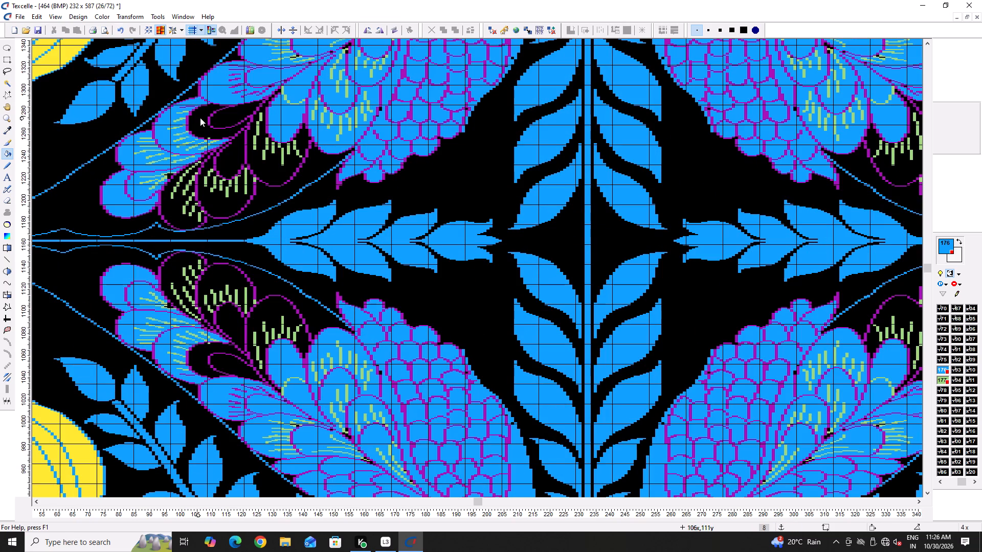
Fill the remaining tail feathers with blue, including those at 106x, 111y, 104x, 27y and near 129x, 77y.
{"action": "left_click", "coordinate": [200, 118]}
{"action": "left_click", "coordinate": [227, 112]}
{"action": "left_click", "coordinate": [232, 155]}
{"action": "left_click", "coordinate": [226, 203]}
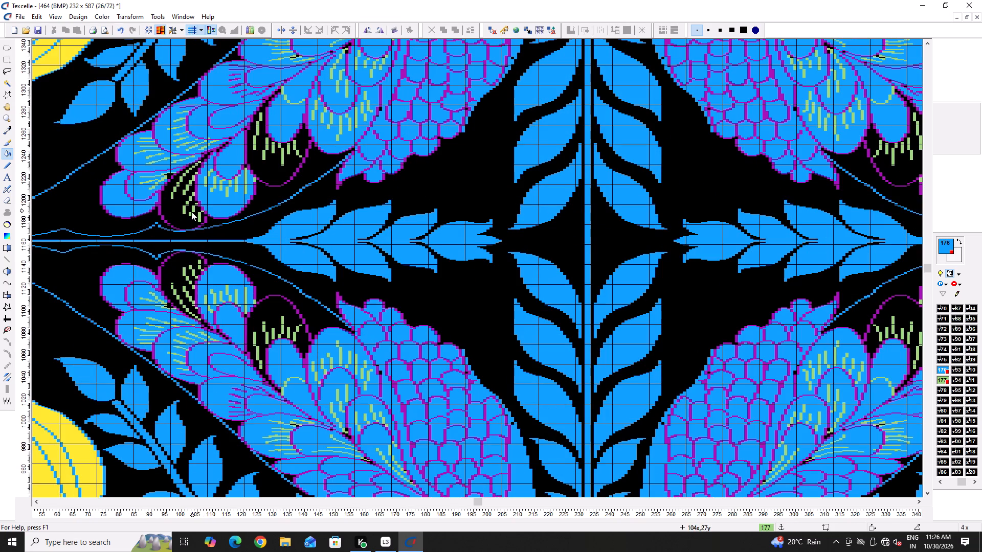
{"action": "left_click", "coordinate": [191, 212]}
{"action": "left_click", "coordinate": [182, 213]}
{"action": "left_click", "coordinate": [258, 166]}
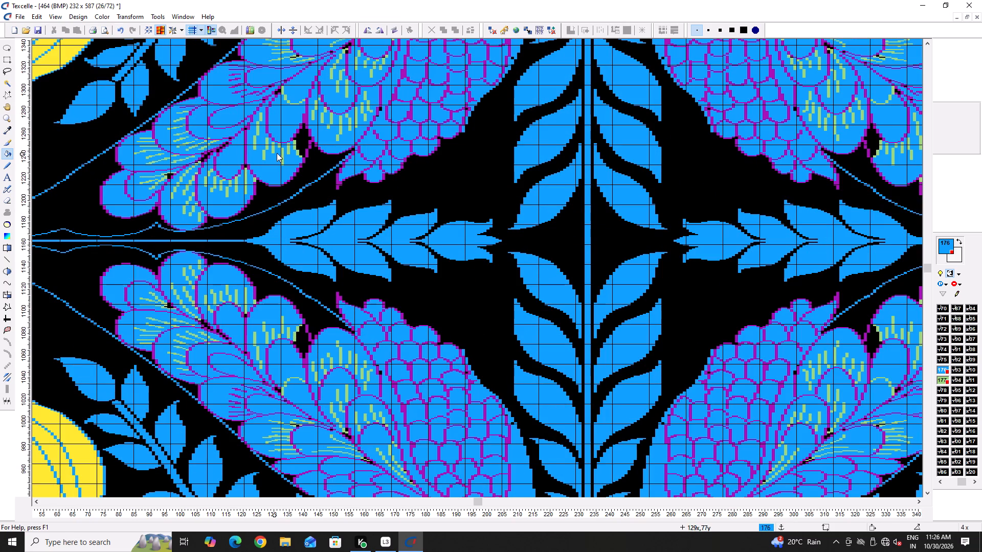
{"action": "left_click", "coordinate": [304, 133]}
Fill the tail area between the feathers and the blue outline with blue, at 63x, 24y and near 137x, 65y.
{"action": "scroll", "coordinate": [481, 182], "scroll_direction": "down", "scroll_amount": 2, "text": "ctrl"}
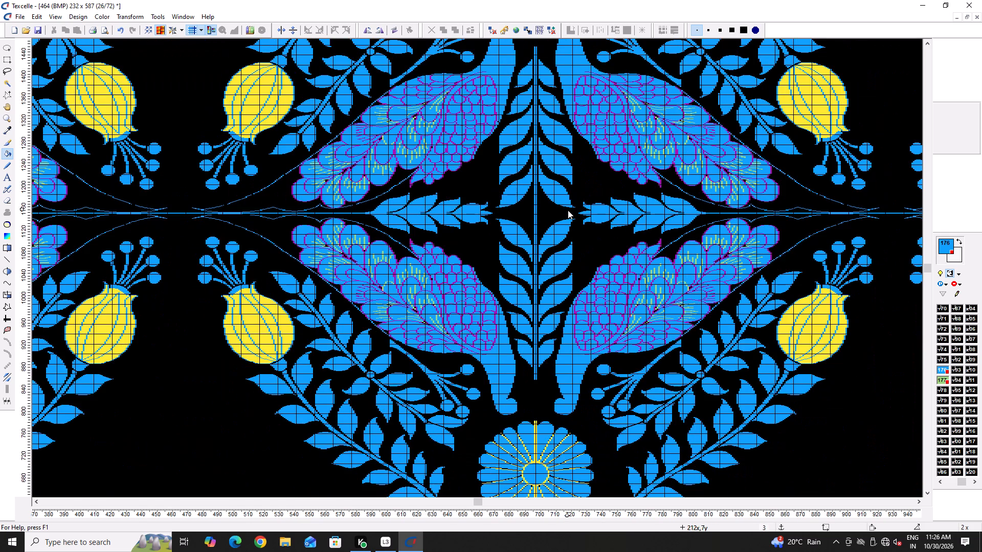
{"action": "scroll", "coordinate": [568, 212], "scroll_direction": "up", "scroll_amount": 2}
{"action": "scroll", "coordinate": [525, 278], "scroll_direction": "down", "scroll_amount": 2}
{"action": "scroll", "coordinate": [303, 238], "scroll_direction": "up", "scroll_amount": 2, "text": "ctrl"}
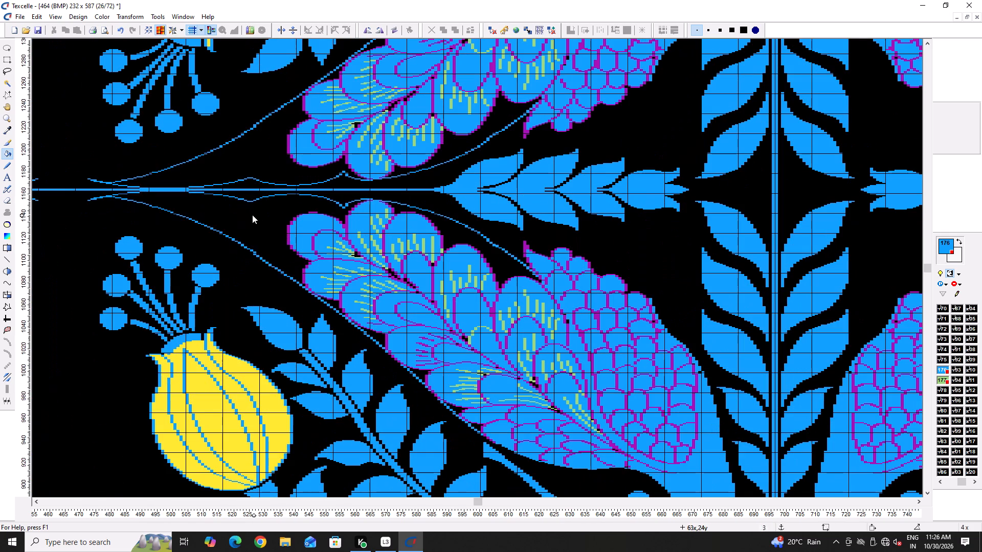
{"action": "left_click", "coordinate": [252, 215]}
{"action": "left_click", "coordinate": [474, 245]}
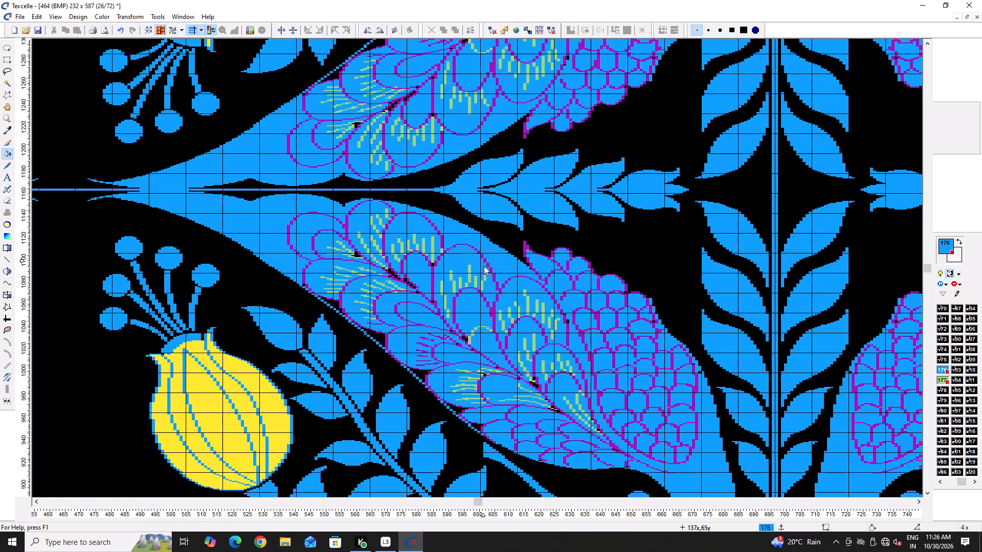
Fill the small black gaps between the feathers and the blue outline with blue, between 90x, 106y and 129x, 198y.
{"action": "left_click", "coordinate": [420, 373]}
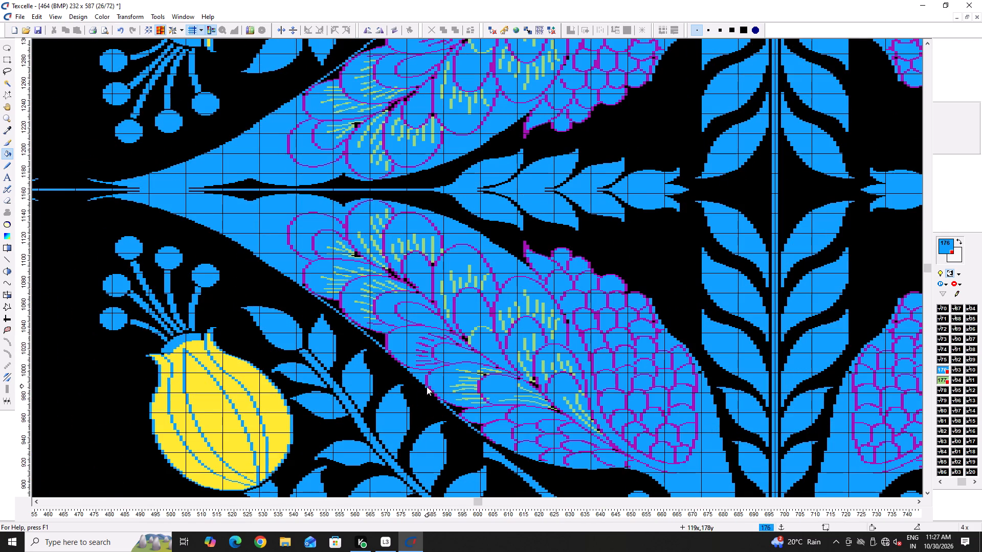
{"action": "left_click", "coordinate": [377, 330]}
{"action": "left_click", "coordinate": [374, 336]}
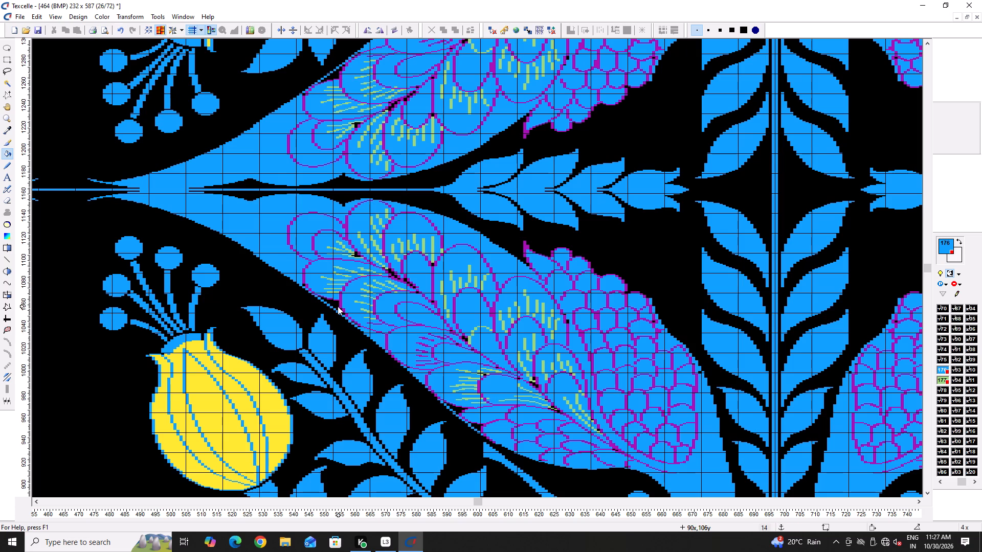
{"action": "double_click", "coordinate": [338, 306]}
{"action": "double_click", "coordinate": [476, 425]}
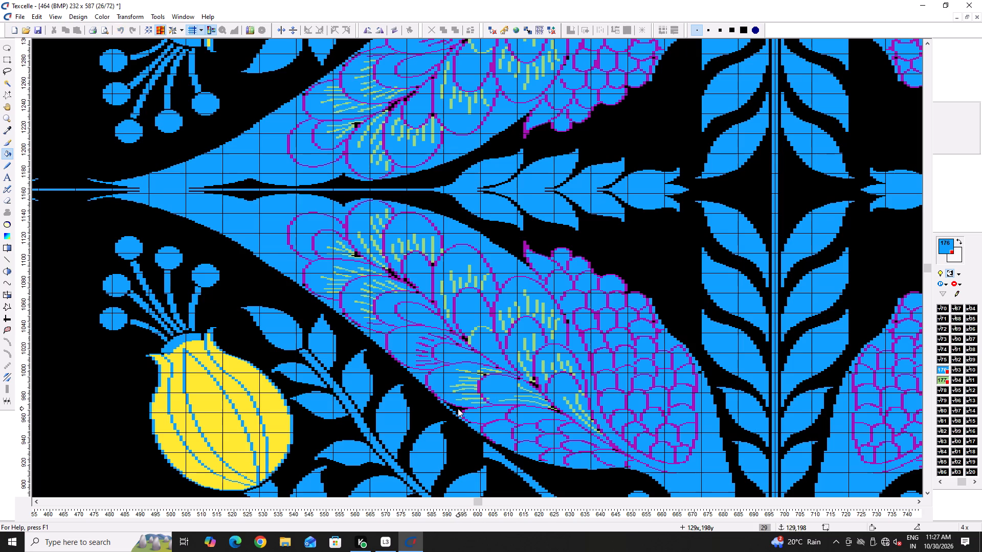
{"action": "left_click", "coordinate": [458, 408]}
Hide green 177 and purple 126 and examine the blue peacock shapes across the repeat.
{"action": "scroll", "coordinate": [619, 363], "scroll_direction": "down", "scroll_amount": 2, "text": "ctrl"}
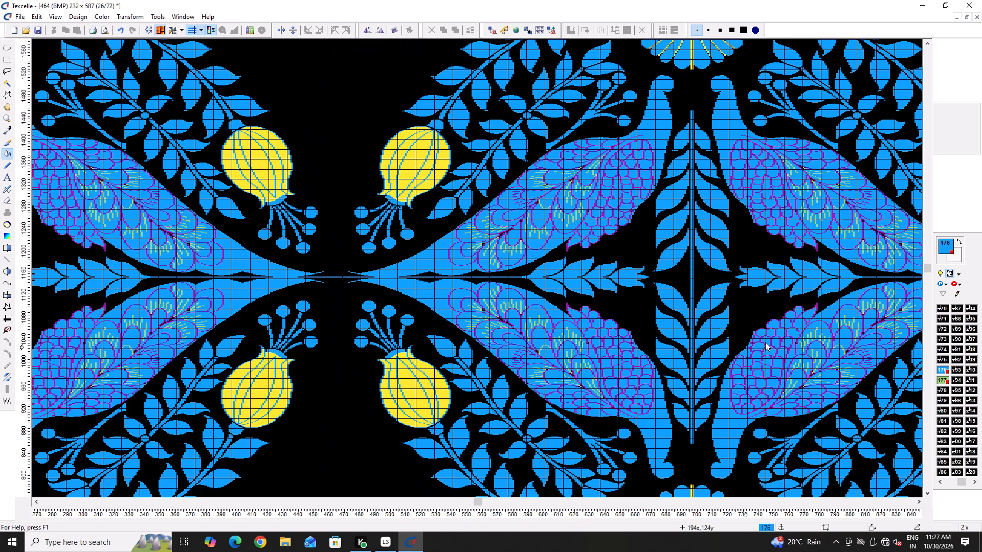
{"action": "left_click", "coordinate": [941, 379], "text": "shift"}
{"action": "scroll", "coordinate": [941, 379], "scroll_direction": "up", "scroll_amount": 1}
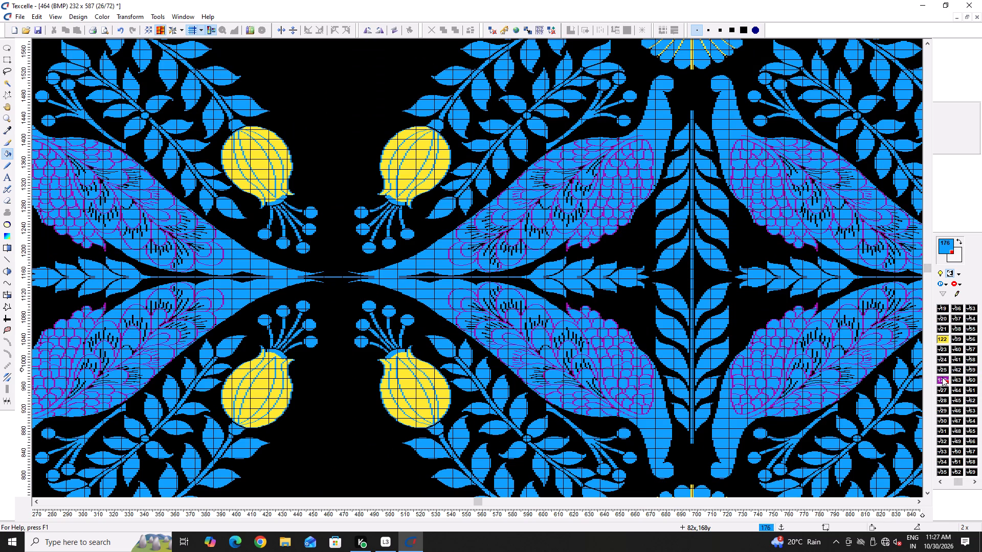
{"action": "left_click", "coordinate": [941, 377], "text": "shift"}
{"action": "scroll", "coordinate": [636, 365], "scroll_direction": "up", "scroll_amount": 2, "text": "ctrl"}
{"action": "scroll", "coordinate": [644, 357], "scroll_direction": "down", "scroll_amount": 2, "text": "ctrl"}
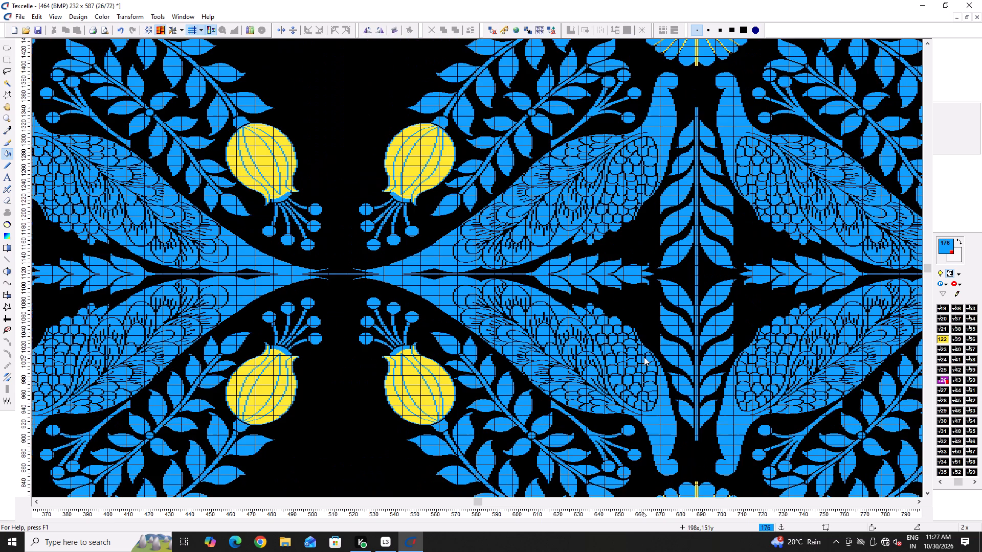
{"action": "scroll", "coordinate": [565, 211], "scroll_direction": "up", "scroll_amount": 2, "text": "ctrl"}
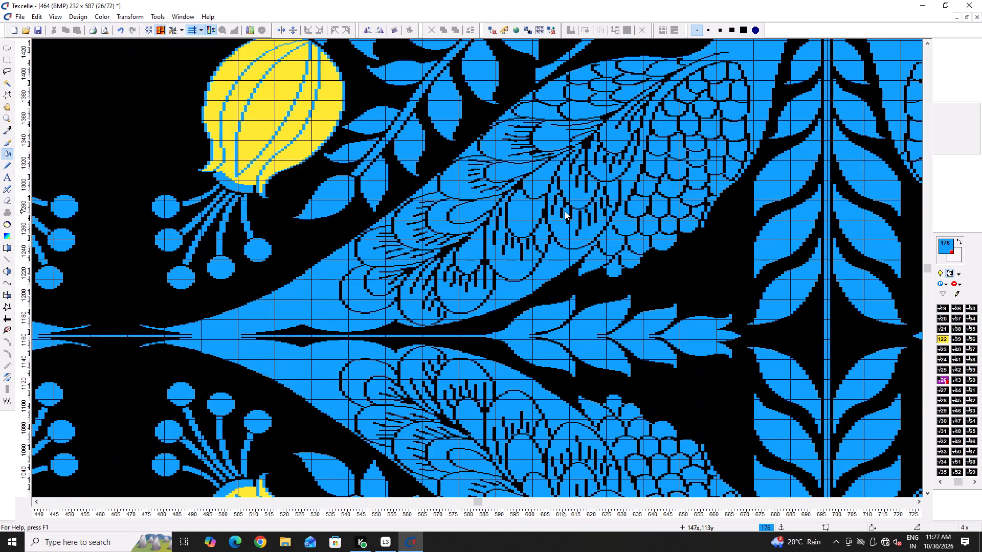
{"action": "scroll", "coordinate": [565, 211], "scroll_direction": "up", "scroll_amount": 2}
{"action": "scroll", "coordinate": [561, 216], "scroll_direction": "down", "scroll_amount": 3, "text": "ctrl"}
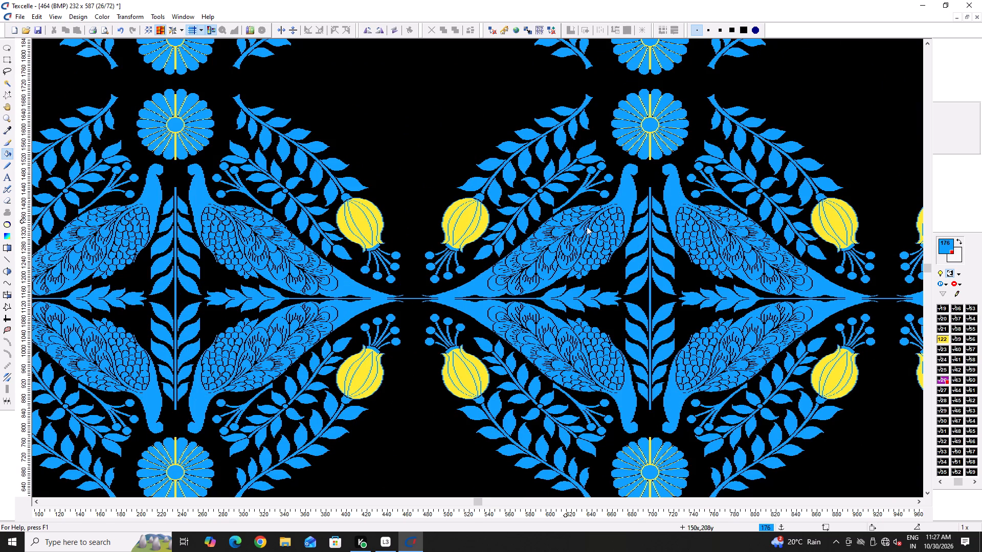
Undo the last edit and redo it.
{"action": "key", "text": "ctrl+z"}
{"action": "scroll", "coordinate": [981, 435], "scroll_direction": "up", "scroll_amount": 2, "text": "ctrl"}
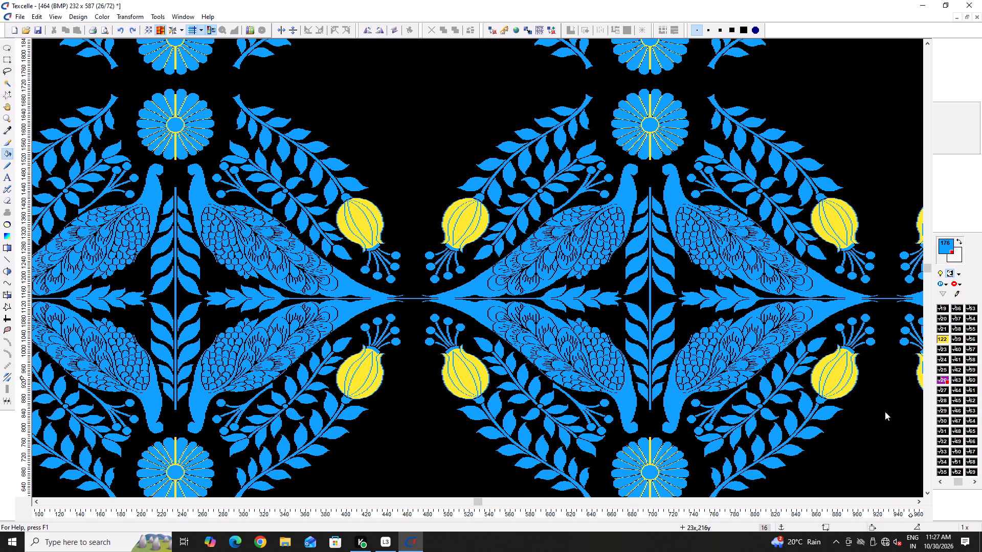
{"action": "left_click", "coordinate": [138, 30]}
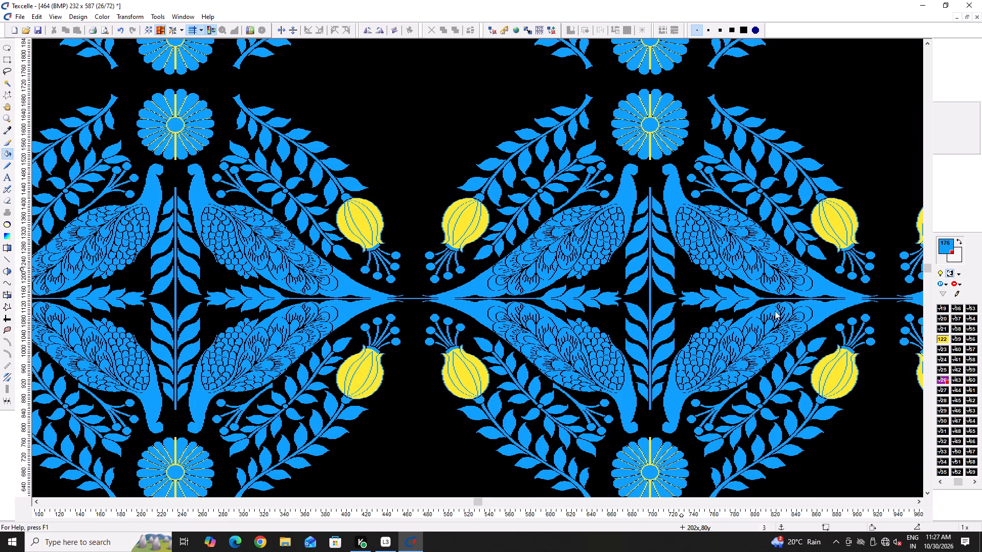
Show purple 126 and green 177 again in the design.
{"action": "left_click", "coordinate": [944, 377], "text": "shift"}
{"action": "left_click", "coordinate": [944, 377], "text": "shift"}
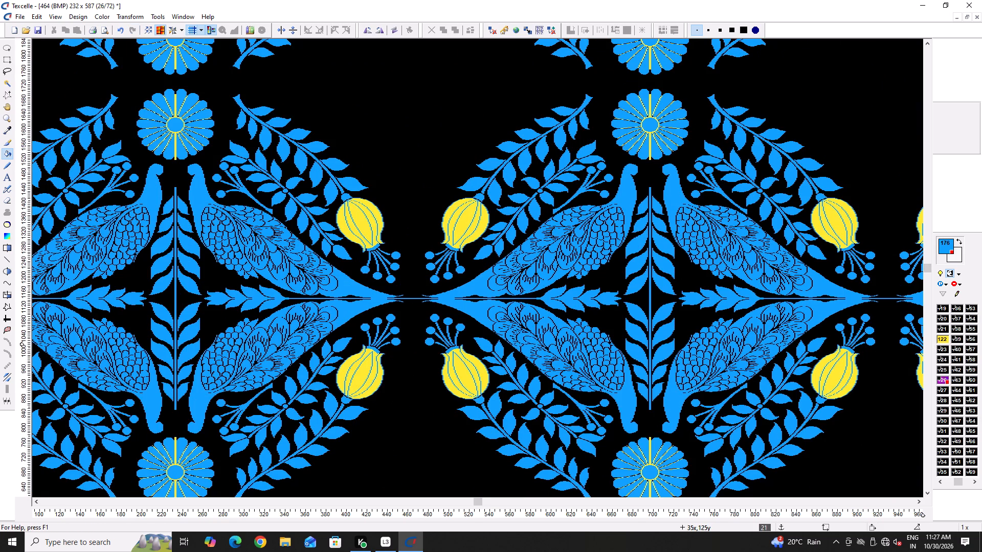
{"action": "left_click", "coordinate": [940, 376], "text": "ctrl"}
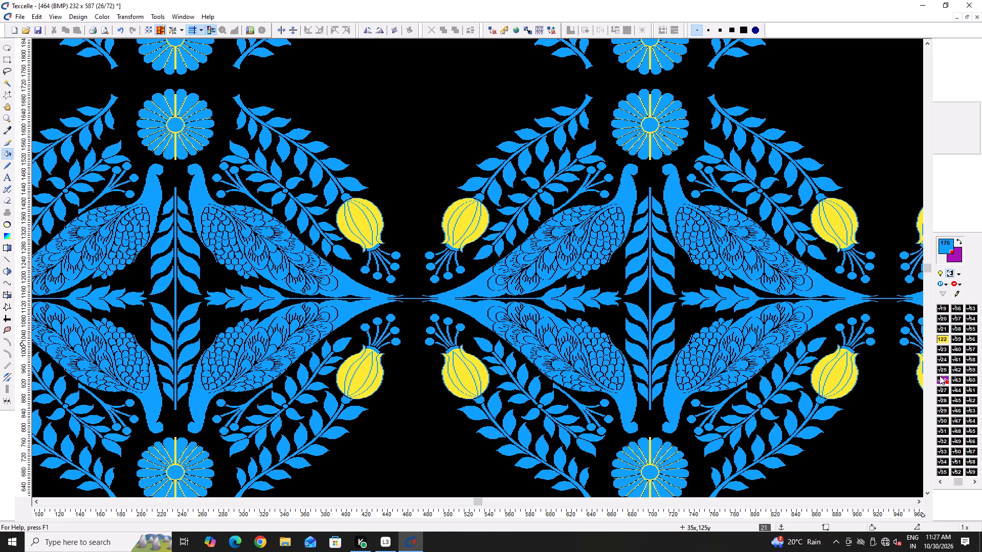
{"action": "left_click", "coordinate": [940, 376], "text": "ctrl"}
{"action": "double_click", "coordinate": [939, 379], "text": "shift"}
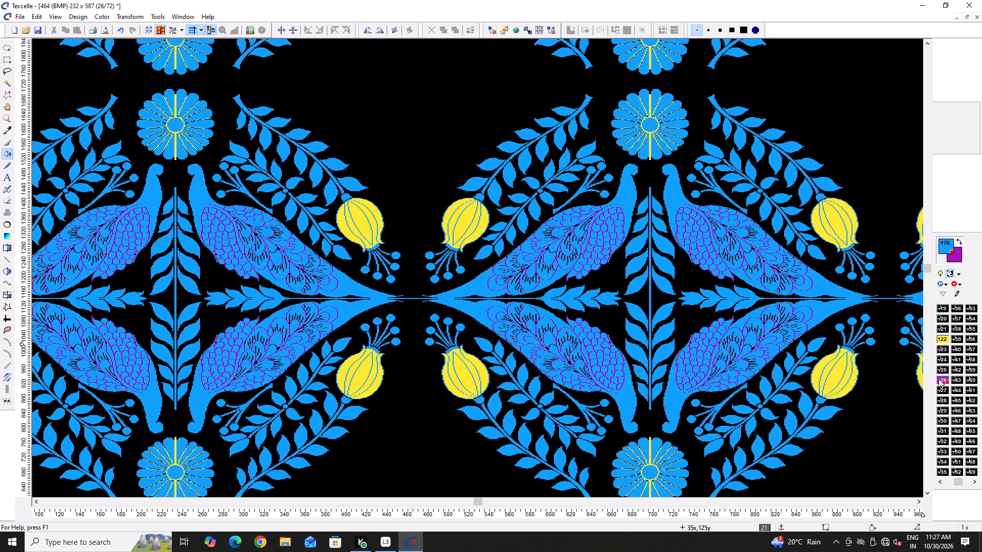
{"action": "scroll", "coordinate": [945, 378], "scroll_direction": "down", "scroll_amount": 1}
{"action": "left_click", "coordinate": [939, 378], "text": "shift"}
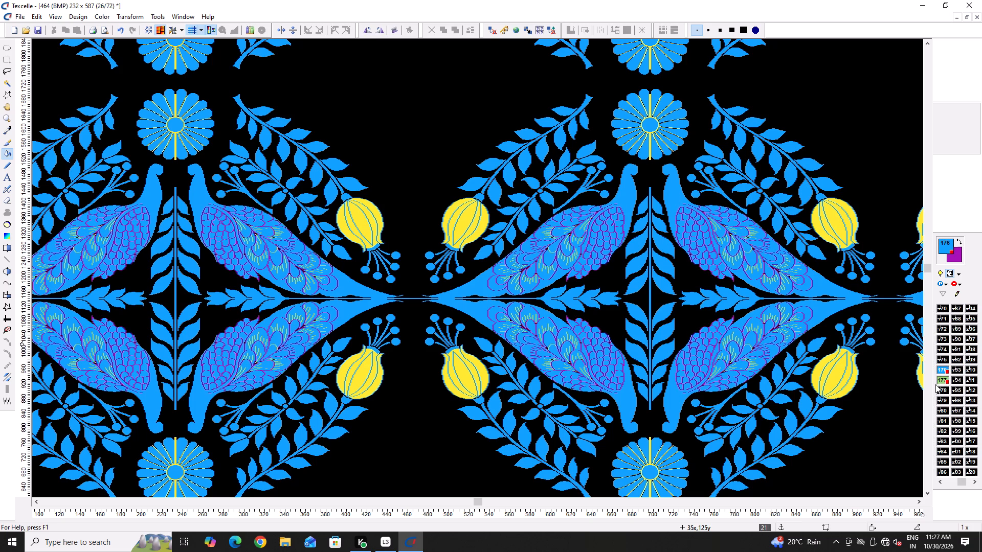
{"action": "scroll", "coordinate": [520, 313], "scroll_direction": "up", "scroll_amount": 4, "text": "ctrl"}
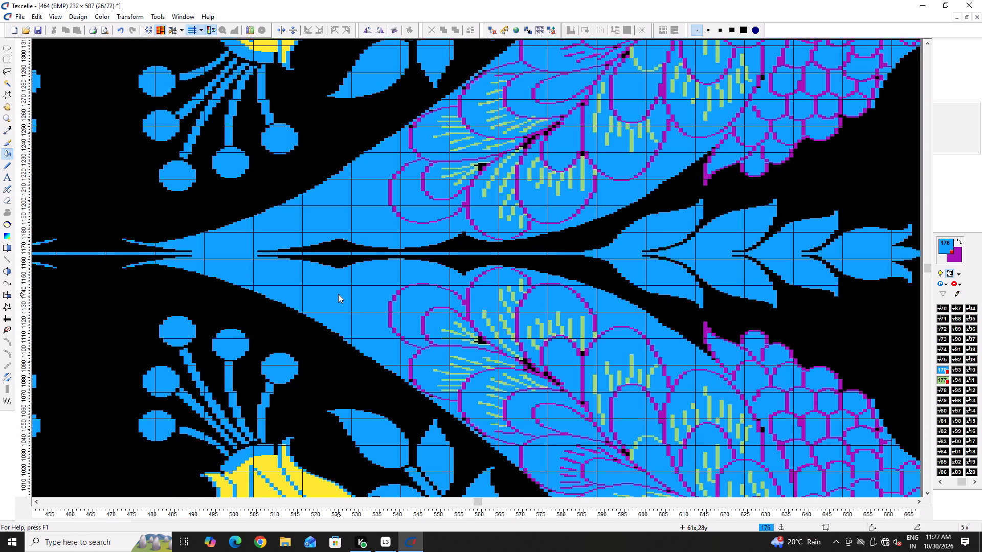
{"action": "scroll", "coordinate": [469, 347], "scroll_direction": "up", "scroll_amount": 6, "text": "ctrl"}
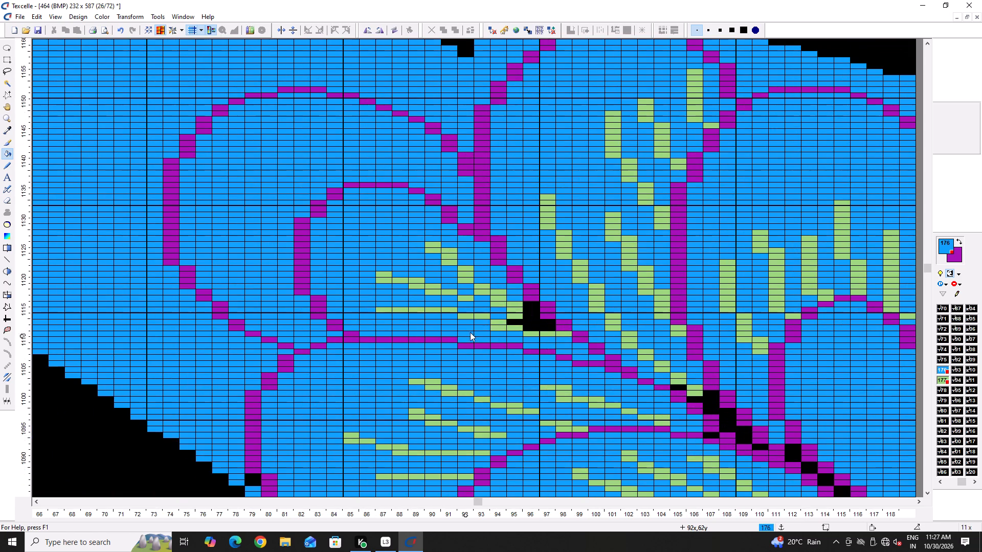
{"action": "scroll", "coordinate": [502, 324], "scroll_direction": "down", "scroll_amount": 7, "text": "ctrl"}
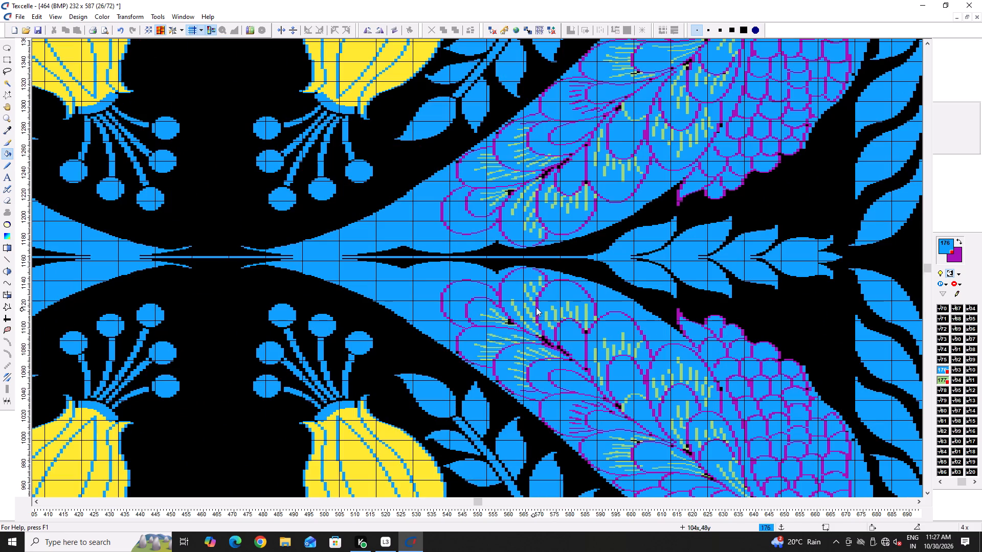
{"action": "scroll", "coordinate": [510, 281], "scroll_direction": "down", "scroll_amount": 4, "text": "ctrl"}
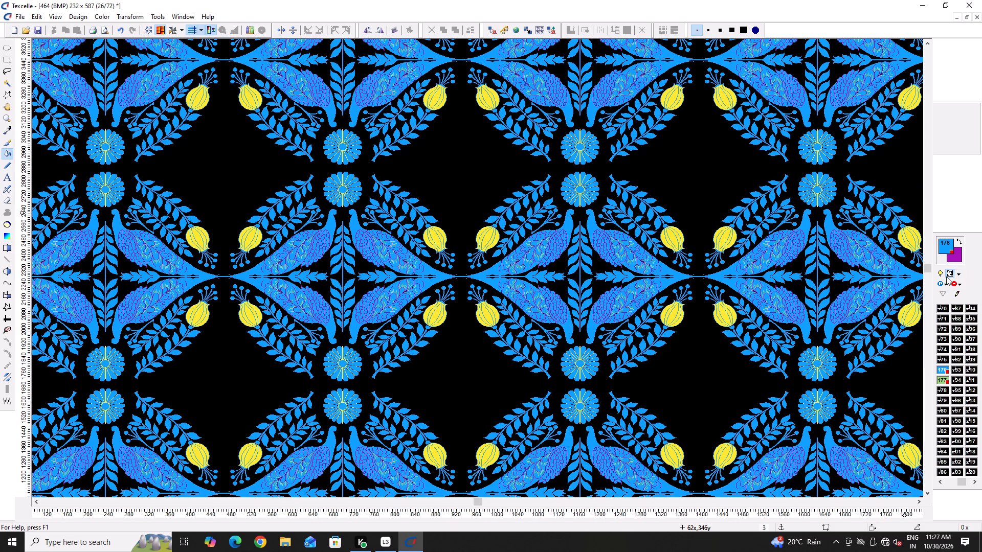
Show all colours of the design again around the flower and the left peacock's head.
{"action": "left_click", "coordinate": [946, 273]}
{"action": "scroll", "coordinate": [573, 171], "scroll_direction": "up", "scroll_amount": 6, "text": "ctrl"}
{"action": "scroll", "coordinate": [517, 292], "scroll_direction": "down", "scroll_amount": 2}
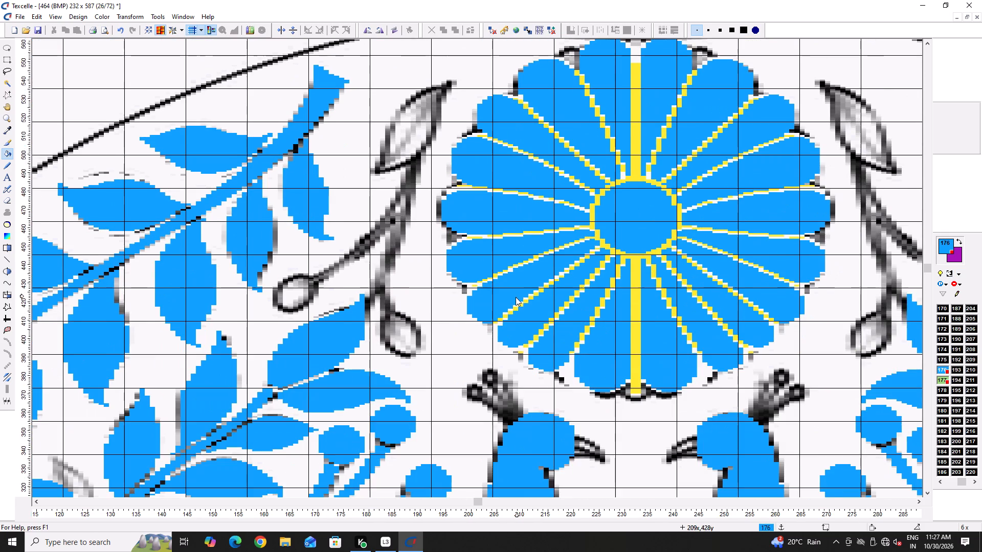
{"action": "scroll", "coordinate": [570, 453], "scroll_direction": "up", "scroll_amount": 3, "text": "ctrl"}
{"action": "scroll", "coordinate": [565, 441], "scroll_direction": "down", "scroll_amount": 3}
{"action": "scroll", "coordinate": [584, 282], "scroll_direction": "up", "scroll_amount": 3, "text": "ctrl"}
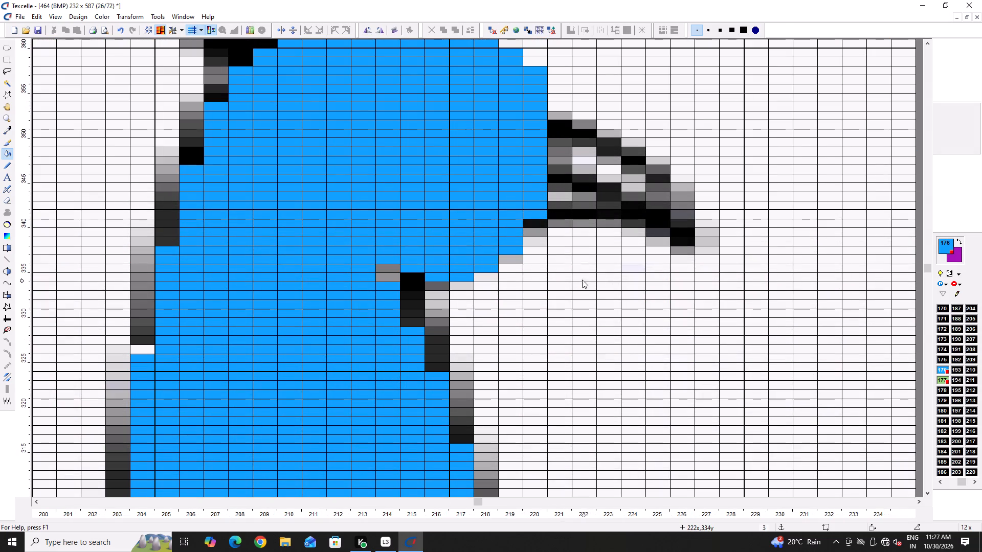
Switch to freehand pixel drawing and clear the protection from all colours, including 176 and 177.
{"action": "key", "text": "space"}
{"action": "key", "text": "x"}
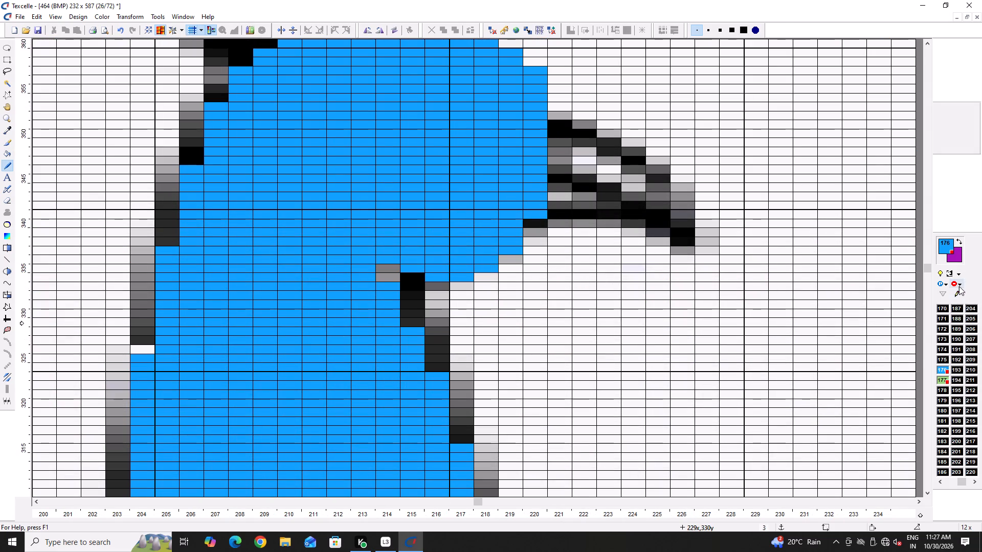
{"action": "left_click", "coordinate": [959, 286]}
{"action": "left_click", "coordinate": [963, 320]}
{"action": "scroll", "coordinate": [652, 268], "scroll_direction": "up", "scroll_amount": 3}
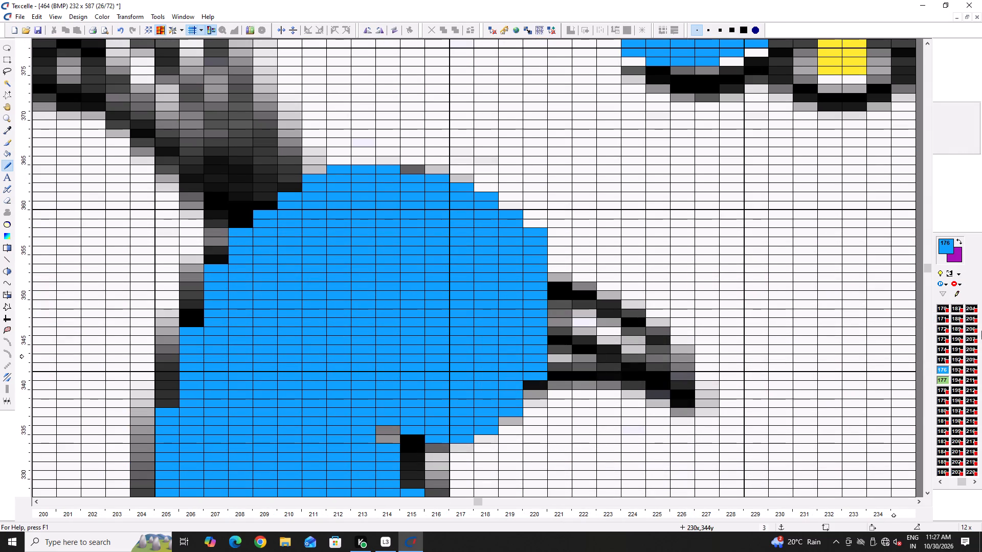
{"action": "left_click", "coordinate": [957, 281]}
{"action": "left_click", "coordinate": [958, 309]}
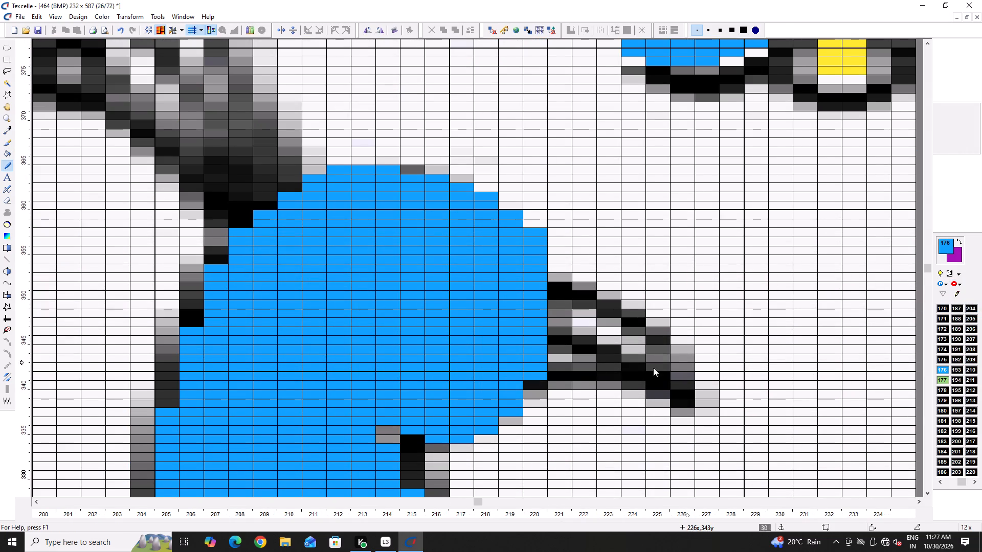
With white as the second colour, draw the beak's stepped upper edge in blue 176, from 222x, 352y to about 226x, 345y.
{"action": "scroll", "coordinate": [570, 366], "scroll_direction": "up", "scroll_amount": 2, "text": "ctrl"}
{"action": "key", "text": "ctrl+space"}
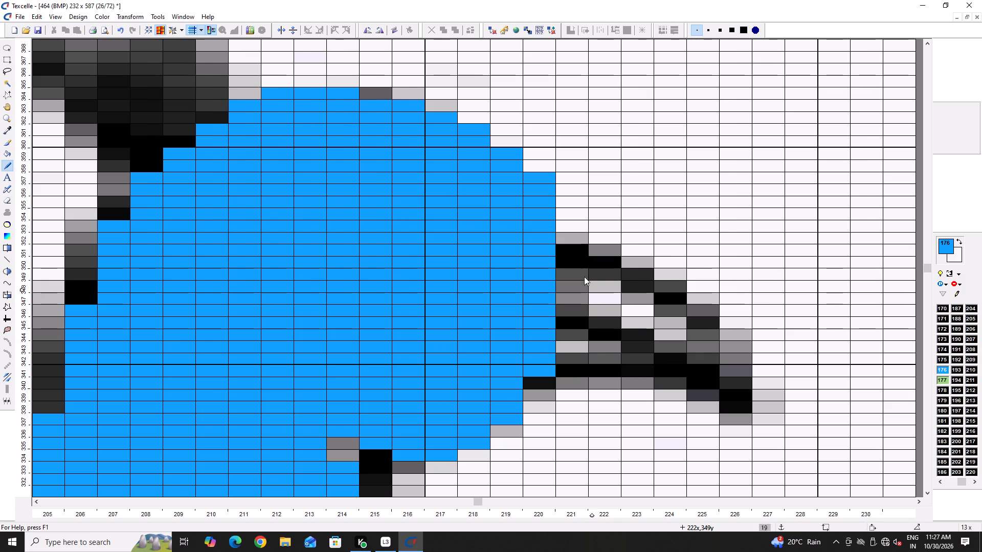
{"action": "left_click", "coordinate": [577, 252]}
{"action": "key", "text": "ctrl+z"}
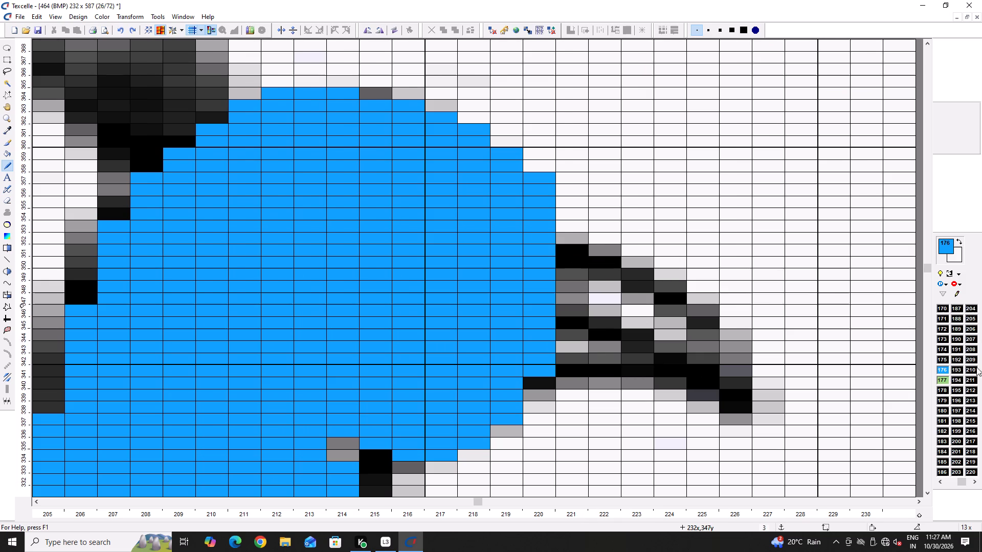
{"action": "scroll", "coordinate": [941, 396], "scroll_direction": "down", "scroll_amount": 1}
{"action": "scroll", "coordinate": [941, 396], "scroll_direction": "up", "scroll_amount": 4}
{"action": "scroll", "coordinate": [943, 394], "scroll_direction": "down", "scroll_amount": 3}
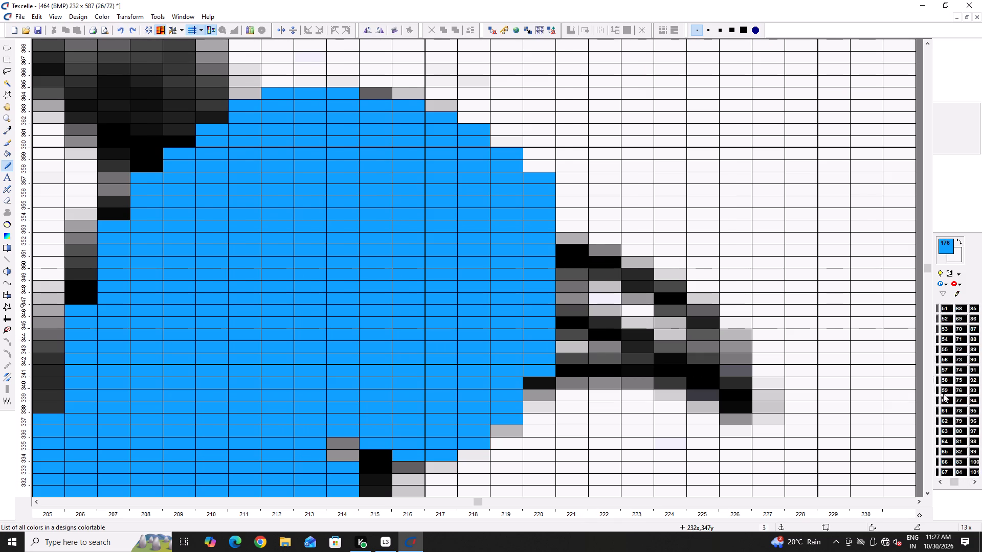
{"action": "left_click", "coordinate": [605, 250]}
{"action": "left_click", "coordinate": [646, 264]}
{"action": "left_click", "coordinate": [668, 279]}
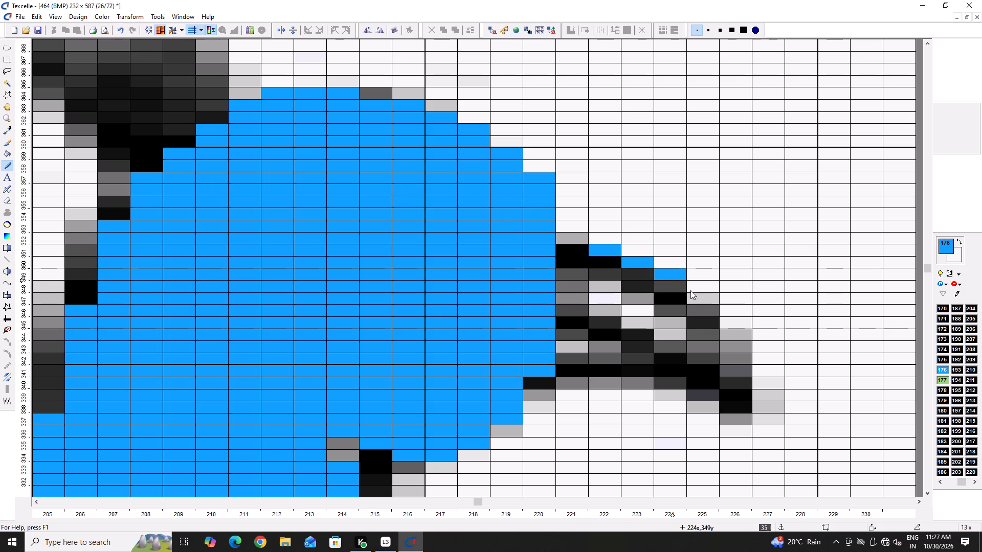
{"action": "double_click", "coordinate": [701, 295]}
{"action": "left_click", "coordinate": [698, 289]}
{"action": "left_click_drag", "start_coordinate": [726, 320], "coordinate": [727, 332]}
{"action": "left_click", "coordinate": [727, 332]}
{"action": "double_click", "coordinate": [726, 313]}
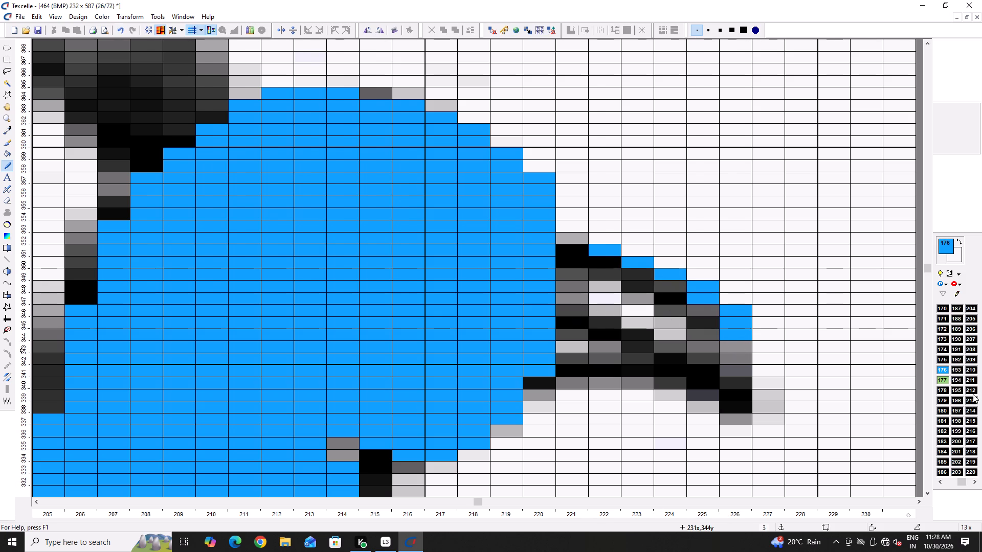
Draw a stepped guide line through the middle of the beak in green 177, from 221x, 346y to about 226x, 341y.
{"action": "left_click", "coordinate": [940, 377]}
{"action": "double_click", "coordinate": [565, 313]}
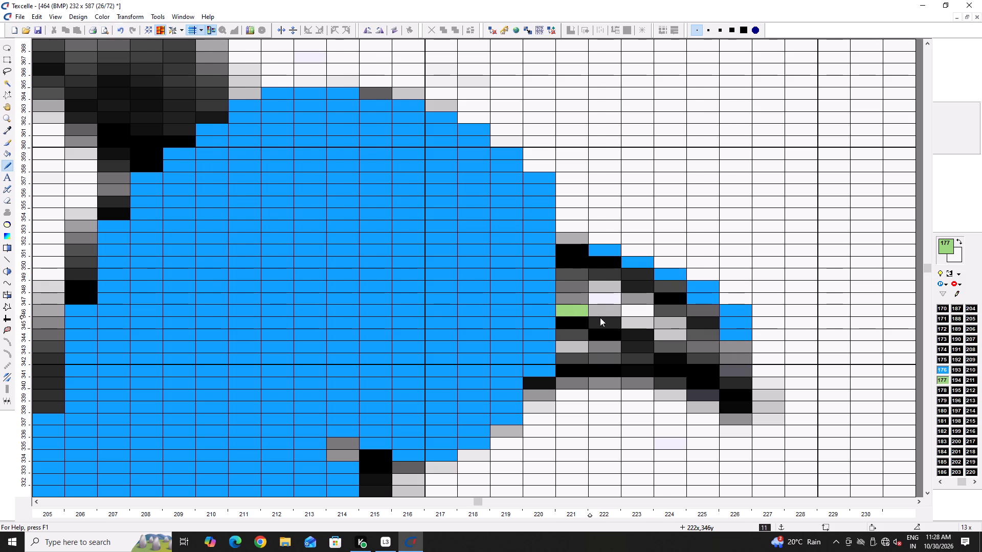
{"action": "double_click", "coordinate": [600, 317]}
{"action": "left_click", "coordinate": [632, 331]}
{"action": "left_click", "coordinate": [665, 340]}
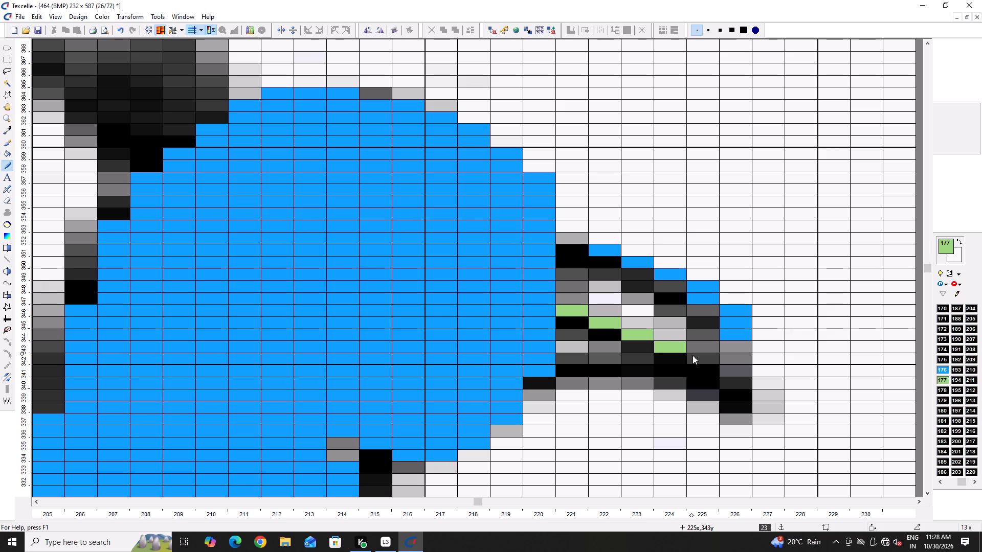
{"action": "left_click", "coordinate": [696, 356]}
{"action": "left_click_drag", "start_coordinate": [732, 379], "coordinate": [733, 385]}
{"action": "double_click", "coordinate": [733, 385]}
{"action": "left_click", "coordinate": [731, 372]}
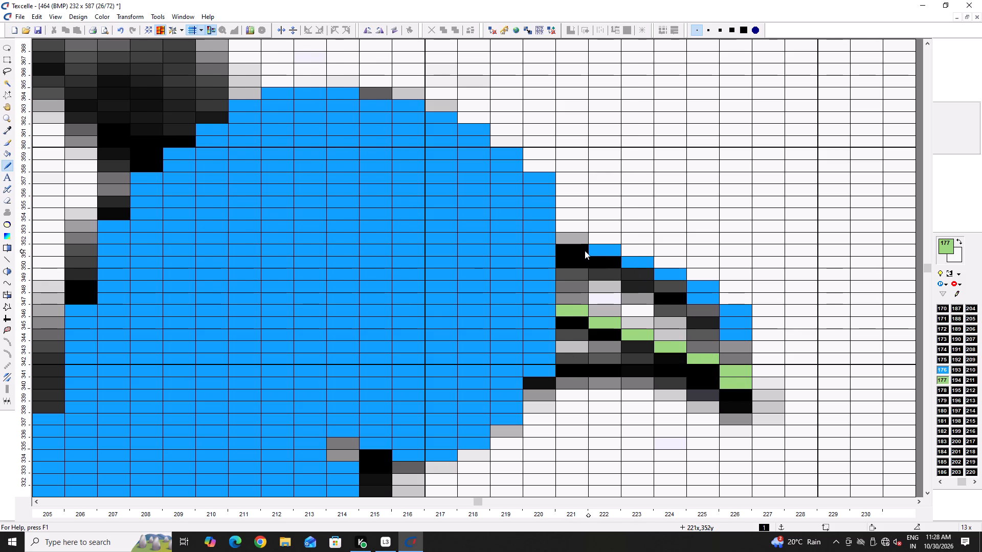
Draw a vertical green 177 guide line between the head and the beak at 221x, from about 352y to 342y.
{"action": "left_click_drag", "start_coordinate": [608, 260], "coordinate": [607, 278]}
{"action": "key", "text": "ctrl+z"}
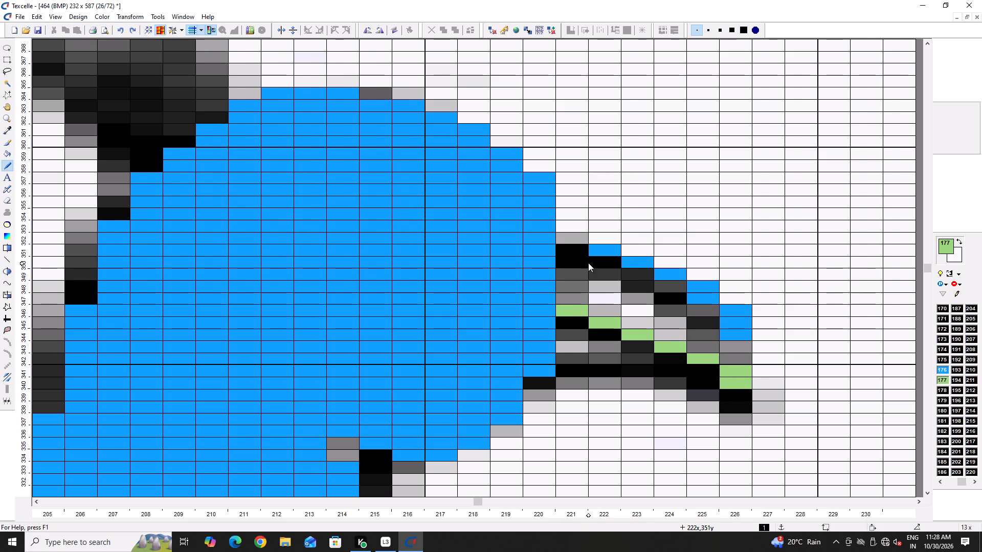
{"action": "left_click_drag", "start_coordinate": [576, 248], "coordinate": [575, 312]}
{"action": "left_click_drag", "start_coordinate": [575, 313], "coordinate": [572, 370]}
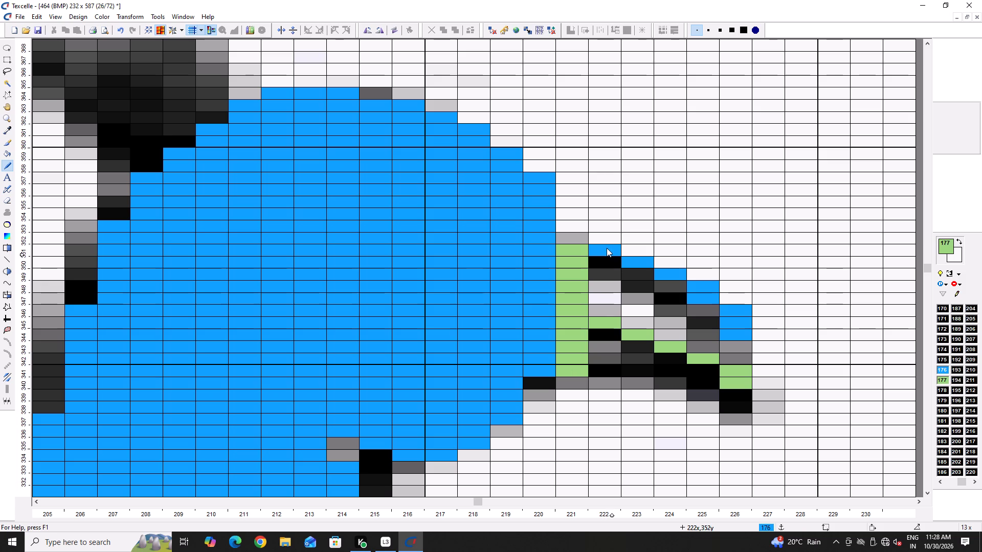
Draw the beak's lower edge and pointed tip in blue 176, from 221x, 341y to 226x, and close its front edge.
{"action": "key", "text": "space"}
{"action": "left_click_drag", "start_coordinate": [588, 378], "coordinate": [657, 382]}
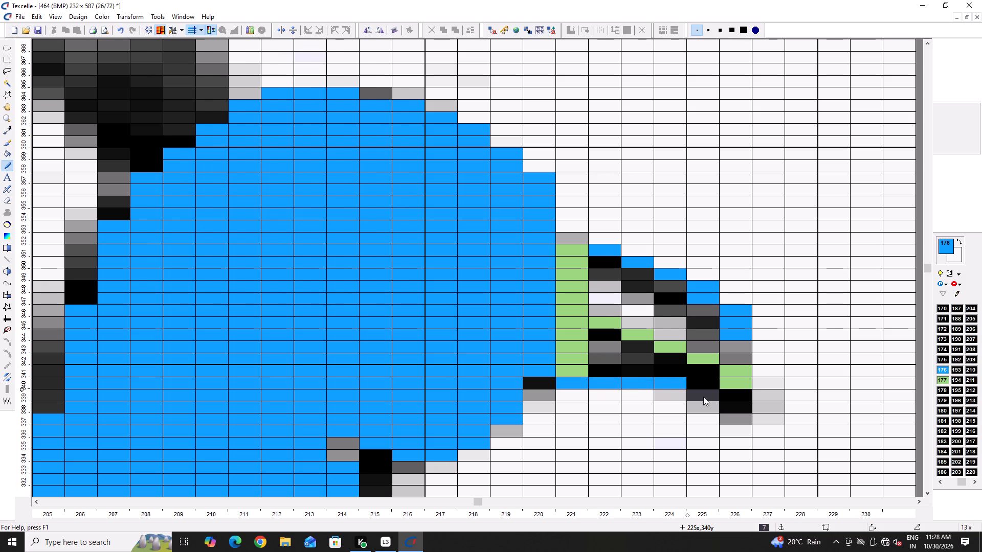
{"action": "left_click", "coordinate": [703, 397]}
{"action": "left_click", "coordinate": [733, 407]}
{"action": "left_click_drag", "start_coordinate": [733, 413], "coordinate": [734, 425]}
{"action": "left_click", "coordinate": [734, 425]}
{"action": "left_click_drag", "start_coordinate": [734, 403], "coordinate": [734, 396]}
{"action": "double_click", "coordinate": [739, 356]}
{"action": "left_click_drag", "start_coordinate": [739, 350], "coordinate": [739, 341]}
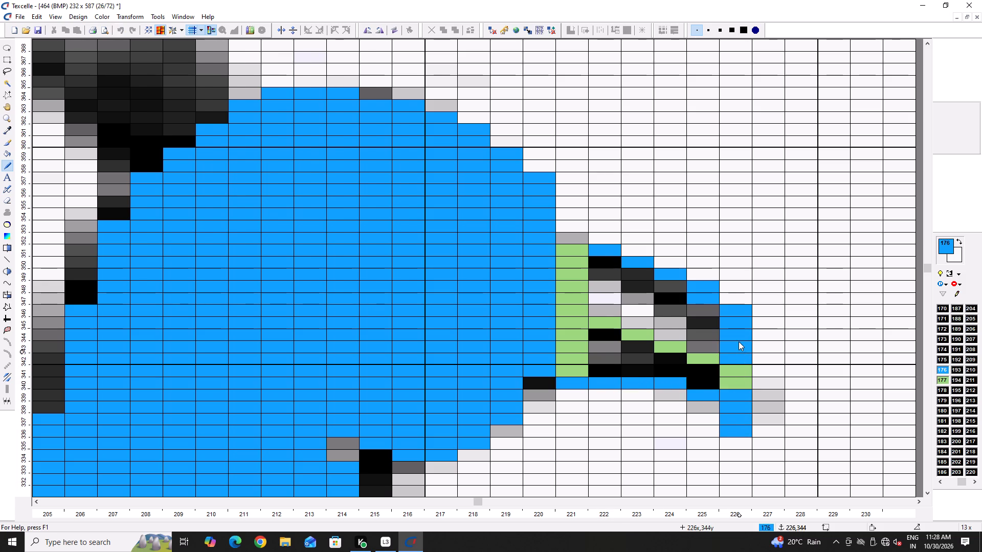
{"action": "left_click_drag", "start_coordinate": [739, 341], "coordinate": [739, 341]}
Line the upper side of the green diagonal with blue and fill the beak's 222x column and whole lower half blue.
{"action": "left_click", "coordinate": [703, 345]}
{"action": "double_click", "coordinate": [673, 337]}
{"action": "left_click", "coordinate": [646, 323]}
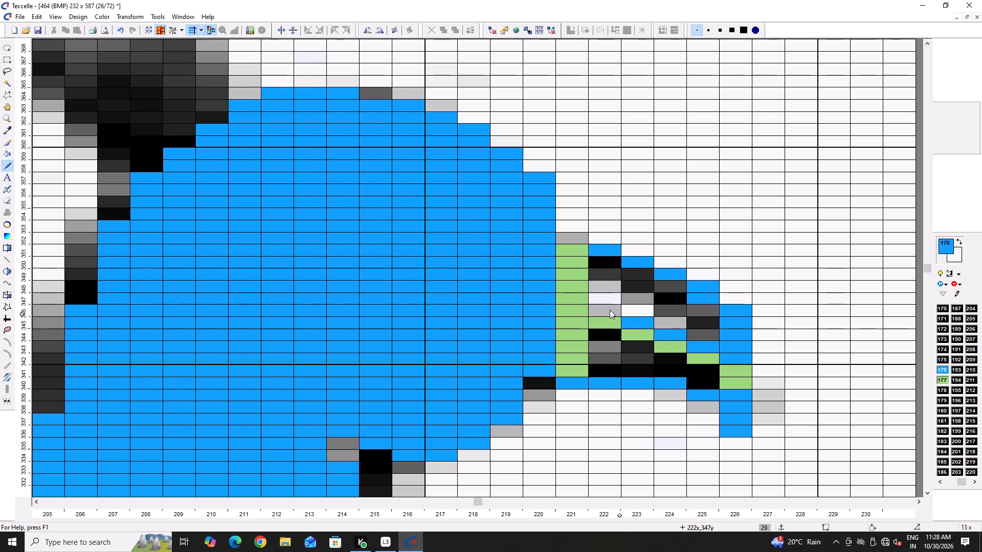
{"action": "left_click_drag", "start_coordinate": [609, 310], "coordinate": [602, 286]}
{"action": "left_click", "coordinate": [601, 281]}
{"action": "left_click_drag", "start_coordinate": [601, 279], "coordinate": [600, 270]}
{"action": "left_click_drag", "start_coordinate": [600, 270], "coordinate": [600, 265]}
{"action": "left_click_drag", "start_coordinate": [600, 334], "coordinate": [600, 364]}
{"action": "left_click_drag", "start_coordinate": [614, 357], "coordinate": [611, 367]}
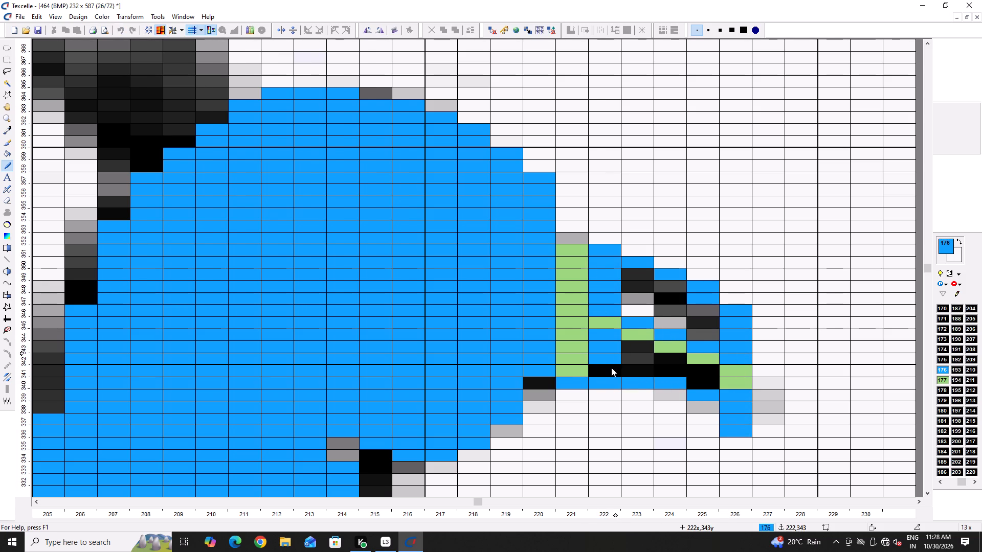
{"action": "left_click_drag", "start_coordinate": [611, 367], "coordinate": [611, 370]}
{"action": "left_click_drag", "start_coordinate": [641, 349], "coordinate": [639, 372]}
{"action": "left_click", "coordinate": [639, 372]}
{"action": "left_click_drag", "start_coordinate": [665, 360], "coordinate": [669, 373]}
{"action": "left_click_drag", "start_coordinate": [695, 373], "coordinate": [696, 383]}
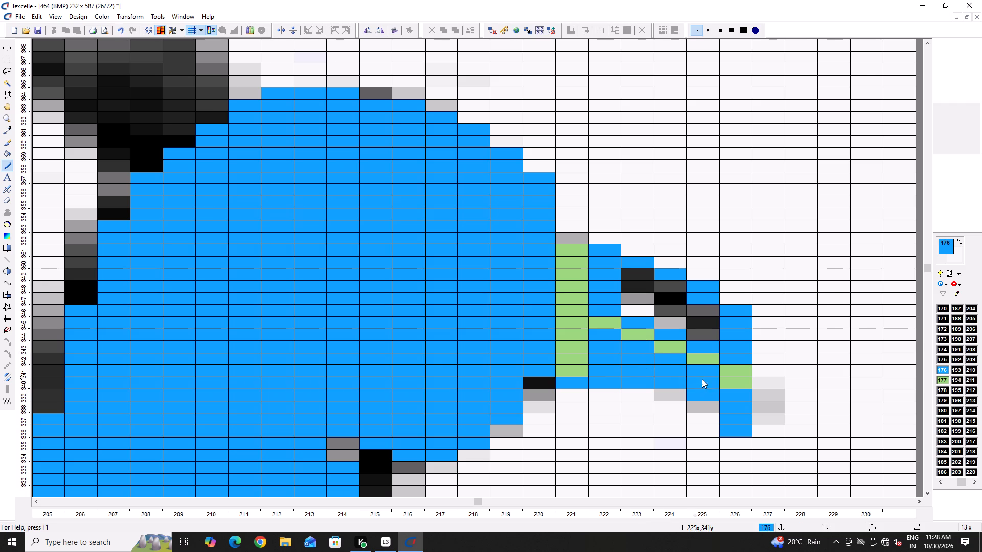
Recolour the vertical green line between the head and the beak at 221x white.
{"action": "right_click_drag", "start_coordinate": [565, 248], "coordinate": [577, 360]}
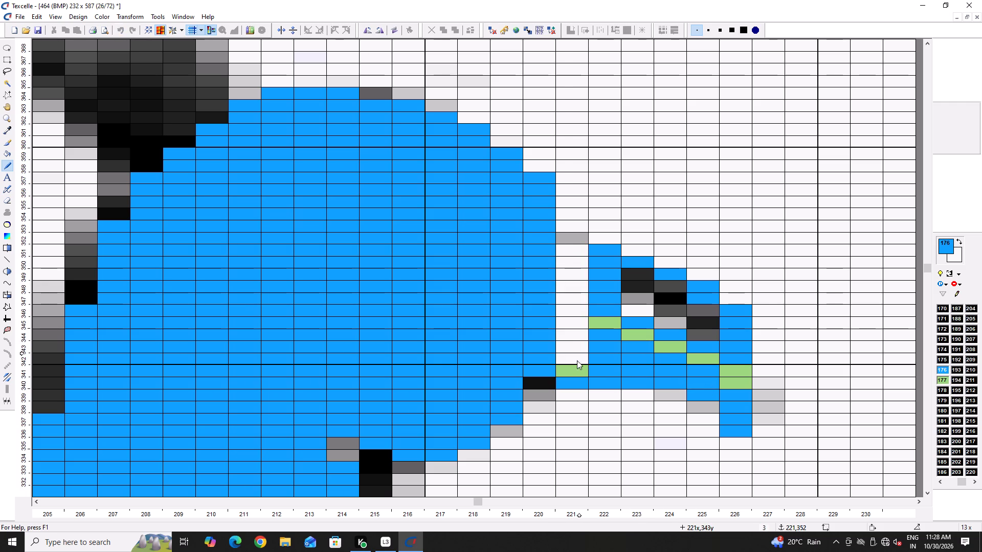
{"action": "right_click_drag", "start_coordinate": [577, 360], "coordinate": [577, 361]}
{"action": "right_click", "coordinate": [577, 362]}
{"action": "right_click", "coordinate": [577, 365]}
{"action": "right_click", "coordinate": [576, 365]}
Fill the remaining grey and black pixels in the beak's upper half with blue, from 223x to 225x.
{"action": "left_click_drag", "start_coordinate": [640, 271], "coordinate": [640, 306]}
{"action": "left_click_drag", "start_coordinate": [665, 287], "coordinate": [666, 311]}
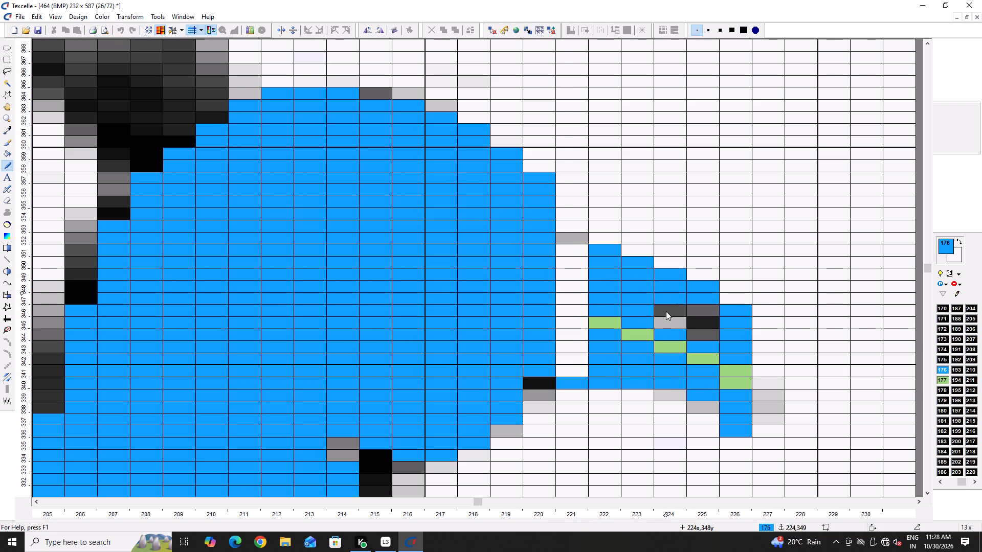
{"action": "left_click_drag", "start_coordinate": [666, 311], "coordinate": [666, 328]}
{"action": "left_click_drag", "start_coordinate": [694, 309], "coordinate": [697, 337]}
Recolour the diagonal green line through the beak white, from 222x to 226x.
{"action": "right_click", "coordinate": [598, 321]}
{"action": "right_click", "coordinate": [639, 339]}
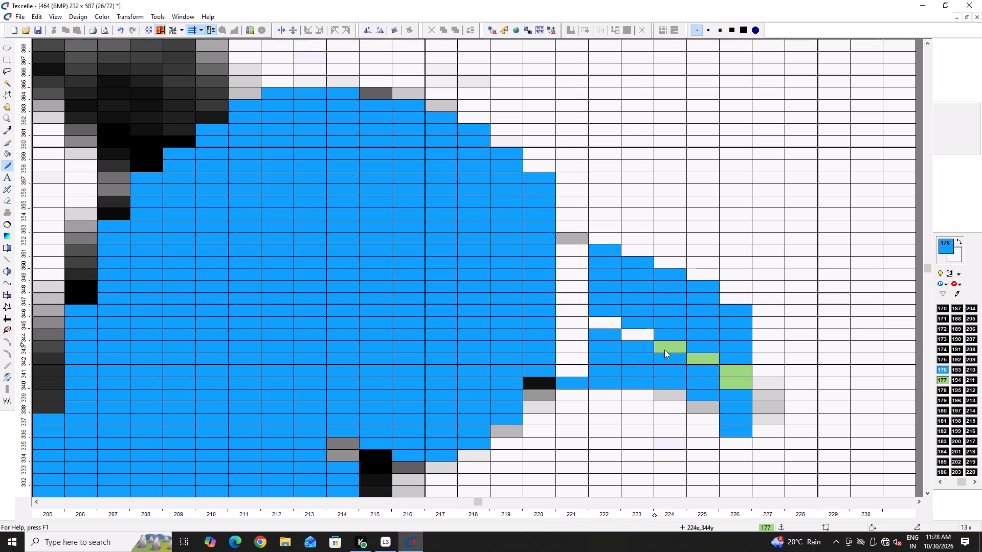
{"action": "right_click", "coordinate": [675, 352]}
{"action": "right_click", "coordinate": [705, 362]}
{"action": "right_click", "coordinate": [705, 362]}
{"action": "right_click_drag", "start_coordinate": [739, 381], "coordinate": [742, 386]}
{"action": "right_click_drag", "start_coordinate": [741, 384], "coordinate": [740, 378]}
{"action": "right_click", "coordinate": [740, 374]}
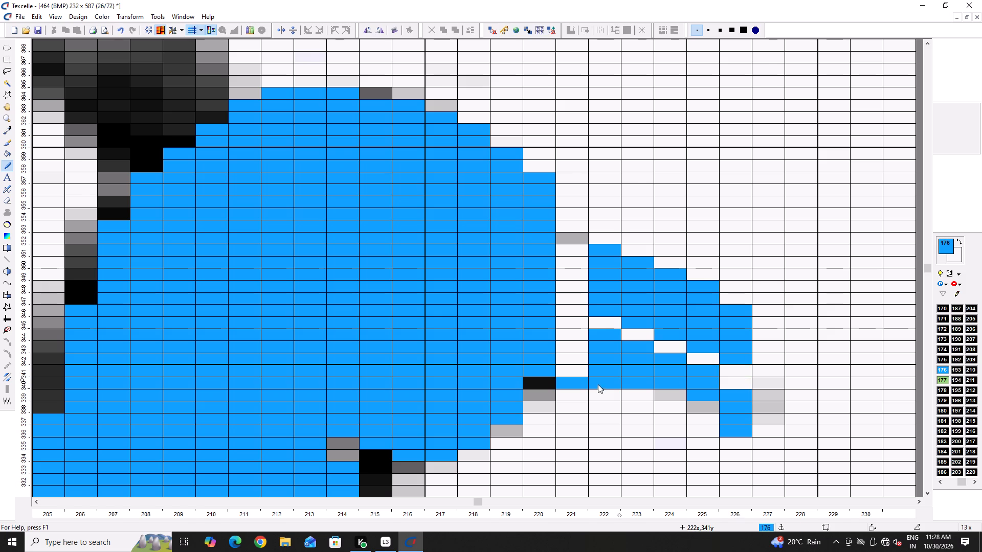
Reshape the beak's upper edge by trimming pixels to white at 225x and 226x and adding blue at the top of 222x.
{"action": "scroll", "coordinate": [598, 384], "scroll_direction": "down", "scroll_amount": 7, "text": "ctrl"}
{"action": "scroll", "coordinate": [600, 369], "scroll_direction": "up", "scroll_amount": 7, "text": "ctrl"}
{"action": "right_click", "coordinate": [613, 373]}
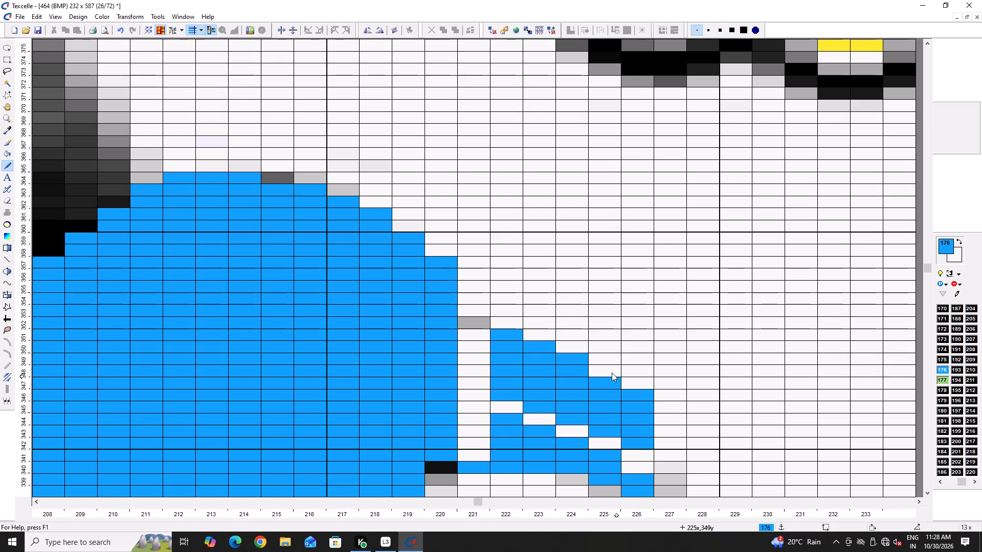
{"action": "right_click", "coordinate": [613, 373]}
{"action": "right_click", "coordinate": [652, 405]}
{"action": "right_click", "coordinate": [632, 391]}
{"action": "scroll", "coordinate": [629, 406], "scroll_direction": "down", "scroll_amount": 9, "text": "ctrl"}
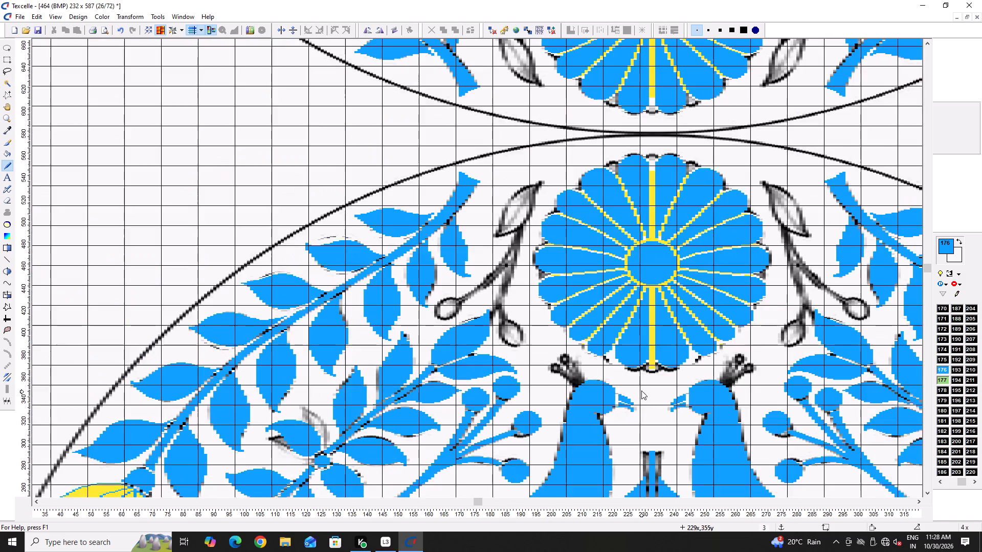
{"action": "scroll", "coordinate": [630, 391], "scroll_direction": "up", "scroll_amount": 8, "text": "ctrl"}
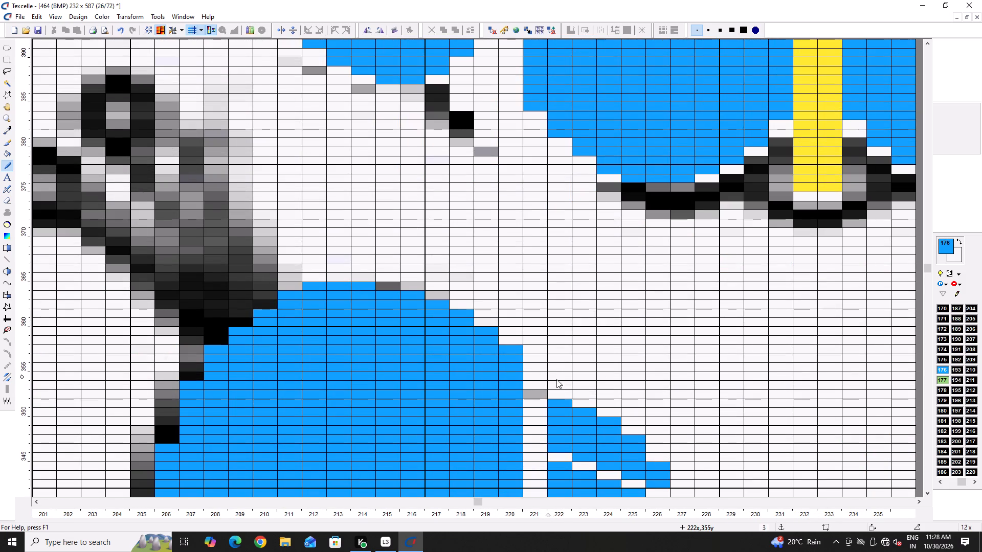
{"action": "left_click_drag", "start_coordinate": [557, 382], "coordinate": [558, 395]}
{"action": "left_click", "coordinate": [572, 397]}
{"action": "left_click", "coordinate": [581, 402]}
{"action": "right_click", "coordinate": [584, 396]}
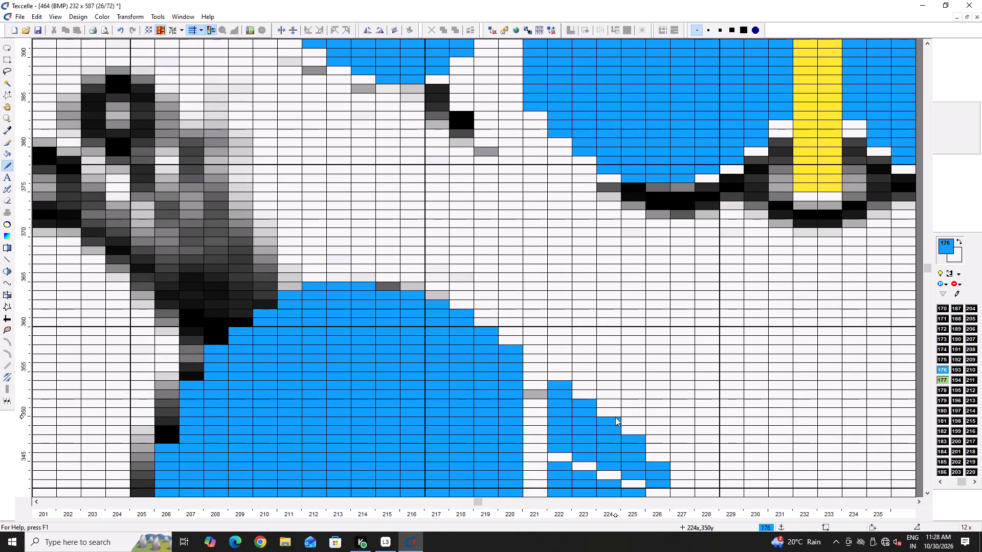
Draw a white eye outline inside the left peacock's blue head, spanning about 211x to 218x around 353y.
{"action": "scroll", "coordinate": [590, 411], "scroll_direction": "down", "scroll_amount": 4, "text": "ctrl"}
{"action": "scroll", "coordinate": [504, 388], "scroll_direction": "up", "scroll_amount": 2, "text": "ctrl"}
{"action": "scroll", "coordinate": [548, 384], "scroll_direction": "down", "scroll_amount": 1}
{"action": "scroll", "coordinate": [555, 348], "scroll_direction": "up", "scroll_amount": 2, "text": "ctrl"}
{"action": "right_click_drag", "start_coordinate": [502, 359], "coordinate": [608, 377]}
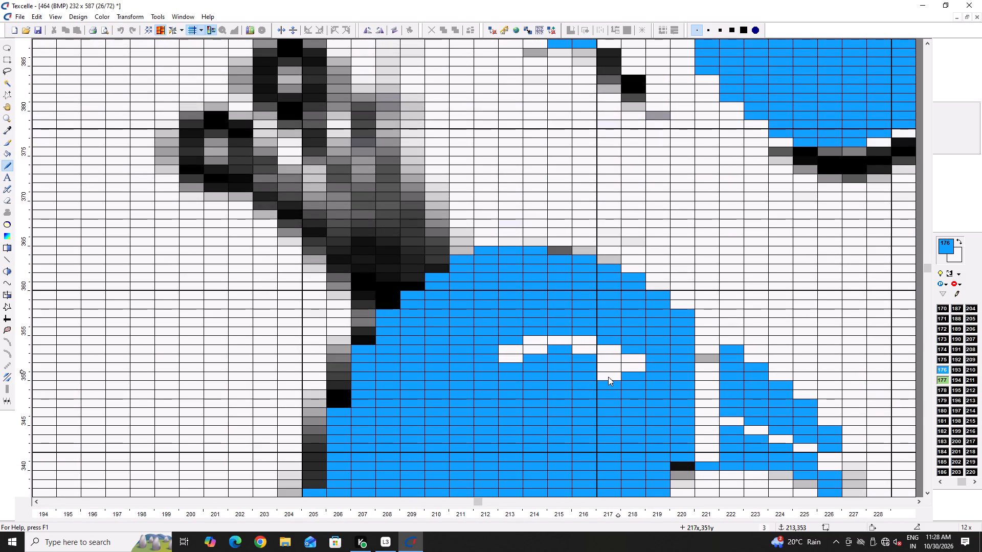
{"action": "right_click_drag", "start_coordinate": [608, 377], "coordinate": [568, 330]}
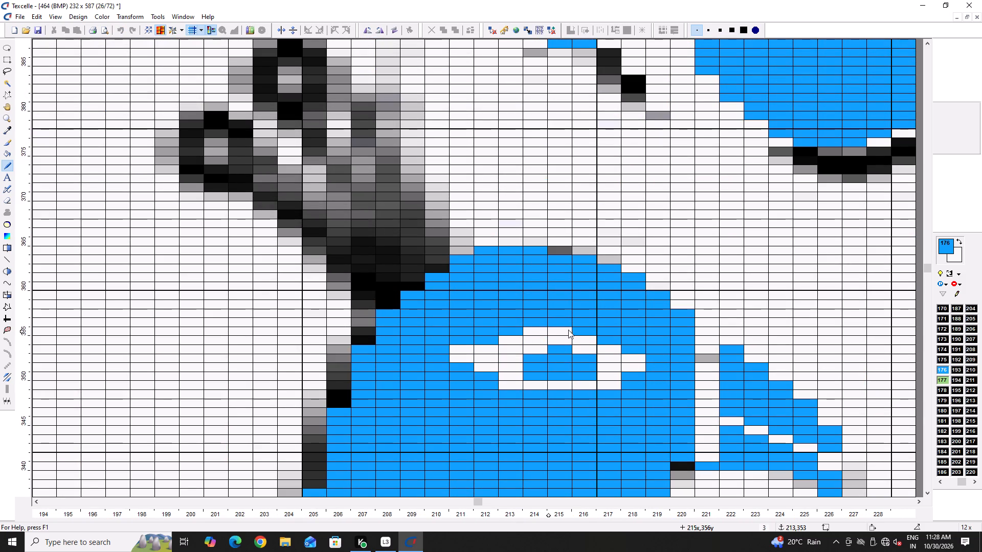
{"action": "right_click_drag", "start_coordinate": [568, 330], "coordinate": [603, 343]}
{"action": "right_click", "coordinate": [603, 343]}
Shorten the eye by painting its back corner blue at 211x and 212x.
{"action": "scroll", "coordinate": [613, 370], "scroll_direction": "down", "scroll_amount": 5, "text": "ctrl"}
{"action": "scroll", "coordinate": [612, 374], "scroll_direction": "up", "scroll_amount": 6, "text": "ctrl"}
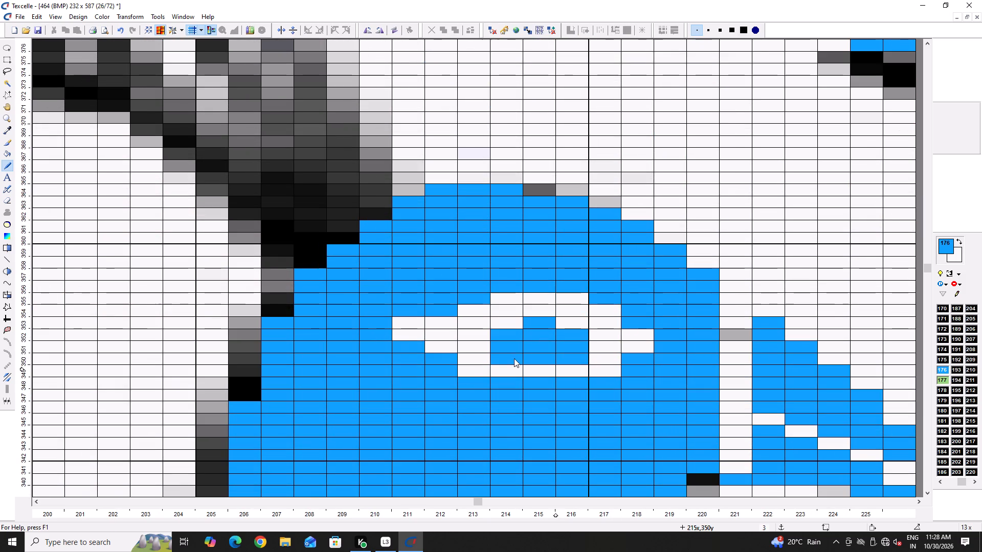
{"action": "left_click_drag", "start_coordinate": [407, 316], "coordinate": [412, 358]}
{"action": "left_click_drag", "start_coordinate": [441, 327], "coordinate": [448, 370]}
Enlarge the white eye: add 214x–216x at 348y and 349y, 217x at 349y, 218x at 351y, and 212x from 352y to 354y.
{"action": "right_click", "coordinate": [469, 373]}
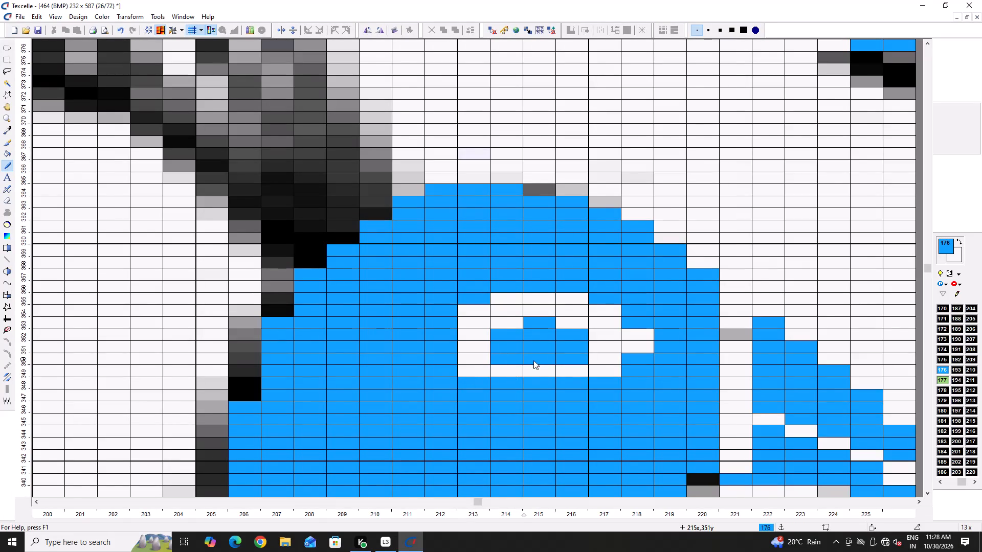
{"action": "left_click_drag", "start_coordinate": [494, 383], "coordinate": [515, 388]}
{"action": "right_click_drag", "start_coordinate": [503, 387], "coordinate": [569, 388]}
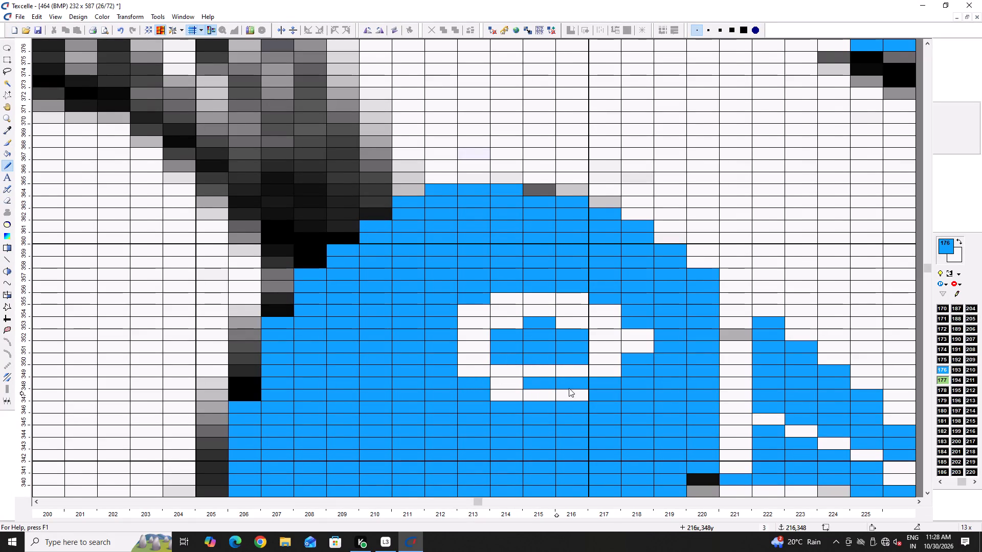
{"action": "right_click", "coordinate": [569, 389]}
{"action": "right_click_drag", "start_coordinate": [569, 388], "coordinate": [569, 389]}
{"action": "right_click_drag", "start_coordinate": [582, 382], "coordinate": [544, 382]}
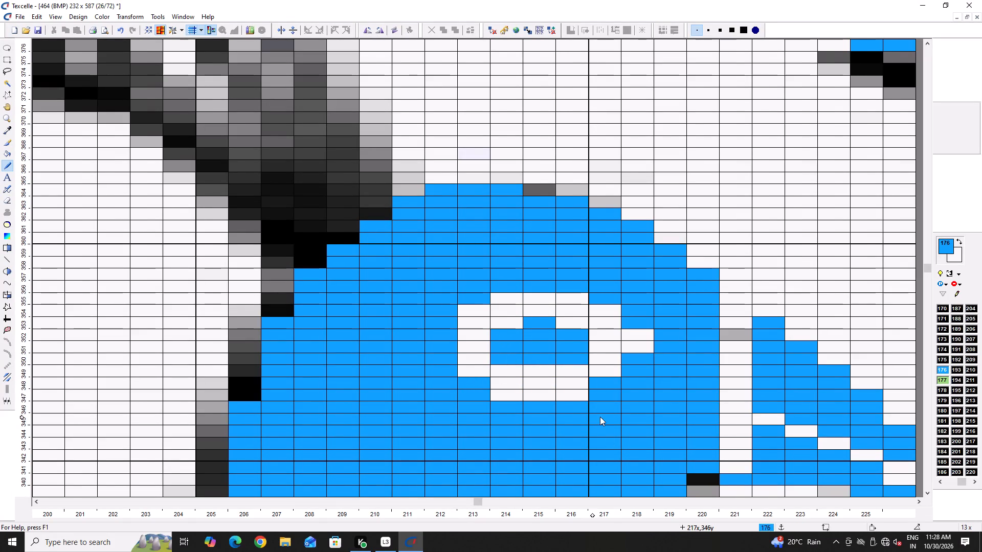
{"action": "right_click", "coordinate": [594, 370]}
{"action": "right_click", "coordinate": [593, 372]}
{"action": "right_click", "coordinate": [594, 380]}
{"action": "right_click", "coordinate": [631, 359]}
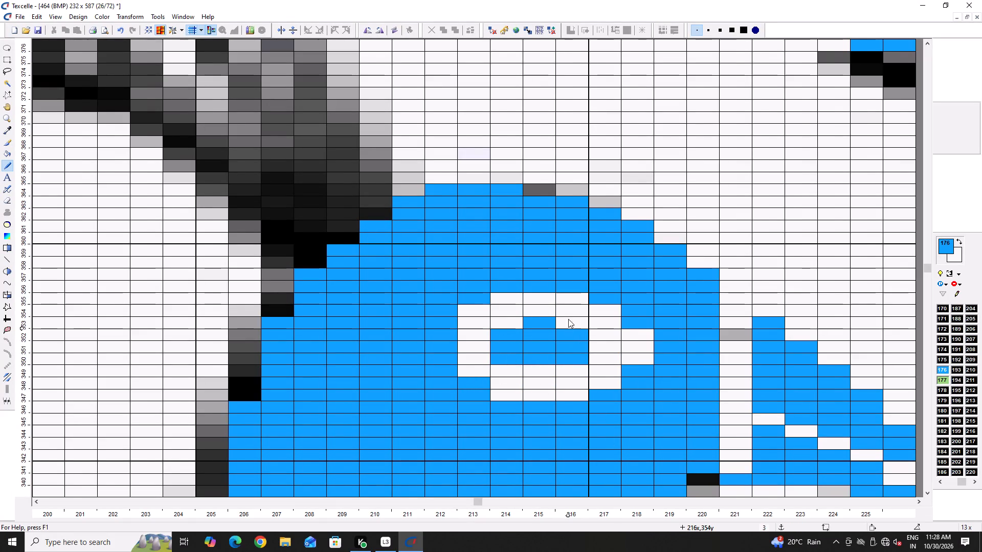
{"action": "right_click_drag", "start_coordinate": [446, 326], "coordinate": [444, 346]}
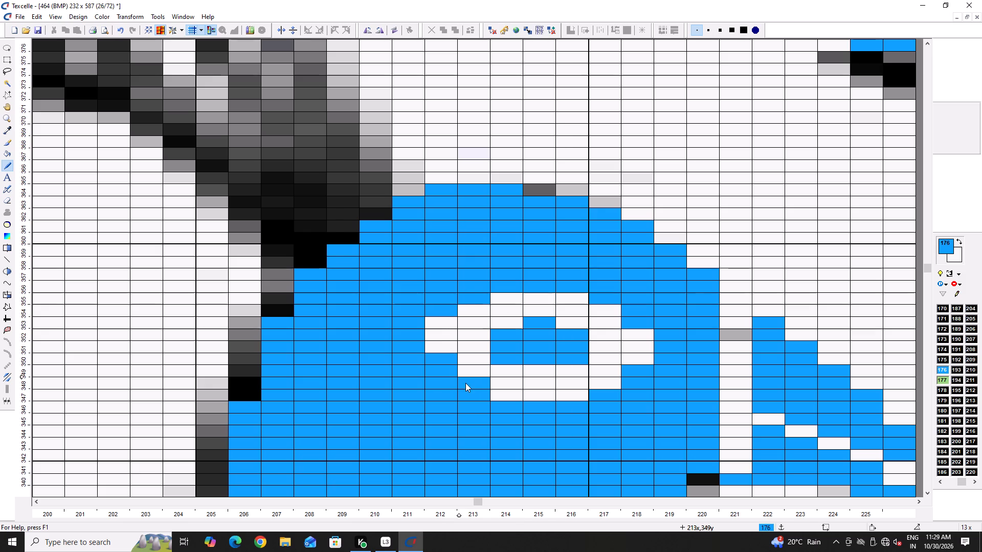
Round the eye with blue pixels at 214x, 348y, at 212x, 354y, at 213x and 217x on 355y, and across 214x–216x on 356y.
{"action": "left_click", "coordinate": [493, 394]}
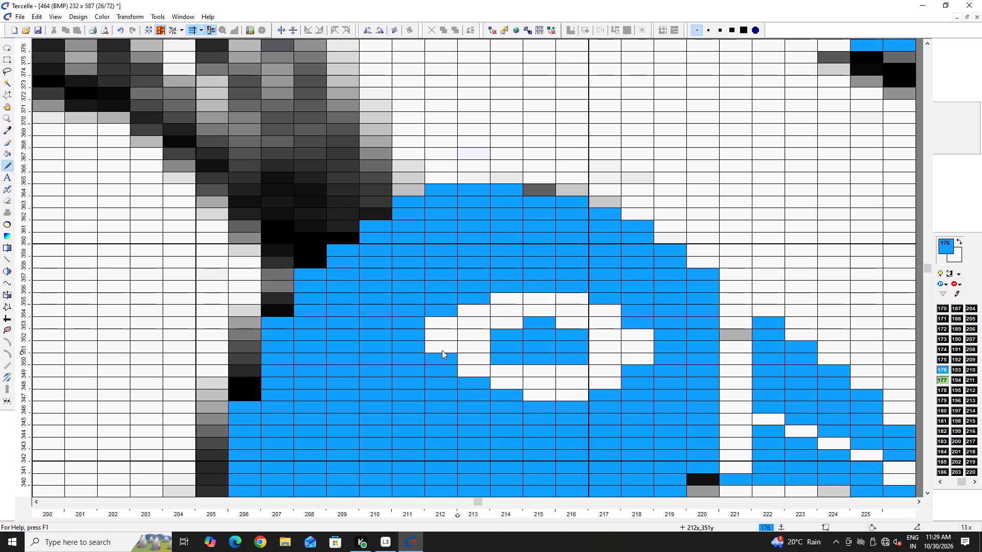
{"action": "right_click", "coordinate": [434, 323]}
{"action": "right_click", "coordinate": [434, 323]}
{"action": "left_click", "coordinate": [435, 322]}
{"action": "left_click", "coordinate": [472, 307]}
{"action": "left_click", "coordinate": [492, 303]}
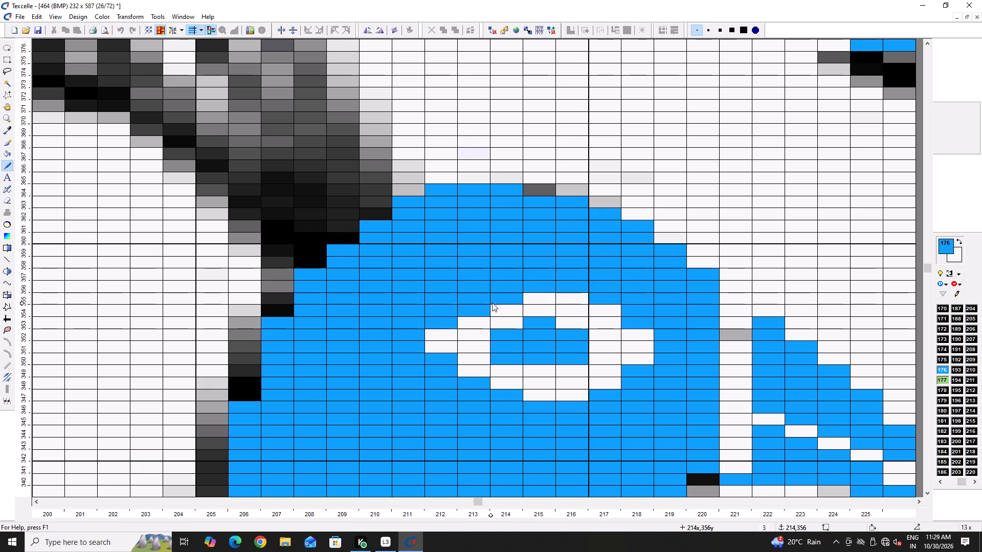
{"action": "left_click", "coordinate": [585, 302]}
{"action": "left_click", "coordinate": [600, 311]}
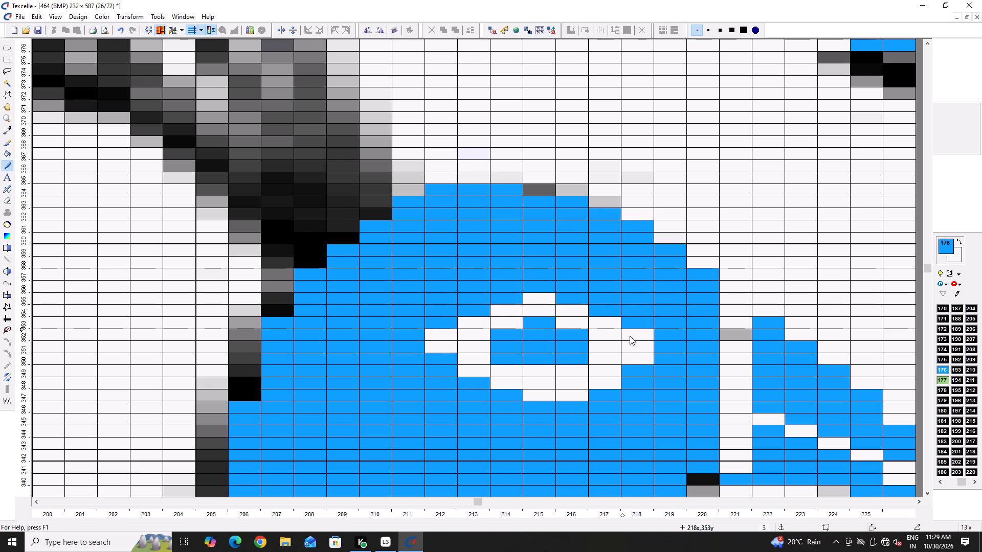
{"action": "left_click_drag", "start_coordinate": [532, 298], "coordinate": [545, 297]}
Trim the eye's lower edge with blue pixels at 218x, 351y, at 217x, 349y, and at 215x and 216x on 348y.
{"action": "left_click", "coordinate": [643, 335]}
{"action": "right_click", "coordinate": [643, 335]}
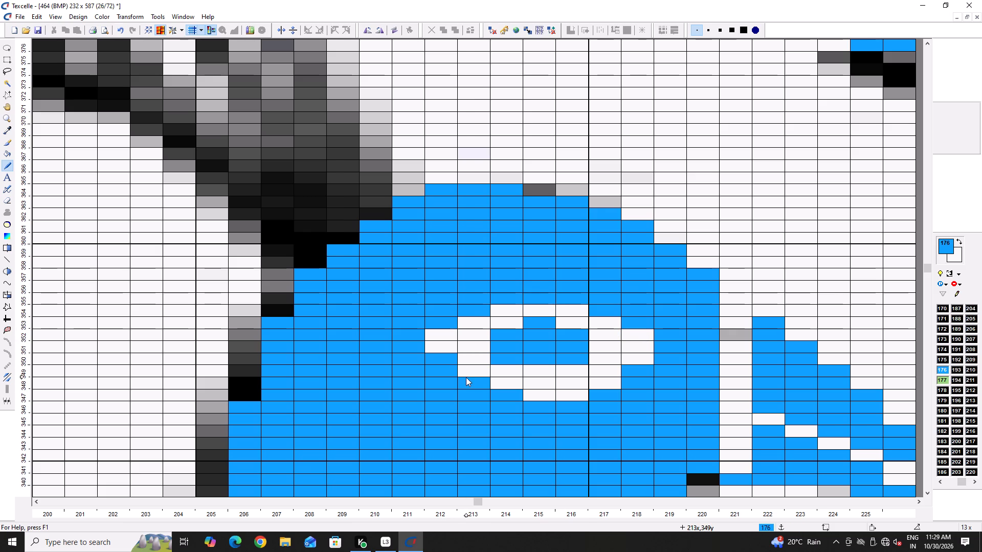
{"action": "right_click", "coordinate": [638, 361]}
{"action": "left_click", "coordinate": [621, 358]}
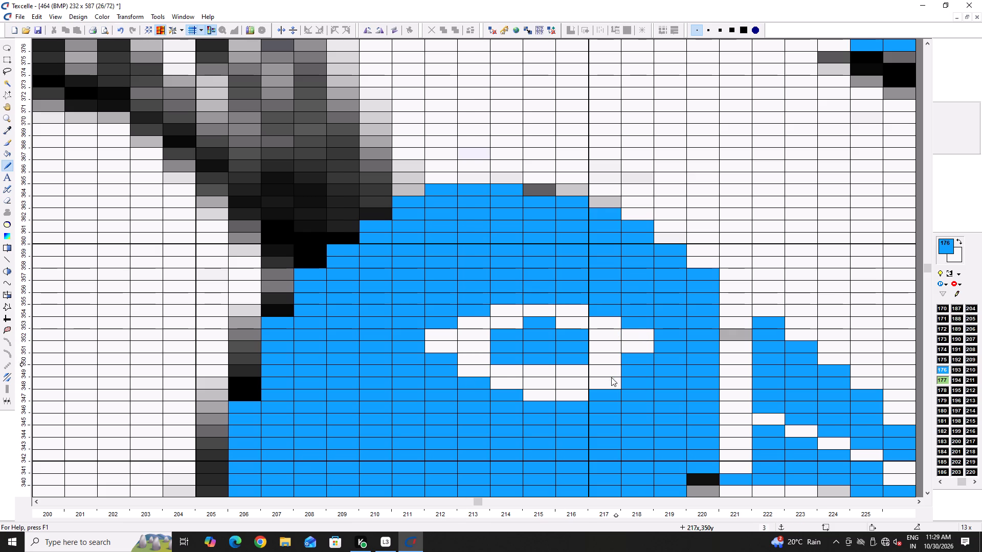
{"action": "left_click", "coordinate": [611, 378]}
{"action": "left_click", "coordinate": [581, 397]}
{"action": "right_click_drag", "start_coordinate": [539, 397], "coordinate": [527, 397]}
{"action": "right_click", "coordinate": [527, 397]}
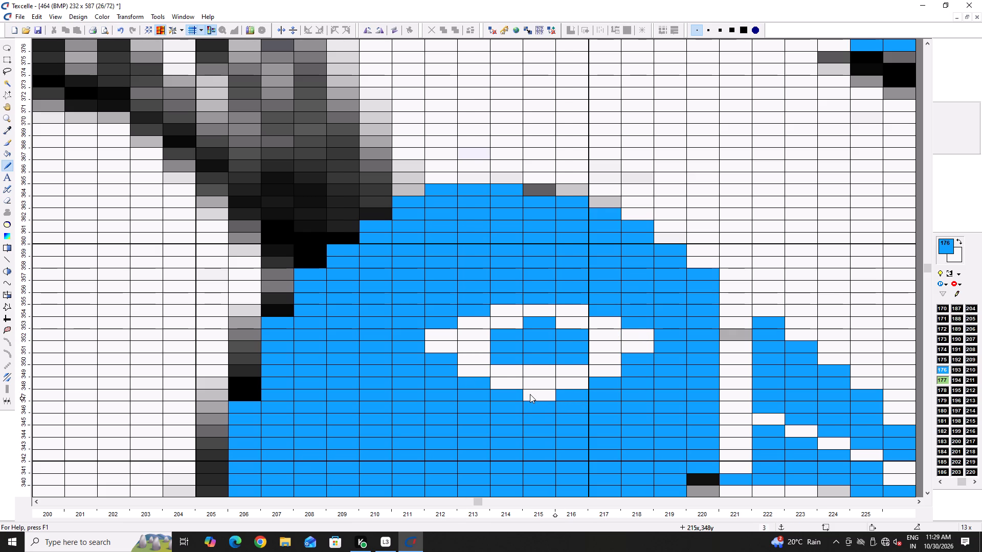
{"action": "right_click", "coordinate": [530, 394]}
{"action": "right_click_drag", "start_coordinate": [534, 394], "coordinate": [541, 394]}
{"action": "left_click", "coordinate": [542, 394]}
Extend the blue pupil down at 215x, 350y, and add white pixels to the eye's side corners at 212x and 218x on 351y.
{"action": "right_click", "coordinate": [540, 376]}
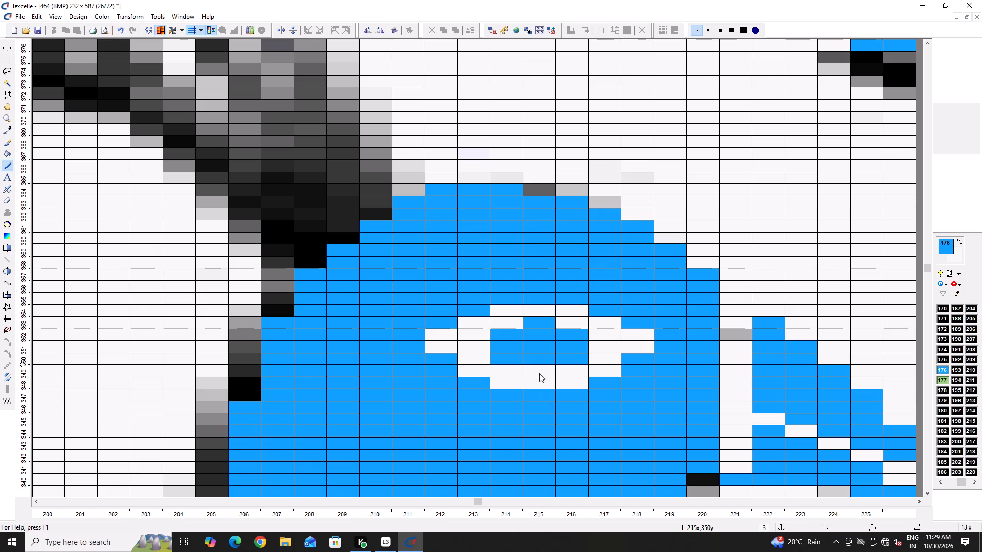
{"action": "left_click", "coordinate": [537, 371]}
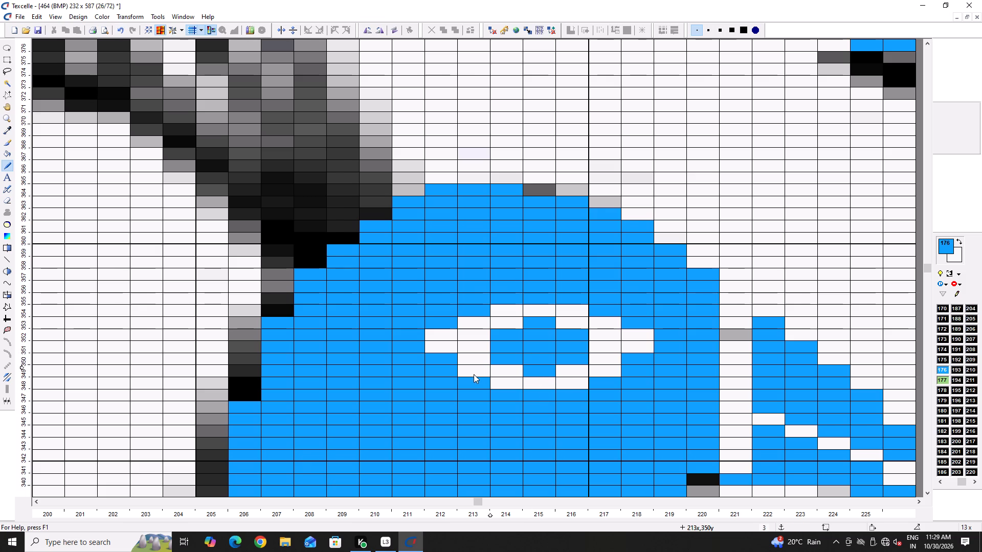
{"action": "left_click", "coordinate": [450, 359]}
{"action": "right_click", "coordinate": [450, 359]}
{"action": "right_click", "coordinate": [450, 359]}
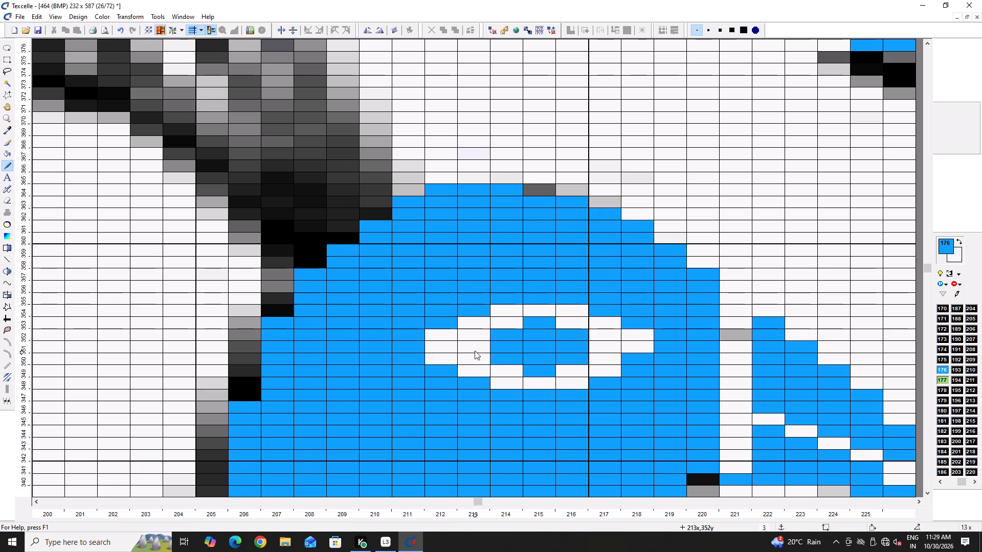
{"action": "right_click", "coordinate": [642, 357]}
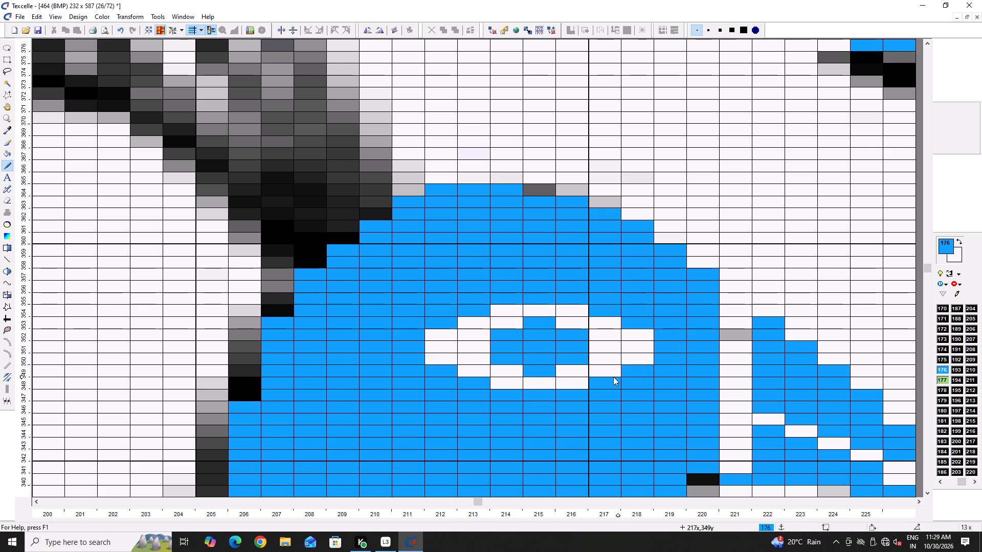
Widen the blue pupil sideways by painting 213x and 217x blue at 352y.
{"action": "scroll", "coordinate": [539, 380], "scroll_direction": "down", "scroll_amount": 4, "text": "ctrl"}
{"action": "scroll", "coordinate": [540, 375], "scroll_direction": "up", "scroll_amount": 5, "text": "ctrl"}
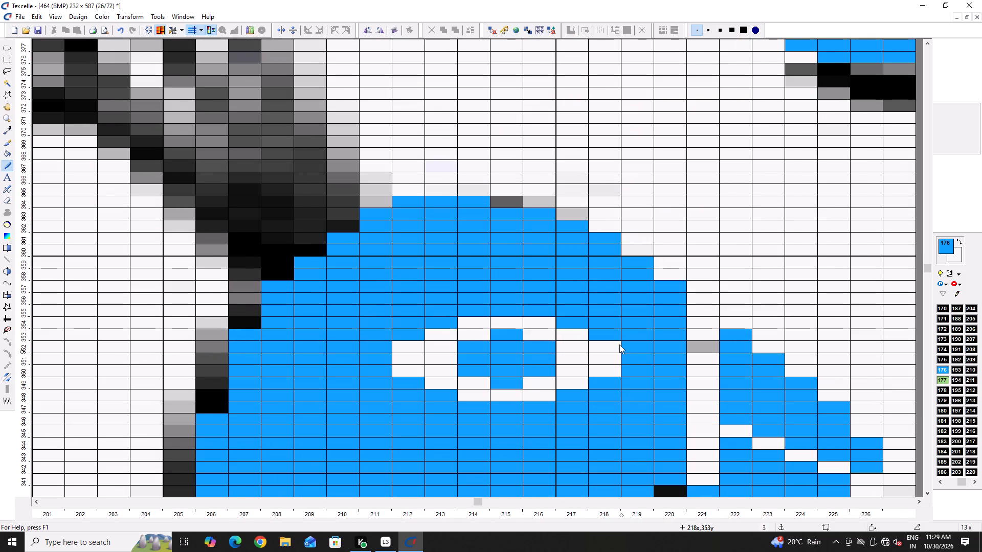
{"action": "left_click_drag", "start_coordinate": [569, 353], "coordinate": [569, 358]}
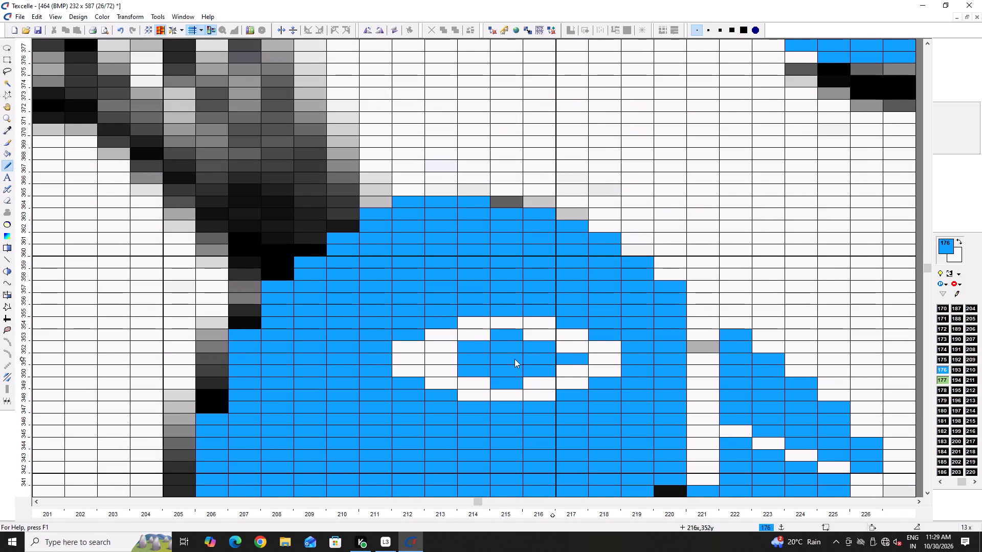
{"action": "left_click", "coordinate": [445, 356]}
Add white tip pixels above and below the eye at 215x, on 356y and 348y.
{"action": "scroll", "coordinate": [459, 366], "scroll_direction": "down", "scroll_amount": 6, "text": "ctrl"}
{"action": "scroll", "coordinate": [461, 351], "scroll_direction": "up", "scroll_amount": 7, "text": "ctrl"}
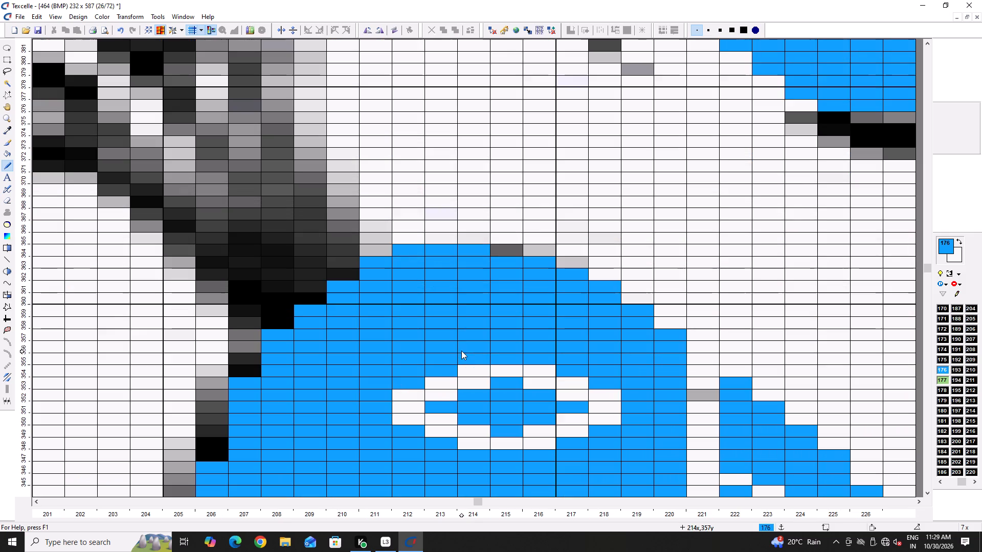
{"action": "scroll", "coordinate": [461, 351], "scroll_direction": "up", "scroll_amount": 1, "text": "ctrl"}
{"action": "right_click", "coordinate": [516, 362]}
{"action": "right_click", "coordinate": [510, 452]}
Make the eye rounder by painting 213x and 217x white at 352y and covering its side corners at 212x and 218x with blue.
{"action": "scroll", "coordinate": [511, 448], "scroll_direction": "down", "scroll_amount": 7, "text": "ctrl"}
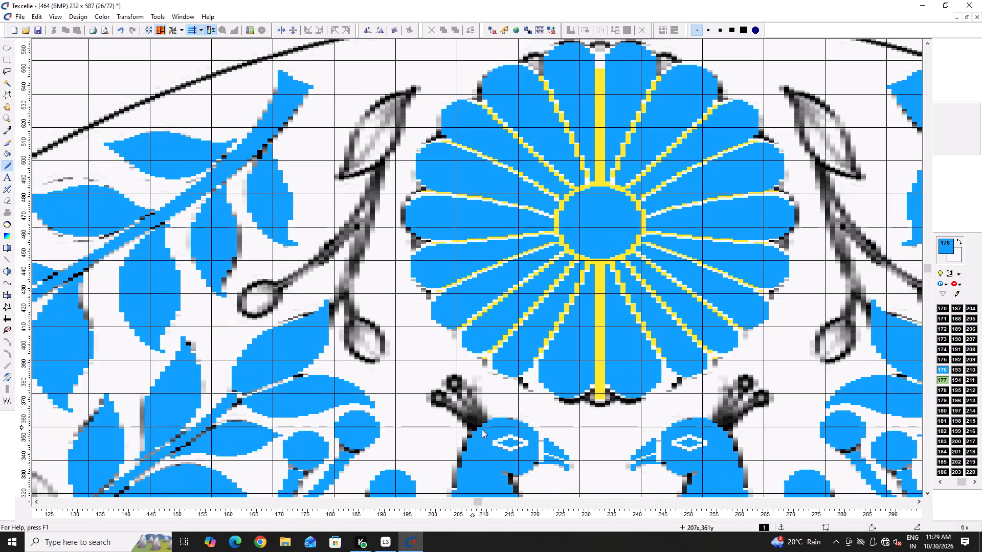
{"action": "scroll", "coordinate": [494, 433], "scroll_direction": "down", "scroll_amount": 1, "text": "ctrl"}
{"action": "scroll", "coordinate": [508, 427], "scroll_direction": "down", "scroll_amount": 2}
{"action": "scroll", "coordinate": [532, 269], "scroll_direction": "up", "scroll_amount": 6, "text": "ctrl"}
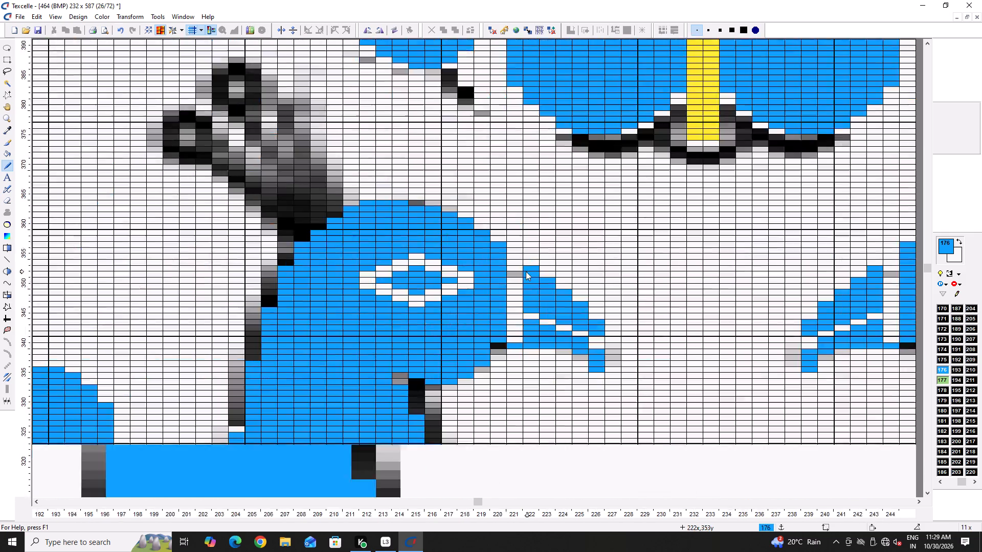
{"action": "scroll", "coordinate": [526, 271], "scroll_direction": "up", "scroll_amount": 2, "text": "ctrl"}
{"action": "right_click", "coordinate": [232, 274]}
{"action": "right_click", "coordinate": [380, 278]}
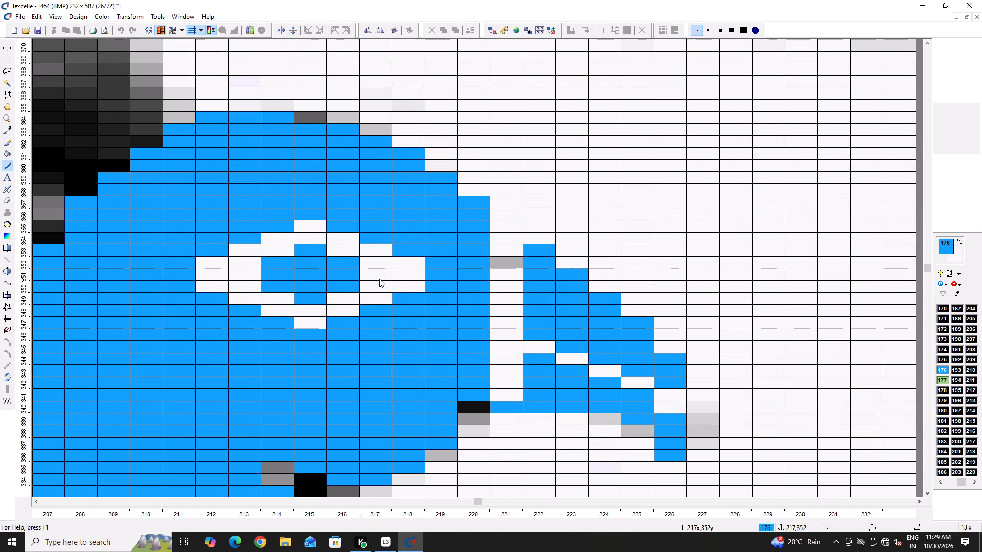
{"action": "left_click_drag", "start_coordinate": [218, 262], "coordinate": [214, 300]}
{"action": "left_click_drag", "start_coordinate": [406, 259], "coordinate": [407, 279]}
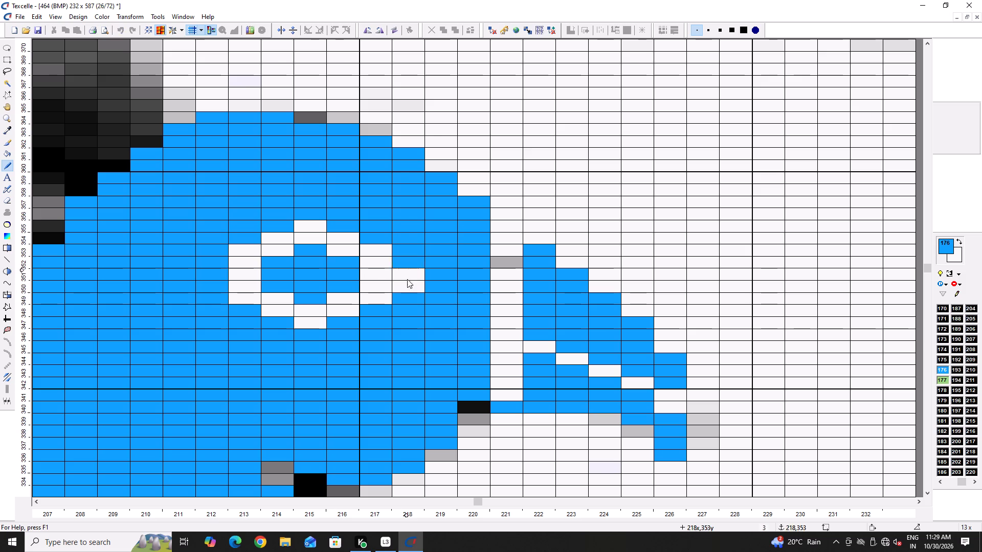
{"action": "left_click_drag", "start_coordinate": [407, 279], "coordinate": [408, 308]}
Place a white highlight pixel in the centre of the blue pupil at 215x, 352y.
{"action": "scroll", "coordinate": [388, 300], "scroll_direction": "down", "scroll_amount": 10, "text": "ctrl"}
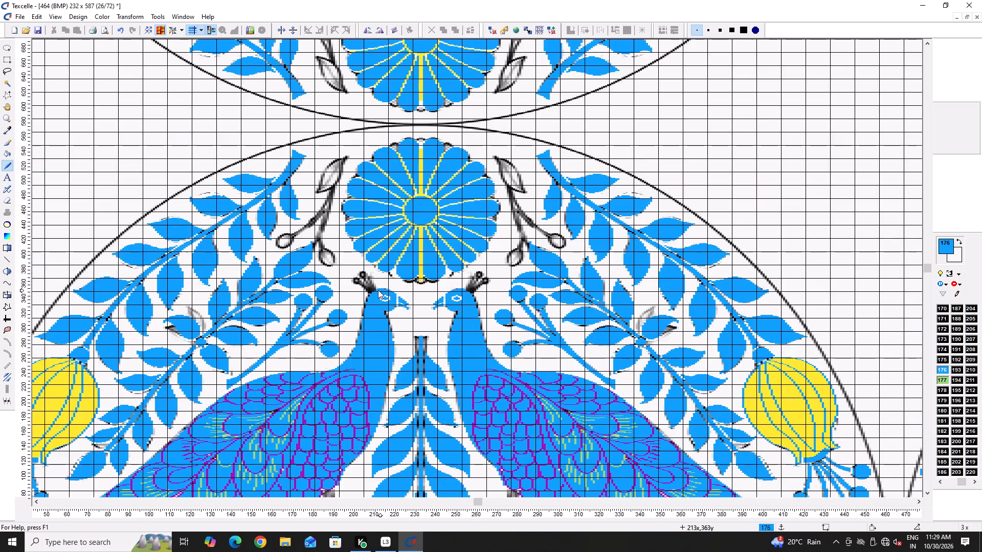
{"action": "scroll", "coordinate": [374, 289], "scroll_direction": "up", "scroll_amount": 13, "text": "ctrl"}
{"action": "right_click", "coordinate": [408, 319]}
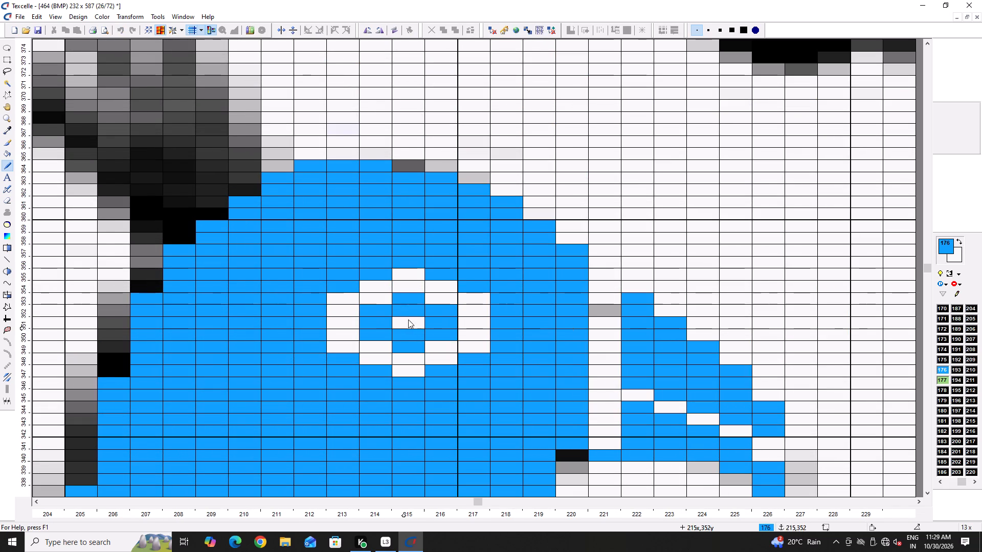
{"action": "right_click", "coordinate": [408, 319]}
{"action": "scroll", "coordinate": [409, 330], "scroll_direction": "down", "scroll_amount": 7, "text": "ctrl"}
{"action": "scroll", "coordinate": [528, 380], "scroll_direction": "down", "scroll_amount": 2, "text": "ctrl"}
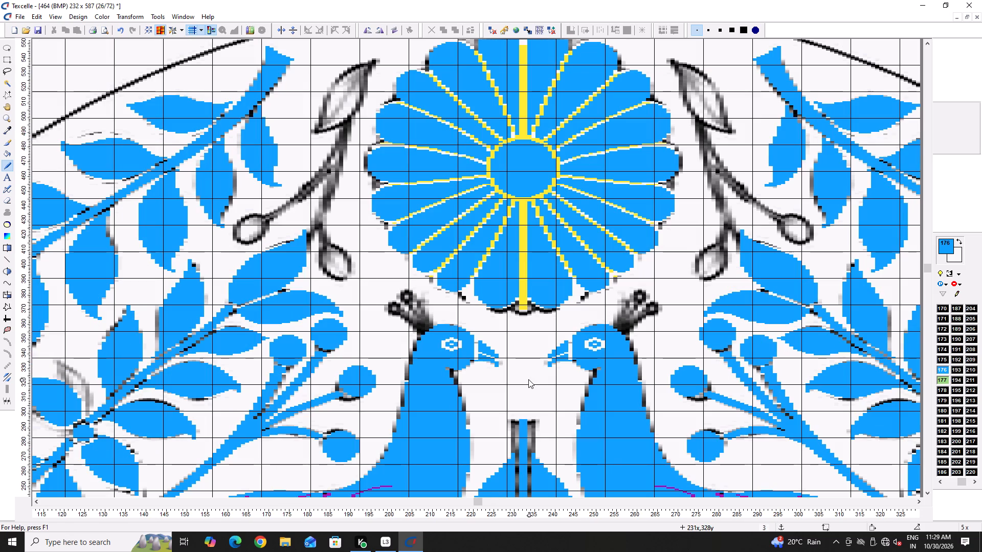
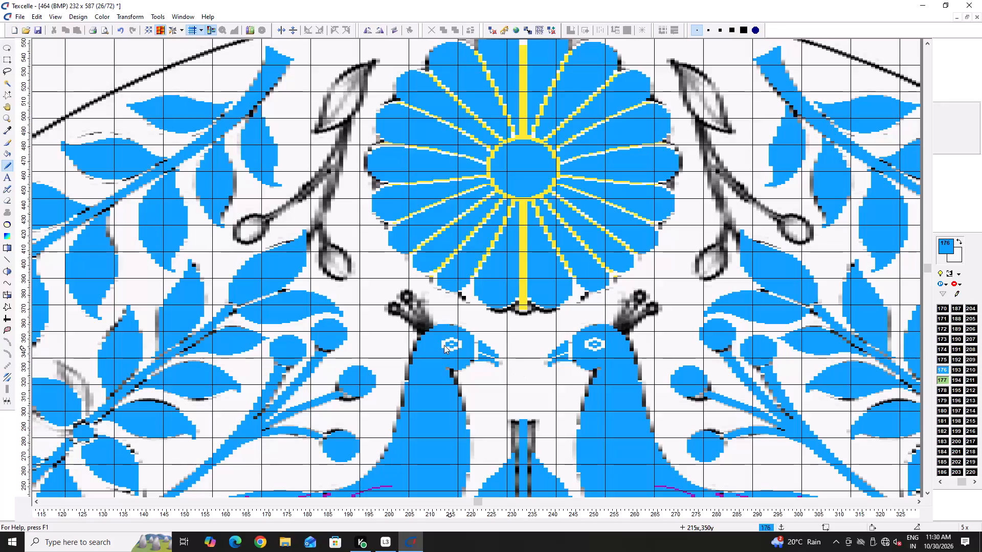
Draw three blue curves along the left peacock's crest feathers, starting from 207x,360y, 203x,379y and 205x,384y.
{"action": "scroll", "coordinate": [415, 341], "scroll_direction": "up", "scroll_amount": 5, "text": "ctrl"}
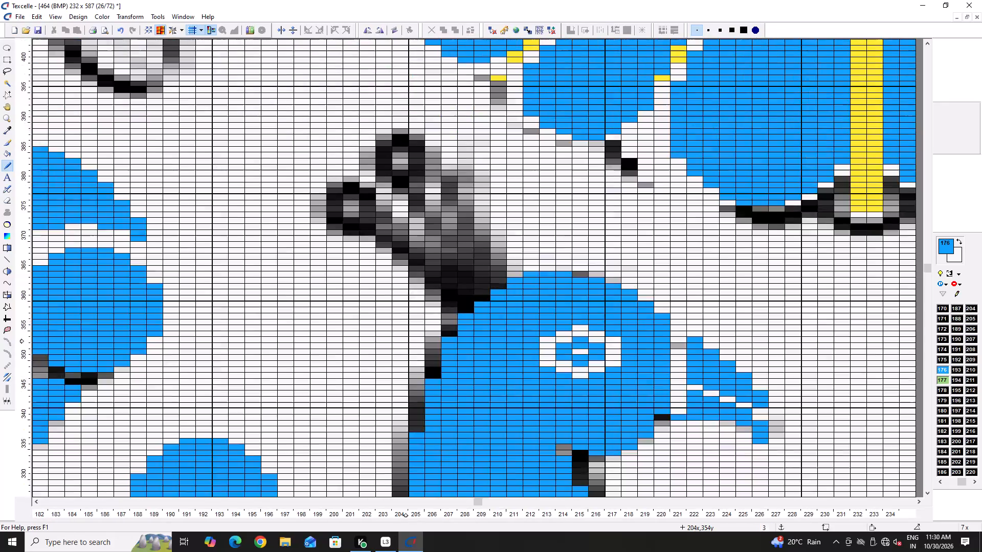
{"action": "scroll", "coordinate": [401, 341], "scroll_direction": "up", "scroll_amount": 2, "text": "ctrl"}
{"action": "scroll", "coordinate": [488, 357], "scroll_direction": "up", "scroll_amount": 2}
{"action": "key", "text": "space"}
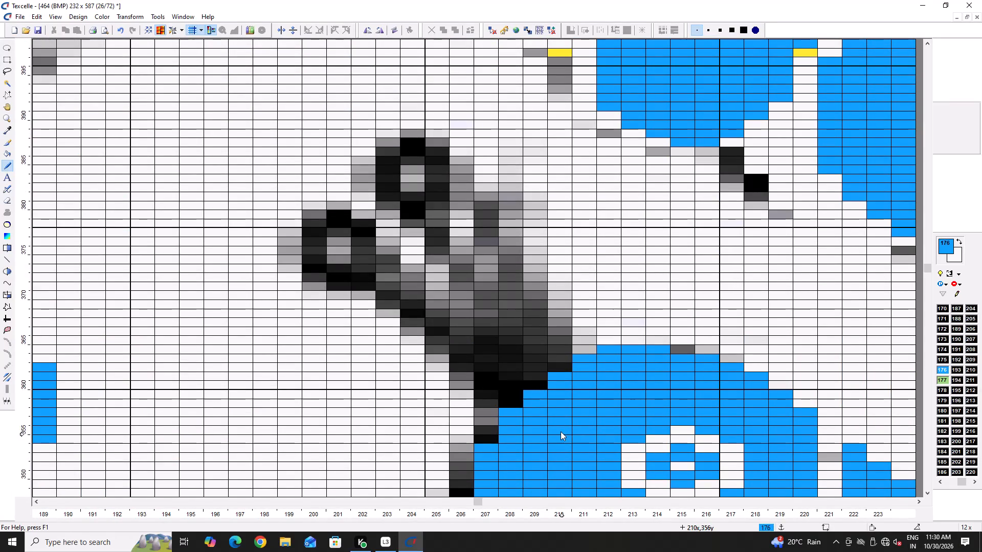
{"action": "key", "text": "y"}
{"action": "left_click", "coordinate": [487, 398]}
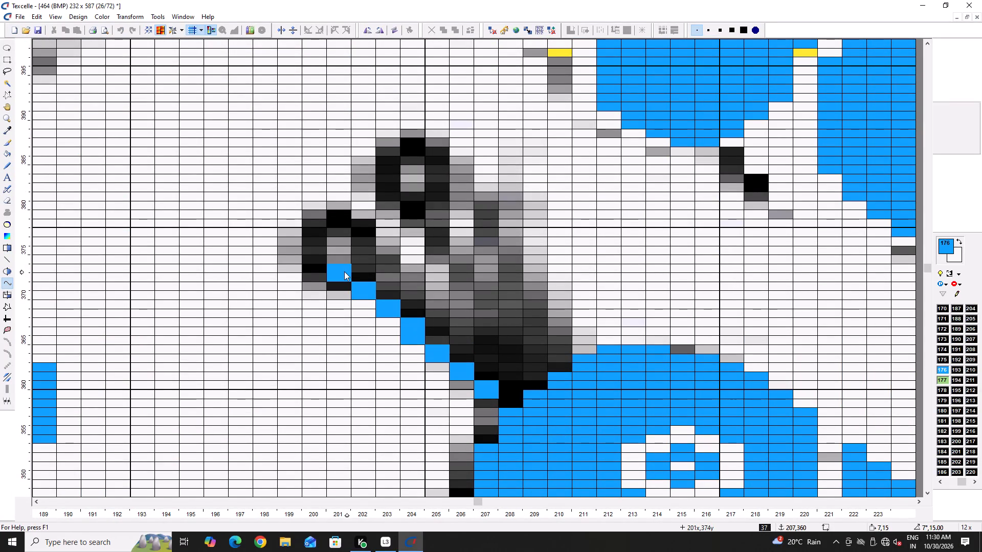
{"action": "left_click", "coordinate": [344, 270]}
{"action": "left_click", "coordinate": [383, 282]}
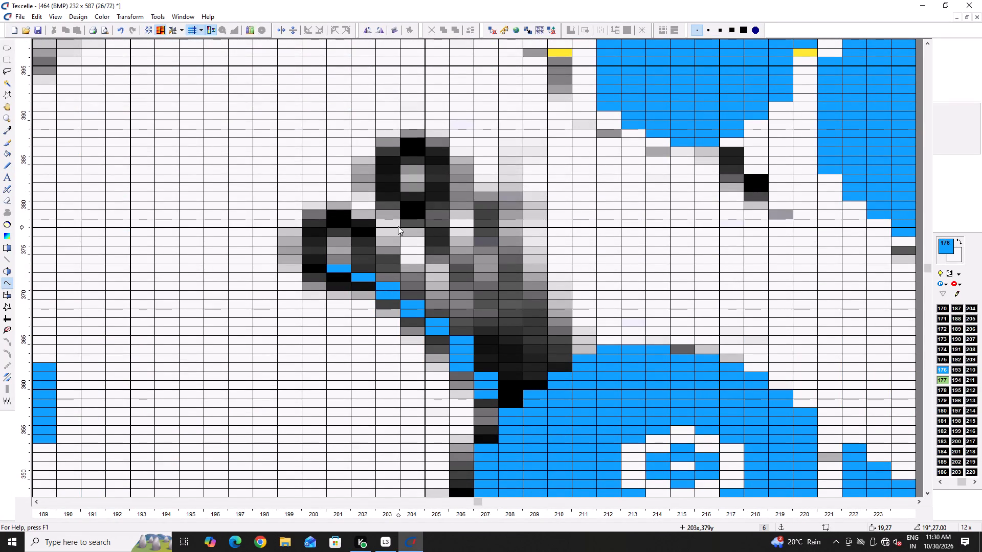
{"action": "left_click", "coordinate": [397, 224]}
{"action": "left_click", "coordinate": [529, 369]}
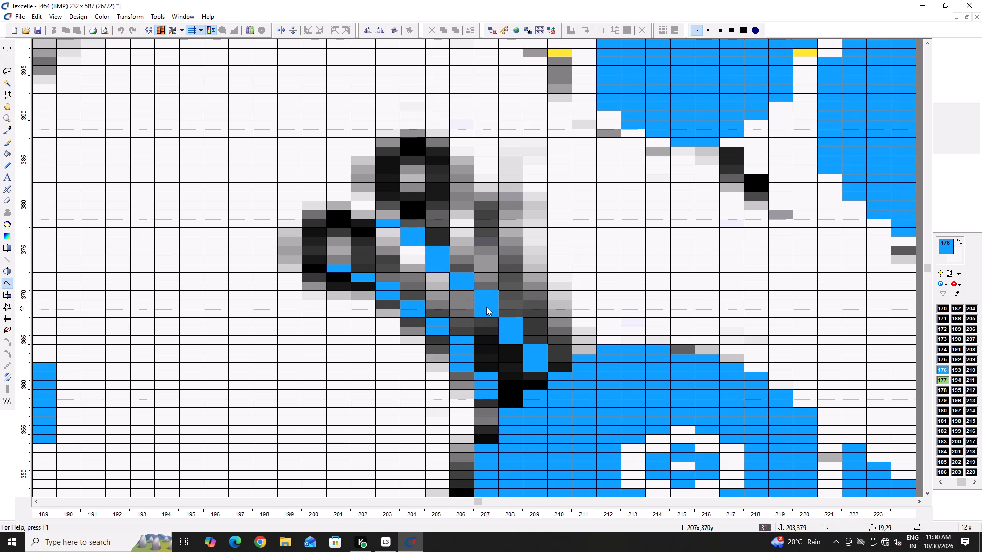
{"action": "left_click", "coordinate": [486, 307]}
{"action": "left_click", "coordinate": [448, 178]}
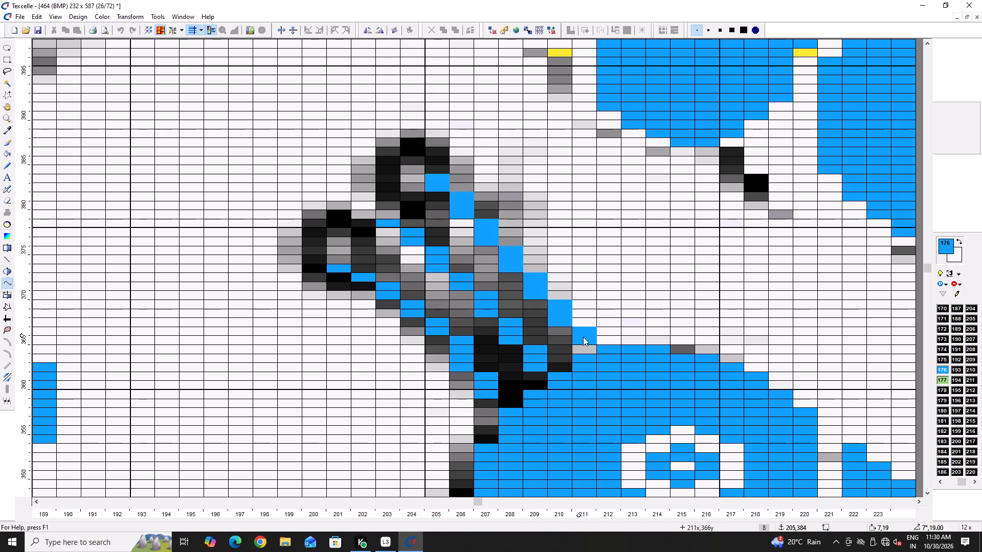
{"action": "left_click", "coordinate": [583, 338]}
{"action": "left_click", "coordinate": [538, 263]}
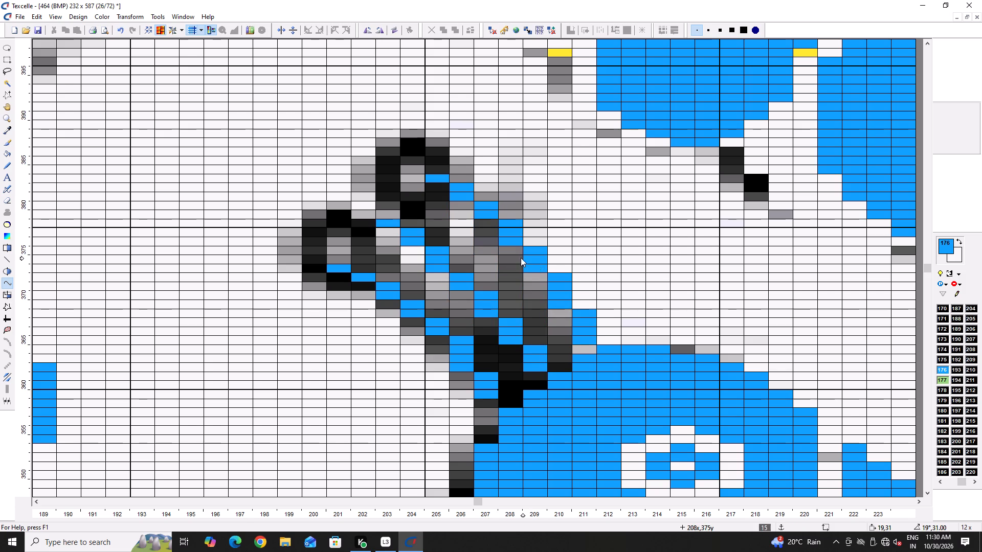
Fill the head of the left crest feather with blue, from 199x to 202x.
{"action": "scroll", "coordinate": [516, 257], "scroll_direction": "down", "scroll_amount": 6, "text": "ctrl"}
{"action": "scroll", "coordinate": [496, 223], "scroll_direction": "up", "scroll_amount": 6, "text": "ctrl"}
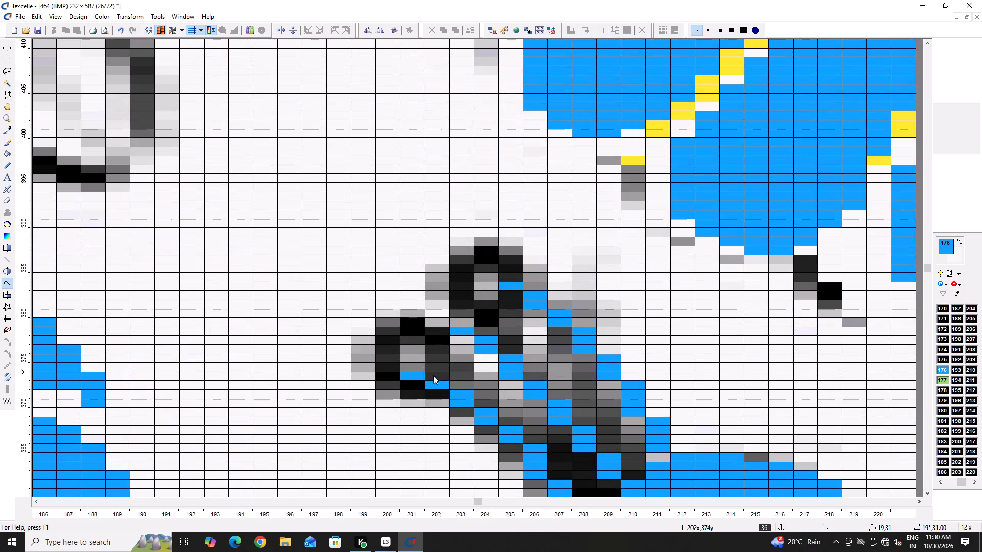
{"action": "key", "text": "x"}
{"action": "scroll", "coordinate": [405, 371], "scroll_direction": "up", "scroll_amount": 1, "text": "ctrl"}
{"action": "left_click_drag", "start_coordinate": [380, 371], "coordinate": [346, 344]}
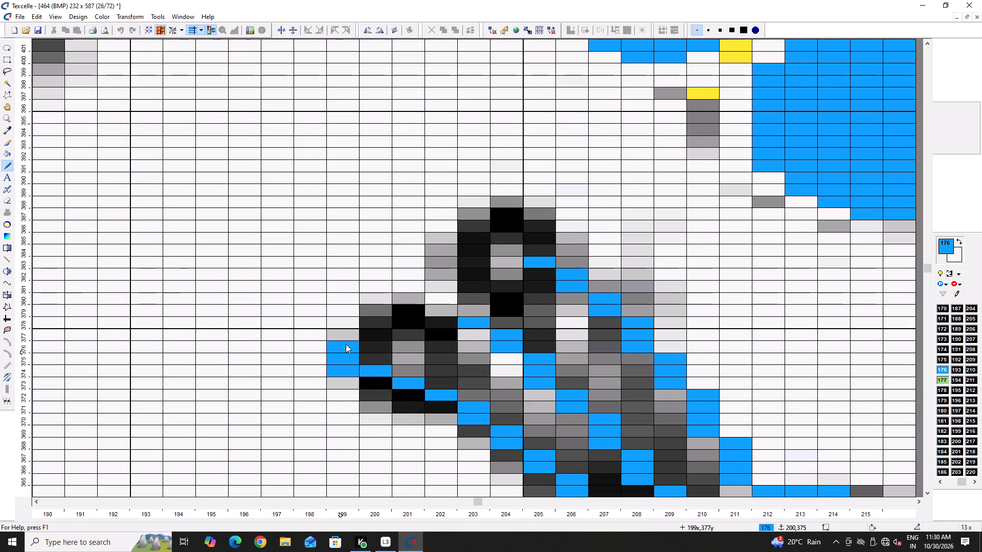
{"action": "left_click_drag", "start_coordinate": [346, 344], "coordinate": [414, 397]}
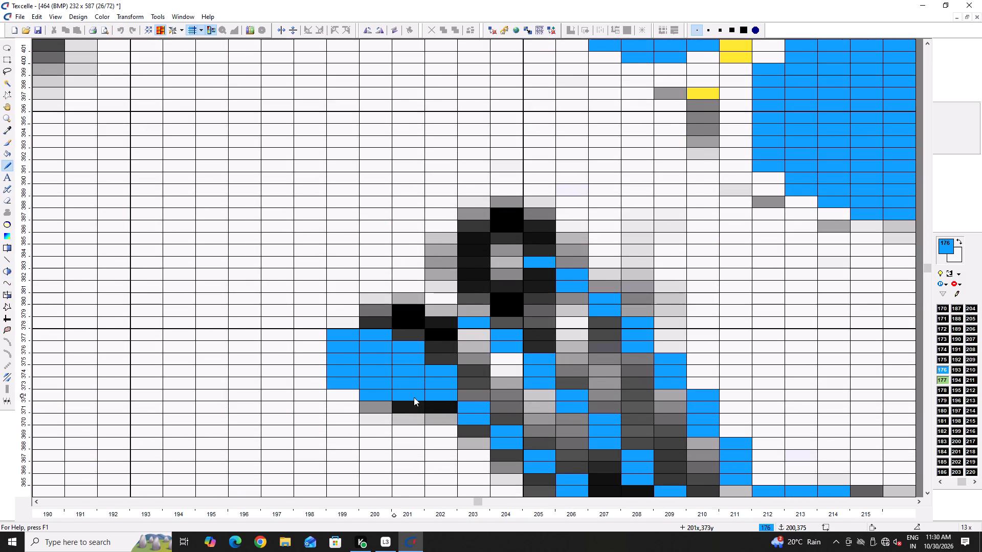
{"action": "left_click_drag", "start_coordinate": [414, 397], "coordinate": [435, 402]}
Fill the middle crest feather's inner area with blue, from 202x to 205x.
{"action": "left_click_drag", "start_coordinate": [522, 367], "coordinate": [550, 370]}
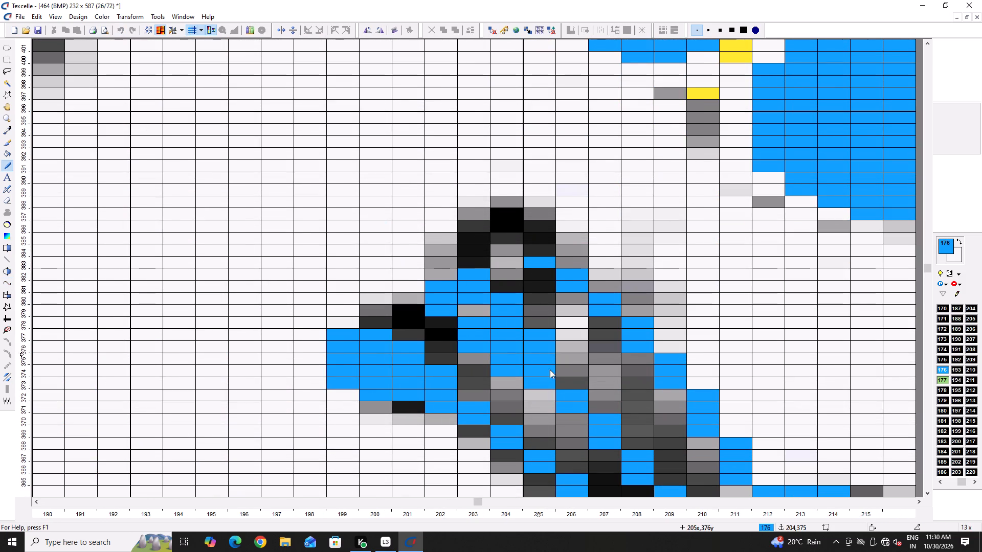
{"action": "left_click_drag", "start_coordinate": [550, 370], "coordinate": [477, 302]}
{"action": "left_click", "coordinate": [477, 302], "text": "ctrl"}
Fill the right crest feather's upper part with blue up to 388y, trimming the excess above 207x with white.
{"action": "scroll", "coordinate": [482, 324], "scroll_direction": "down", "scroll_amount": 5, "text": "ctrl"}
{"action": "scroll", "coordinate": [506, 285], "scroll_direction": "up", "scroll_amount": 4, "text": "ctrl"}
{"action": "left_click_drag", "start_coordinate": [562, 431], "coordinate": [518, 317]}
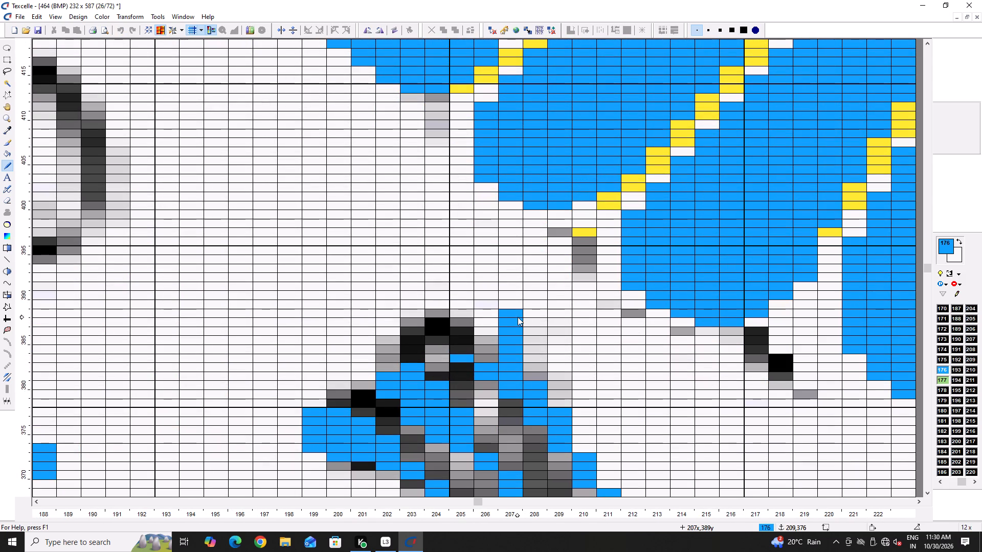
{"action": "left_click_drag", "start_coordinate": [518, 317], "coordinate": [525, 332]}
{"action": "right_click", "coordinate": [515, 312]}
{"action": "right_click", "coordinate": [515, 312]}
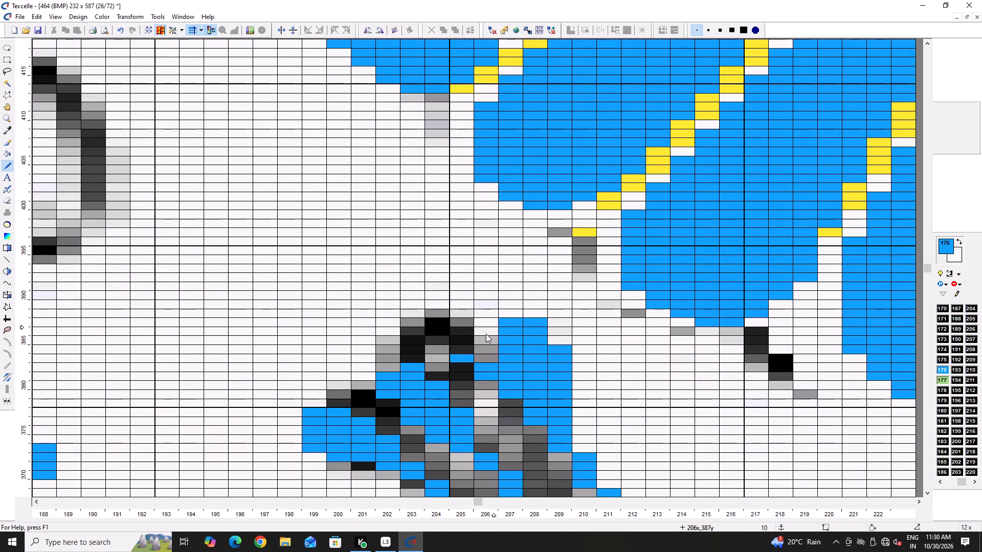
Clear the gap between the middle and right crest feathers with white along 206x and the neighbouring 205x pixels.
{"action": "right_click_drag", "start_coordinate": [484, 339], "coordinate": [477, 366]}
{"action": "right_click_drag", "start_coordinate": [476, 364], "coordinate": [460, 350]}
{"action": "right_click", "coordinate": [460, 350]}
{"action": "right_click", "coordinate": [468, 366]}
Fill the middle crest feather's head blue from 203x,384y and round its tip and side edge with white pixels.
{"action": "left_click_drag", "start_coordinate": [409, 359], "coordinate": [480, 442]}
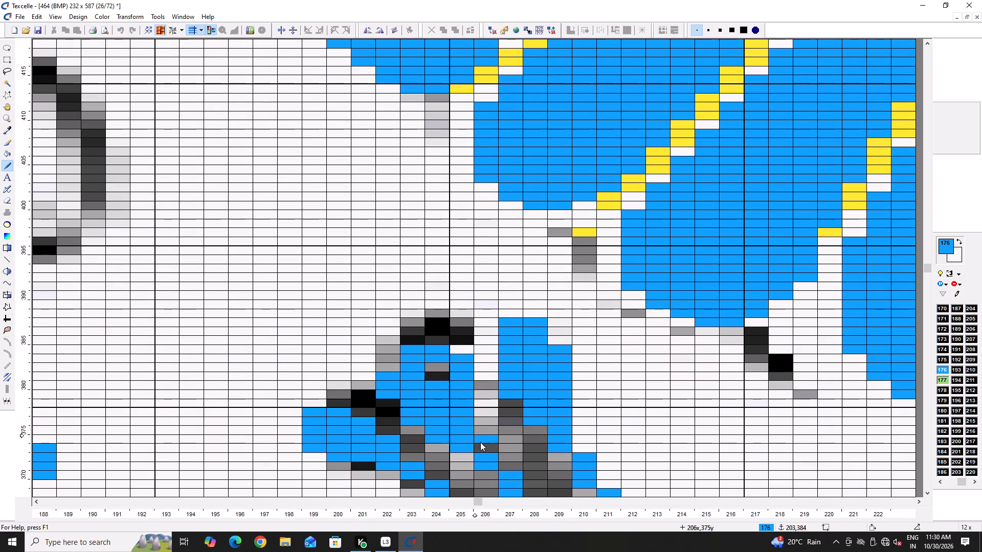
{"action": "left_click_drag", "start_coordinate": [480, 442], "coordinate": [413, 373]}
{"action": "right_click_drag", "start_coordinate": [376, 367], "coordinate": [381, 398]}
{"action": "right_click", "coordinate": [381, 400]}
{"action": "right_click_drag", "start_coordinate": [388, 376], "coordinate": [388, 384]}
{"action": "right_click", "coordinate": [388, 385]}
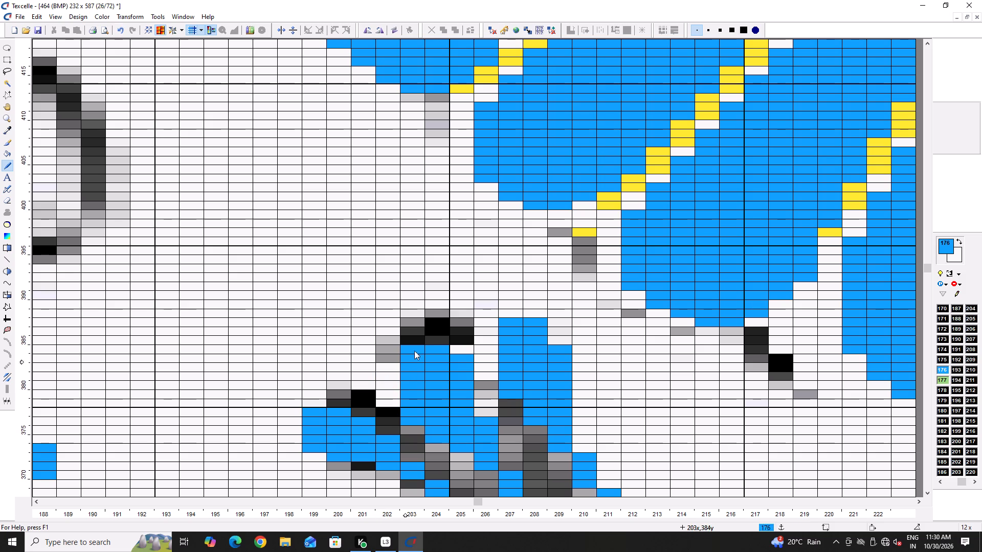
{"action": "right_click_drag", "start_coordinate": [418, 342], "coordinate": [416, 350]}
{"action": "right_click", "coordinate": [467, 355]}
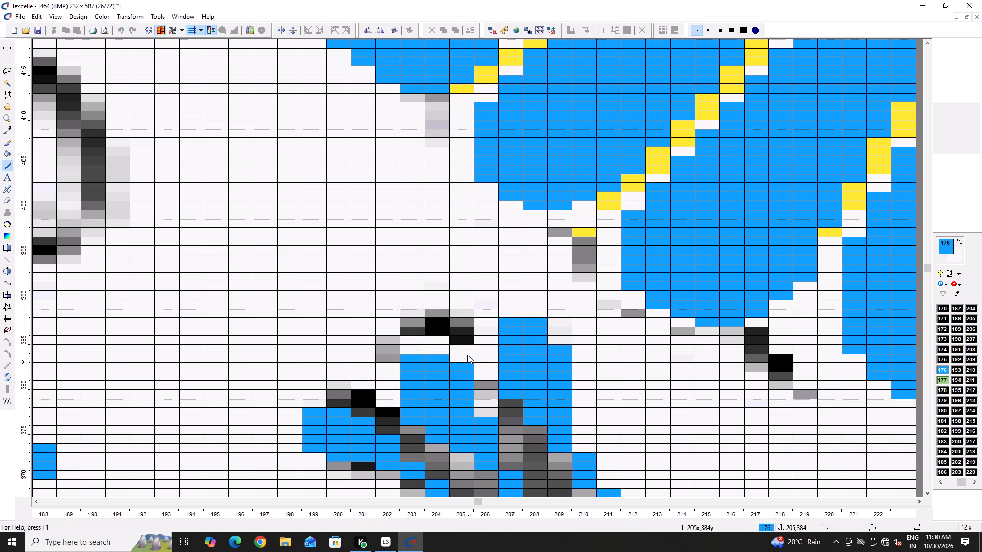
{"action": "right_click", "coordinate": [467, 355]}
{"action": "right_click", "coordinate": [414, 420]}
{"action": "right_click", "coordinate": [415, 360]}
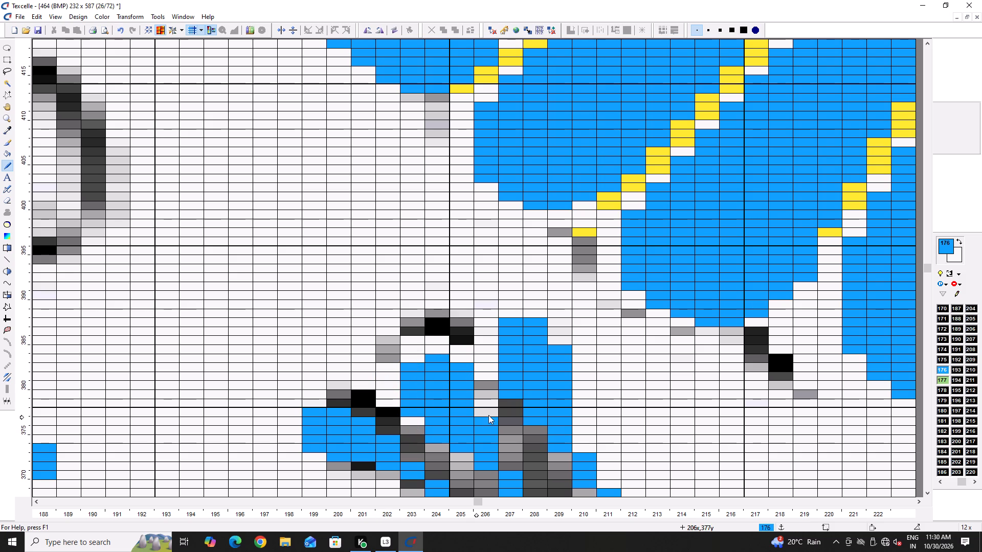
{"action": "left_click", "coordinate": [490, 412]}
{"action": "right_click", "coordinate": [438, 441]}
Extend the middle crest feather's blue stem down to the peacock's head through 207x, 208x and 209x.
{"action": "scroll", "coordinate": [486, 425], "scroll_direction": "down", "scroll_amount": 1}
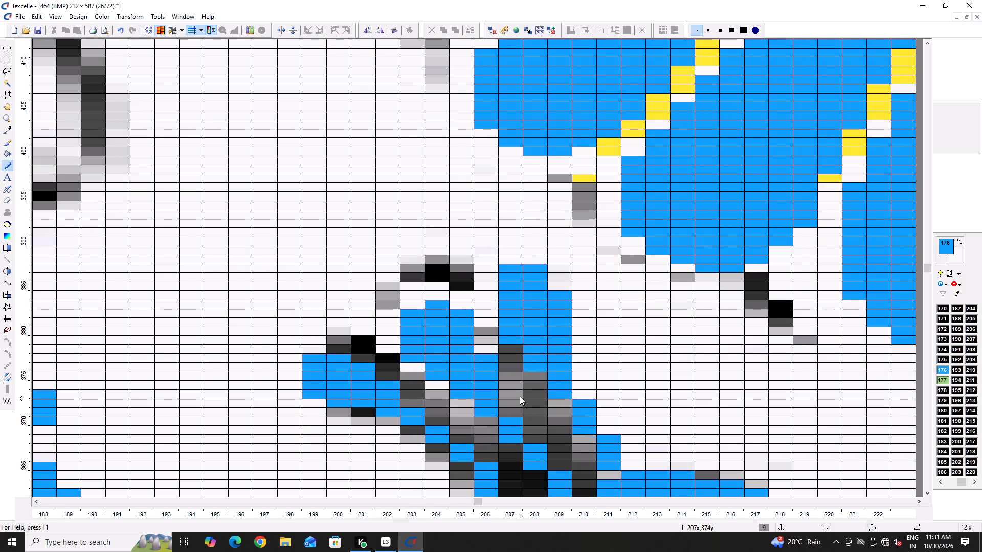
{"action": "left_click_drag", "start_coordinate": [518, 395], "coordinate": [511, 424]}
{"action": "left_click_drag", "start_coordinate": [531, 424], "coordinate": [532, 443]}
{"action": "scroll", "coordinate": [552, 424], "scroll_direction": "down", "scroll_amount": 2}
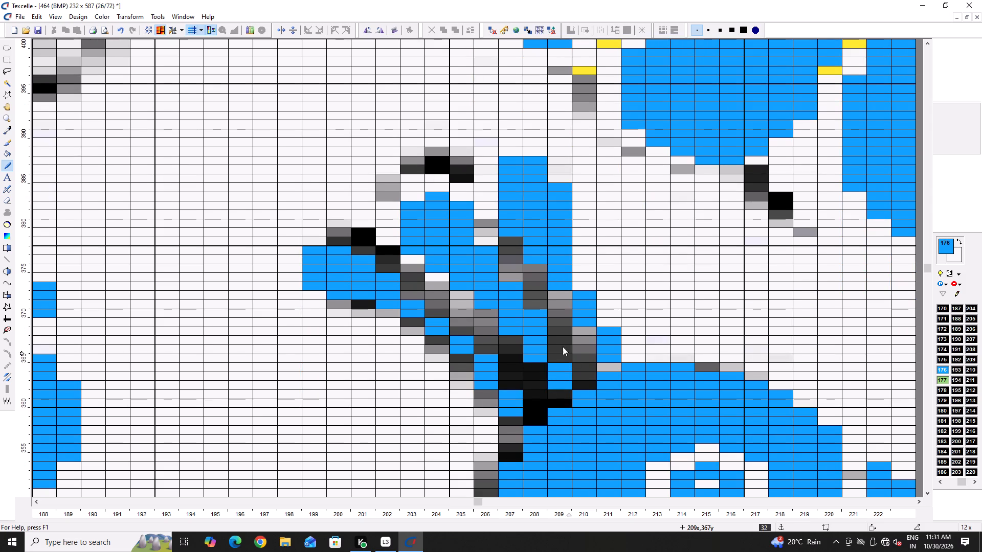
{"action": "left_click_drag", "start_coordinate": [561, 345], "coordinate": [562, 365]}
Shape the right crest feather by thickening its outer edge with blue at 210x and 211x and trimming its tip with white.
{"action": "scroll", "coordinate": [565, 368], "scroll_direction": "up", "scroll_amount": 2}
{"action": "left_click_drag", "start_coordinate": [583, 381], "coordinate": [584, 399]}
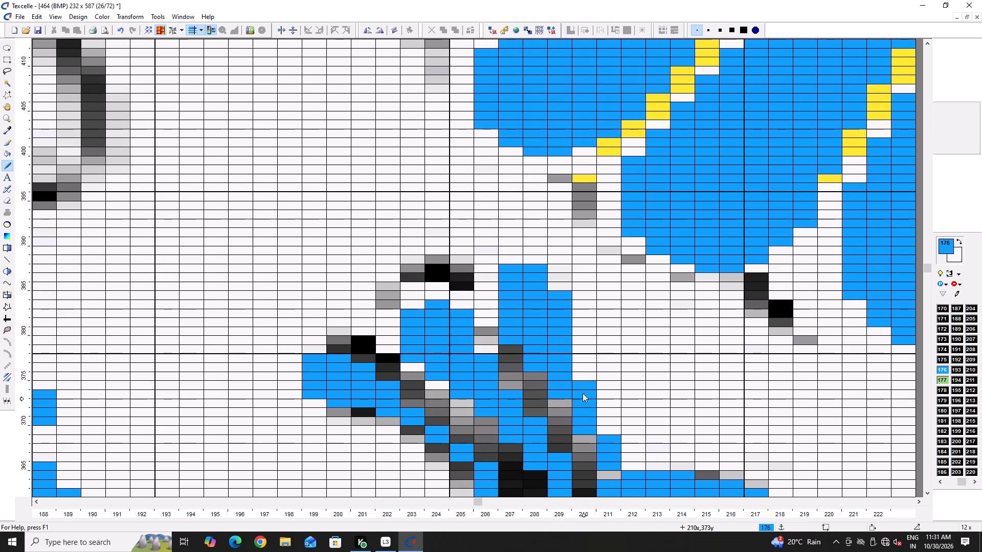
{"action": "left_click_drag", "start_coordinate": [605, 418], "coordinate": [606, 443]}
{"action": "right_click", "coordinate": [504, 265]}
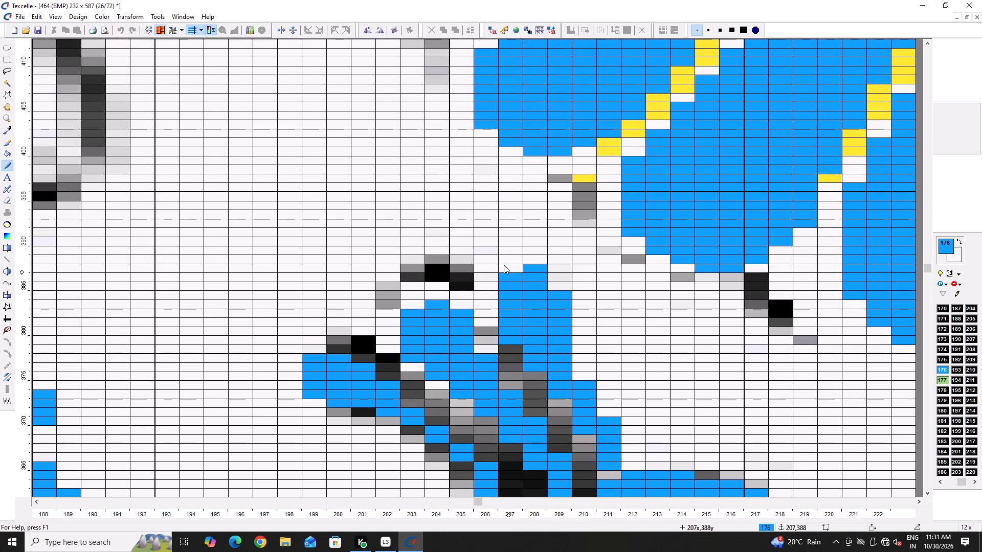
{"action": "right_click_drag", "start_coordinate": [548, 270], "coordinate": [515, 271]}
{"action": "right_click", "coordinate": [501, 276]}
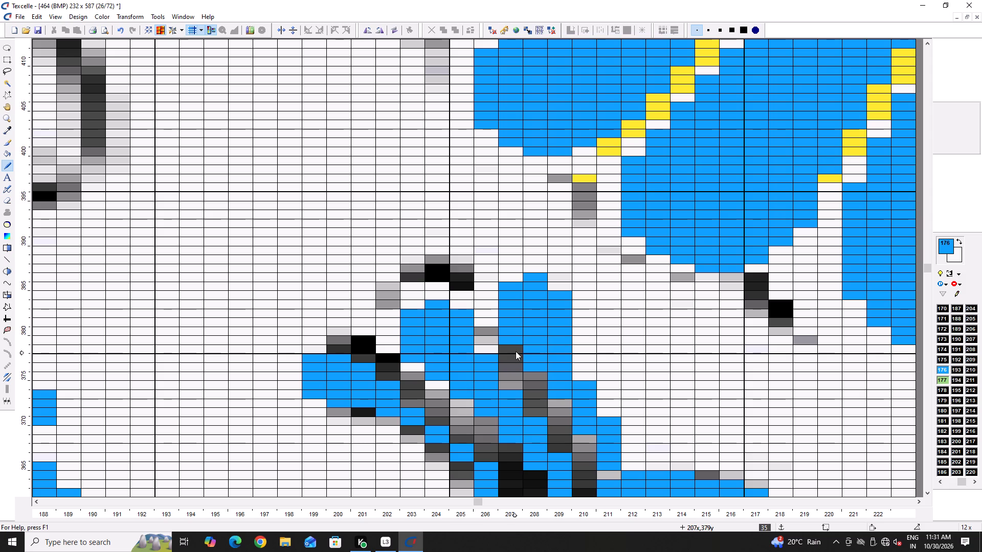
{"action": "left_click", "coordinate": [576, 377]}
{"action": "left_click", "coordinate": [603, 413]}
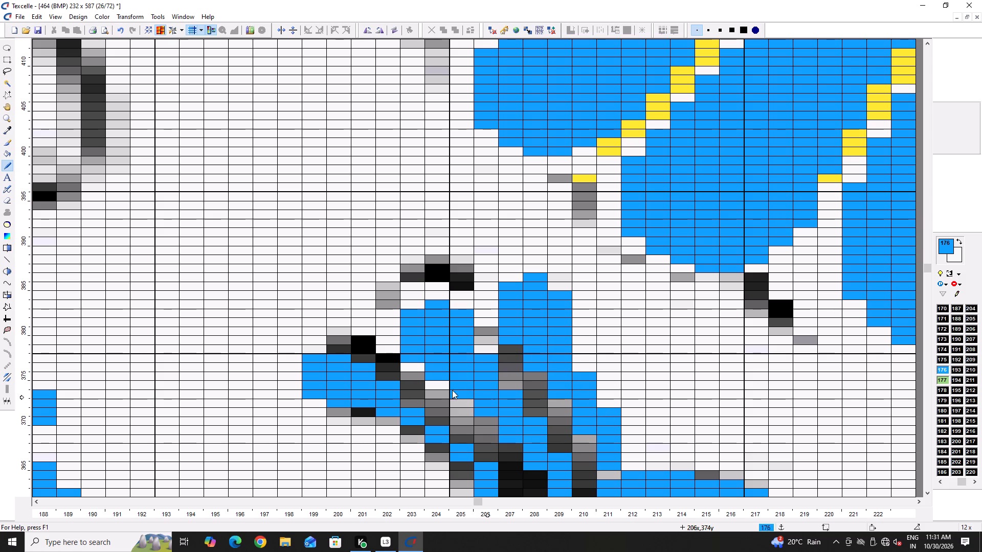
Fill the left crest feather's lower edge with blue from 200x,372y along to 206x.
{"action": "scroll", "coordinate": [359, 378], "scroll_direction": "down", "scroll_amount": 2}
{"action": "left_click_drag", "start_coordinate": [346, 302], "coordinate": [397, 328]}
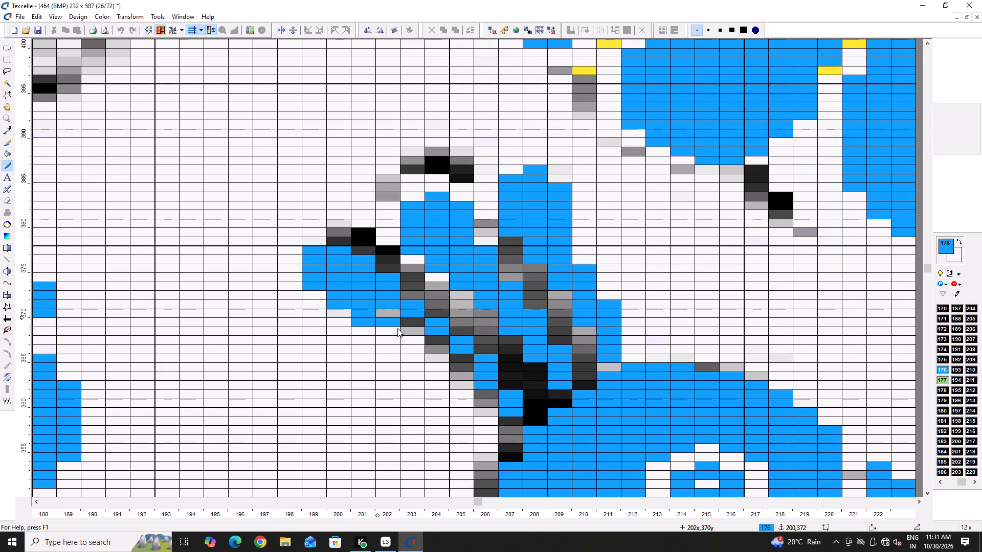
{"action": "left_click_drag", "start_coordinate": [397, 328], "coordinate": [455, 352]}
{"action": "left_click_drag", "start_coordinate": [455, 352], "coordinate": [392, 305]}
{"action": "left_click_drag", "start_coordinate": [454, 355], "coordinate": [462, 366]}
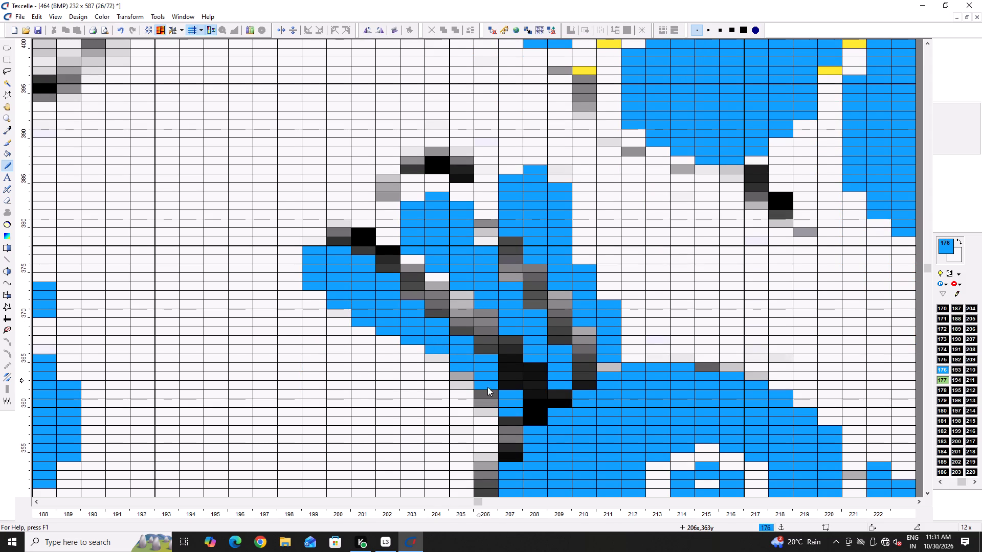
{"action": "left_click_drag", "start_coordinate": [494, 390], "coordinate": [495, 395]}
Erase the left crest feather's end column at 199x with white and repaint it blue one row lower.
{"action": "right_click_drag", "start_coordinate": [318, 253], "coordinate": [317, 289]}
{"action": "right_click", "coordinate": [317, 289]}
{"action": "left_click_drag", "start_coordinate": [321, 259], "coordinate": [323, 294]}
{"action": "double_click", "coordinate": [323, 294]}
Thicken the left crest feather's upper edge with blue pixels stepping from 201x down to 207x.
{"action": "left_click", "coordinate": [356, 247]}
{"action": "left_click", "coordinate": [360, 250]}
{"action": "left_click", "coordinate": [391, 264]}
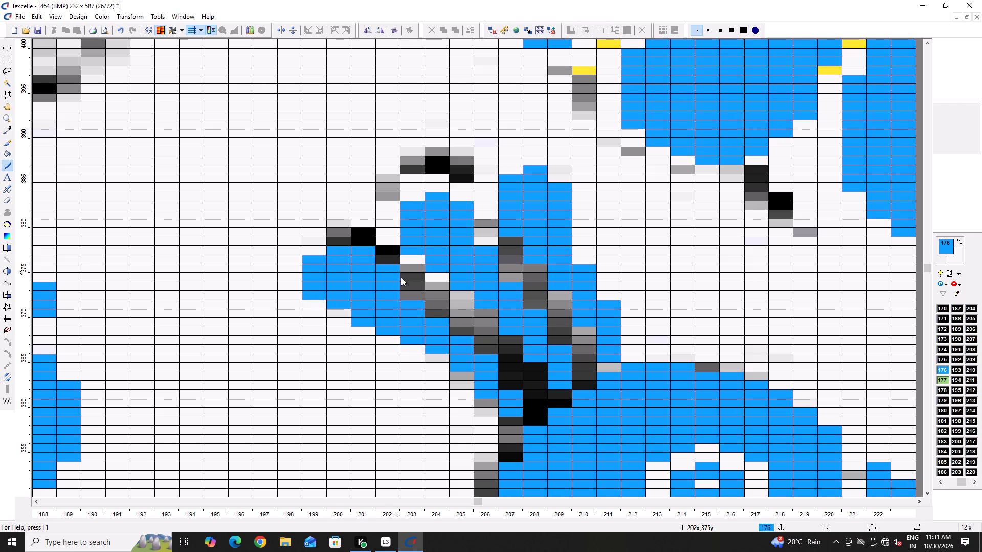
{"action": "left_click_drag", "start_coordinate": [409, 285], "coordinate": [413, 297]}
{"action": "left_click", "coordinate": [442, 311]}
{"action": "left_click", "coordinate": [463, 327]}
{"action": "left_click", "coordinate": [485, 348]}
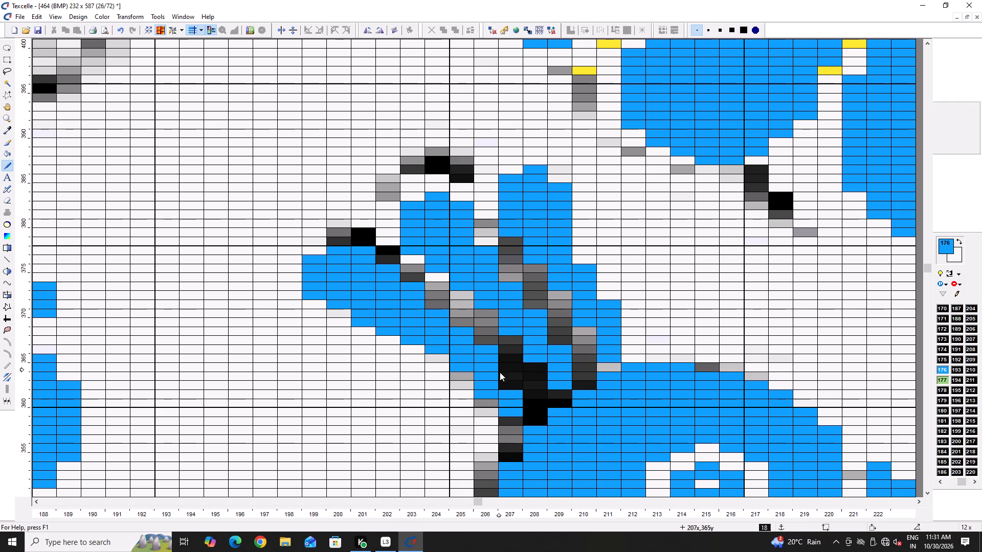
{"action": "left_click_drag", "start_coordinate": [506, 379], "coordinate": [509, 384]}
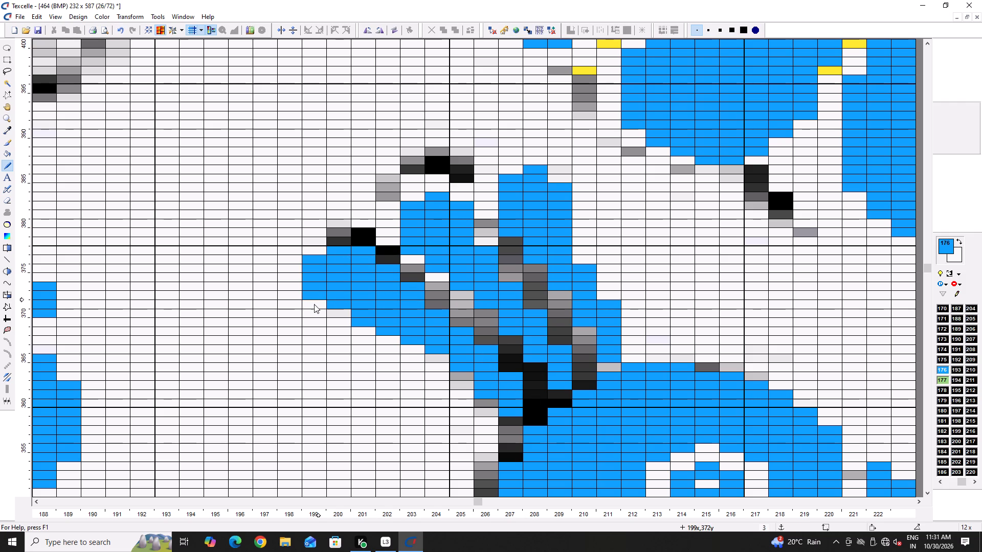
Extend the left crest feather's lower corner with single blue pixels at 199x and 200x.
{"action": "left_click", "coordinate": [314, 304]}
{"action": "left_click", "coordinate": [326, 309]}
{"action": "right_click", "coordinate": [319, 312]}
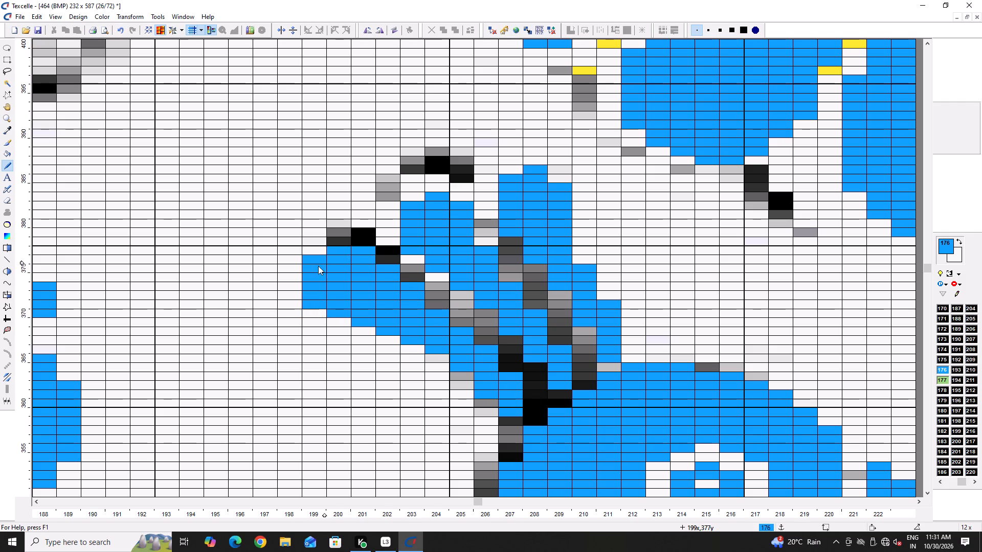
Trim the left crest feather's lower edge with white pixels from 206x back to 200x.
{"action": "scroll", "coordinate": [378, 265], "scroll_direction": "down", "scroll_amount": 5, "text": "ctrl"}
{"action": "scroll", "coordinate": [380, 268], "scroll_direction": "up", "scroll_amount": 5, "text": "ctrl"}
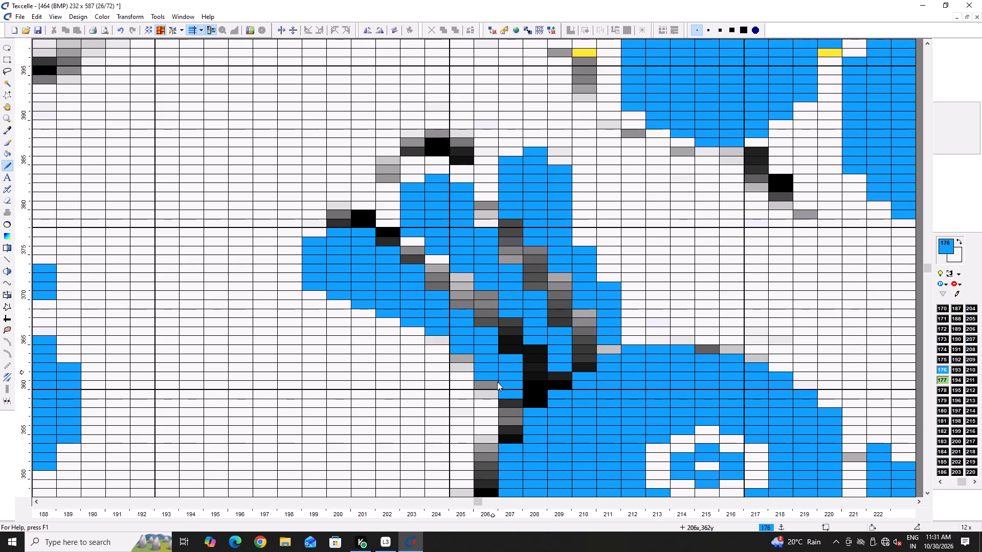
{"action": "right_click", "coordinate": [488, 372]}
{"action": "right_click", "coordinate": [487, 376]}
{"action": "right_click", "coordinate": [463, 348]}
{"action": "right_click", "coordinate": [481, 370]}
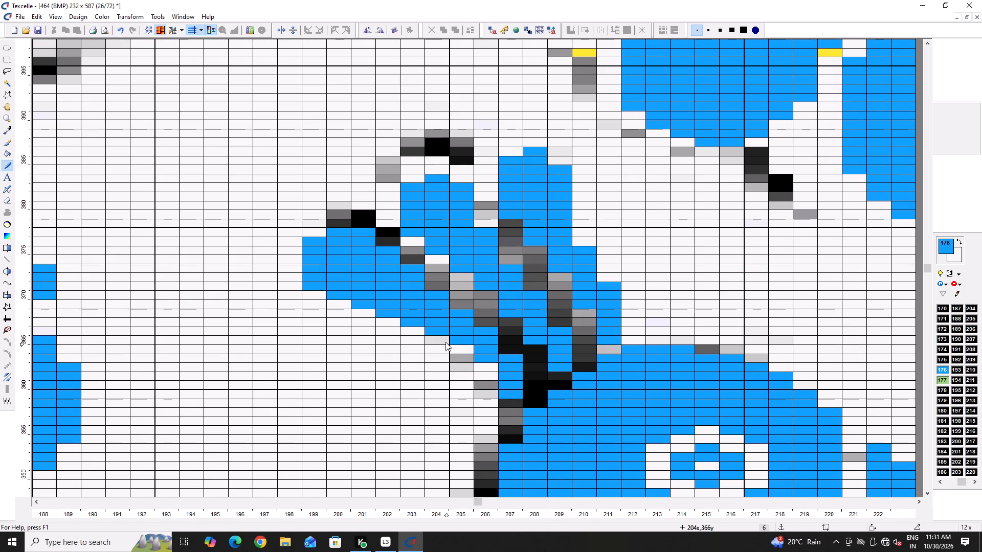
{"action": "right_click", "coordinate": [436, 332]}
{"action": "right_click", "coordinate": [415, 319]}
{"action": "right_click", "coordinate": [388, 312]}
{"action": "right_click", "coordinate": [388, 312]}
{"action": "right_click", "coordinate": [365, 304]}
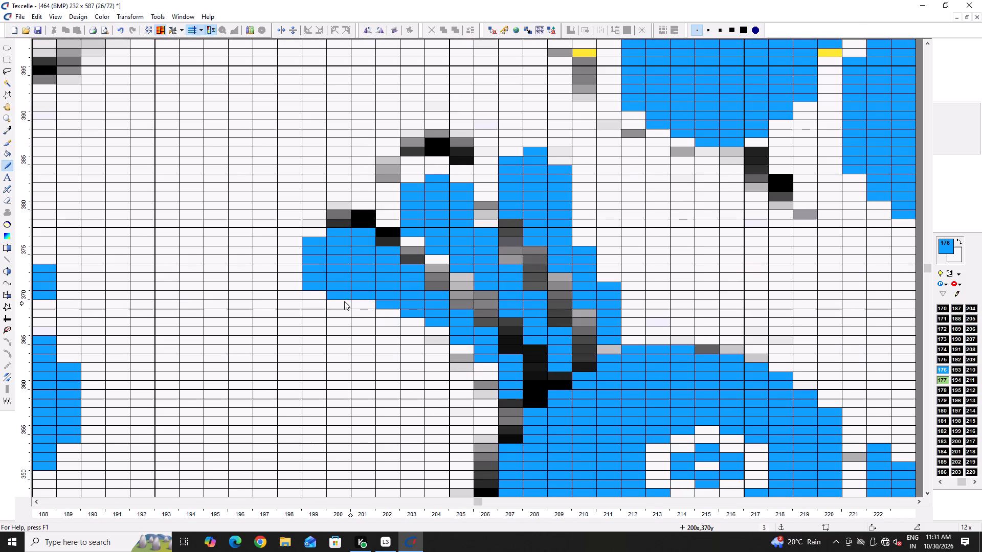
{"action": "right_click", "coordinate": [343, 299]}
Shorten and round the left crest feather's end by painting column 199x and the top corner at 200x white.
{"action": "right_click", "coordinate": [318, 288]}
{"action": "right_click_drag", "start_coordinate": [314, 282], "coordinate": [313, 277]}
{"action": "right_click", "coordinate": [313, 273]}
{"action": "right_click", "coordinate": [311, 268]}
{"action": "right_click_drag", "start_coordinate": [309, 255], "coordinate": [310, 245]}
{"action": "right_click_drag", "start_coordinate": [310, 244], "coordinate": [310, 240]}
{"action": "right_click", "coordinate": [331, 236]}
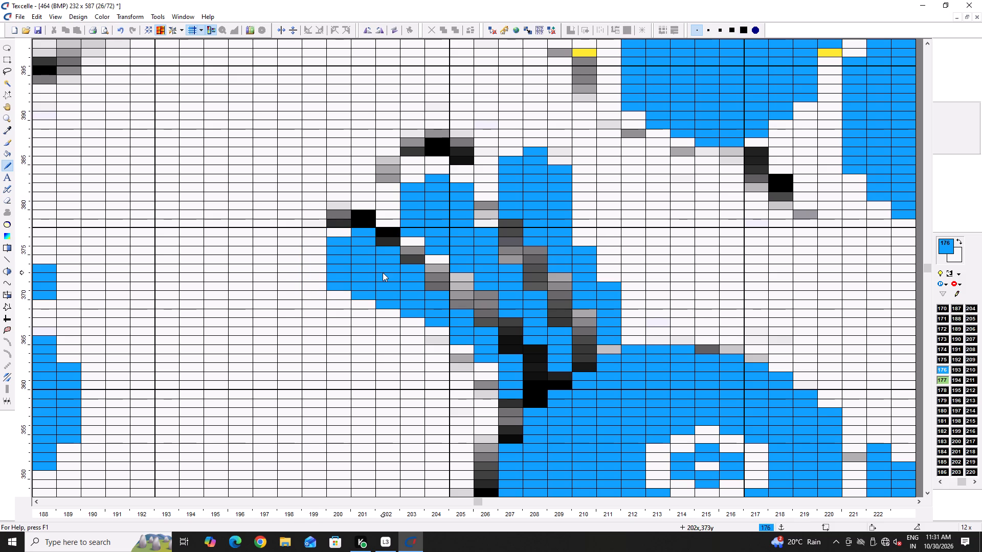
{"action": "scroll", "coordinate": [383, 273], "scroll_direction": "down", "scroll_amount": 6, "text": "ctrl"}
{"action": "scroll", "coordinate": [385, 274], "scroll_direction": "up", "scroll_amount": 6, "text": "ctrl"}
{"action": "right_click", "coordinate": [309, 270]}
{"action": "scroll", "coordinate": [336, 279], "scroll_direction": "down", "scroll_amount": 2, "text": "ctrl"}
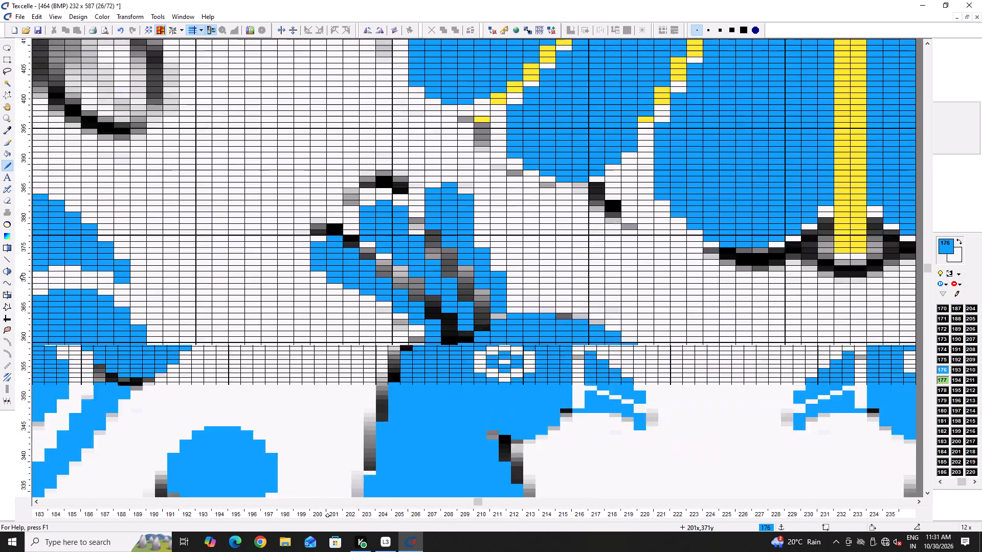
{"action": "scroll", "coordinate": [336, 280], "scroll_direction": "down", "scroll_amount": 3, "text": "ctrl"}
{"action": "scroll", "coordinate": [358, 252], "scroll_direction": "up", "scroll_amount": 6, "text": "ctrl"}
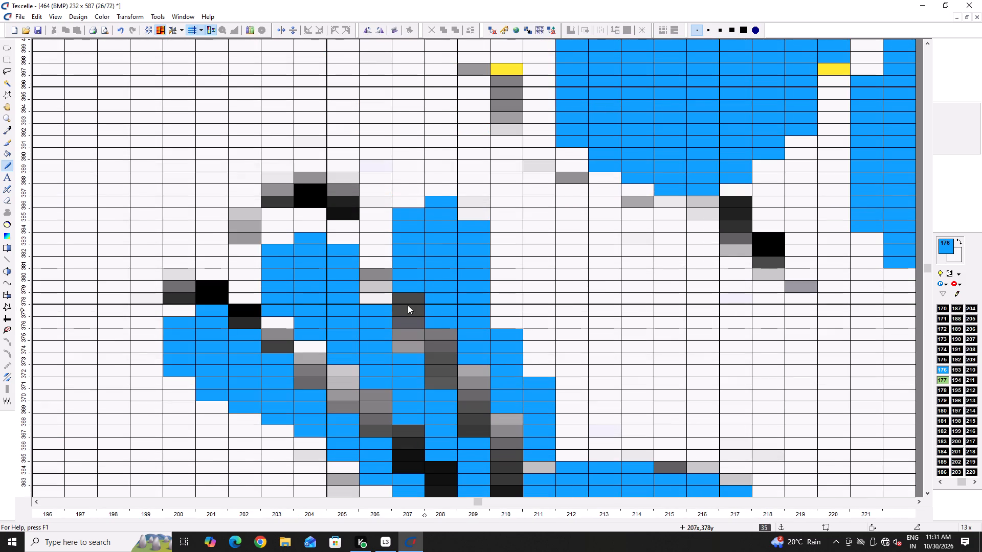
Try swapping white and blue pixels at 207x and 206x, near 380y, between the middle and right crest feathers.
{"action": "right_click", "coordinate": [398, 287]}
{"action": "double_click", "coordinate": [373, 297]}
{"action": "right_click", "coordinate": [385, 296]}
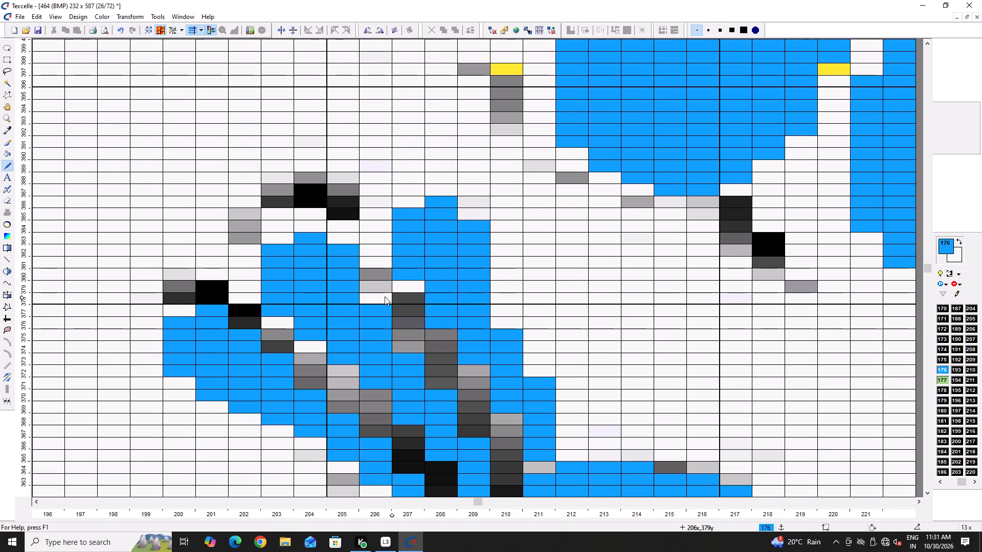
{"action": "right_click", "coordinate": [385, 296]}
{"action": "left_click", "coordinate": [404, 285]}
Level the middle crest feather's tip by painting its top pixel at 204x white, keeping column 203x blue.
{"action": "right_click_drag", "start_coordinate": [281, 316], "coordinate": [281, 246]}
{"action": "right_click", "coordinate": [282, 246]}
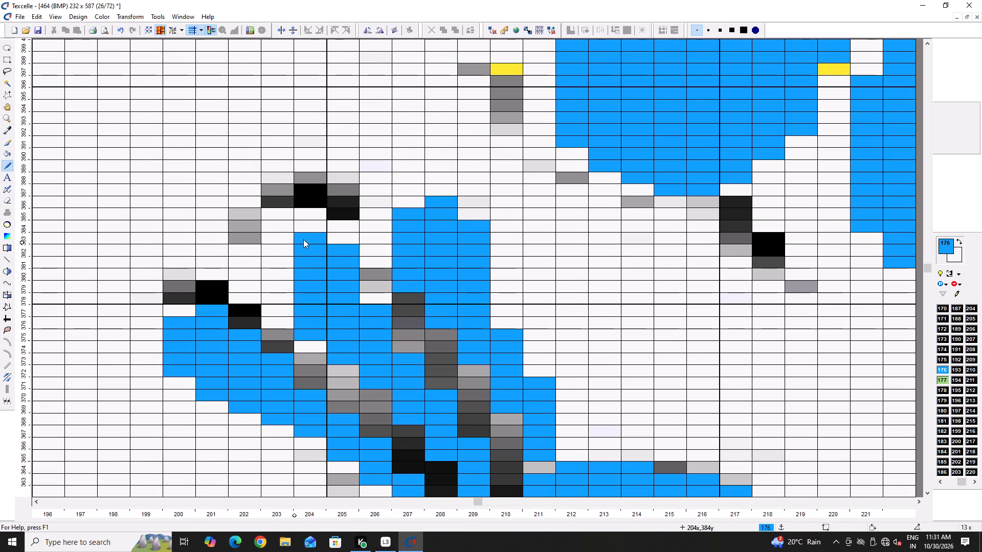
{"action": "right_click", "coordinate": [318, 235]}
{"action": "right_click", "coordinate": [319, 237]}
{"action": "left_click_drag", "start_coordinate": [281, 269], "coordinate": [286, 307]}
{"action": "double_click", "coordinate": [286, 307]}
{"action": "left_click_drag", "start_coordinate": [286, 298], "coordinate": [284, 262]}
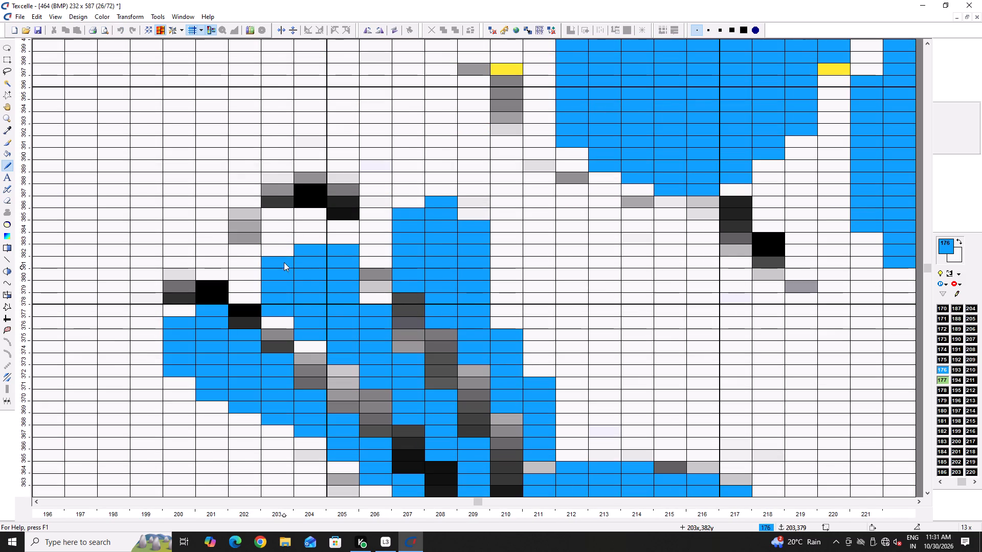
{"action": "left_click_drag", "start_coordinate": [284, 262], "coordinate": [286, 252]}
Refine the middle crest feather's lower-left edge with blue pixels at 205x and 206x and a white pixel at 205x.
{"action": "left_click_drag", "start_coordinate": [341, 364], "coordinate": [349, 378]}
{"action": "right_click", "coordinate": [353, 385]}
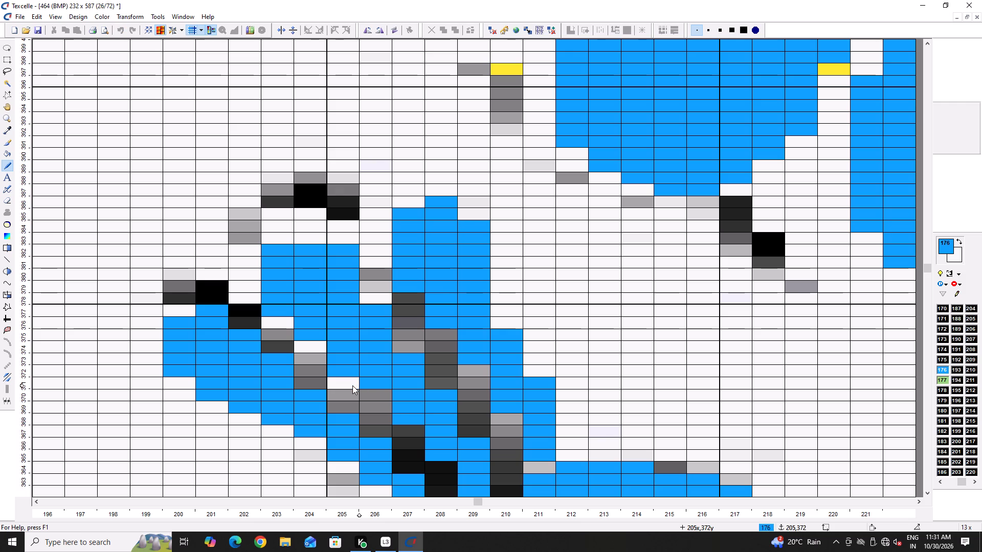
{"action": "left_click_drag", "start_coordinate": [380, 390], "coordinate": [380, 396]}
Clear the edge pixels at 207x, around 360y, to white at the left crest feather's base.
{"action": "scroll", "coordinate": [429, 420], "scroll_direction": "down", "scroll_amount": 2}
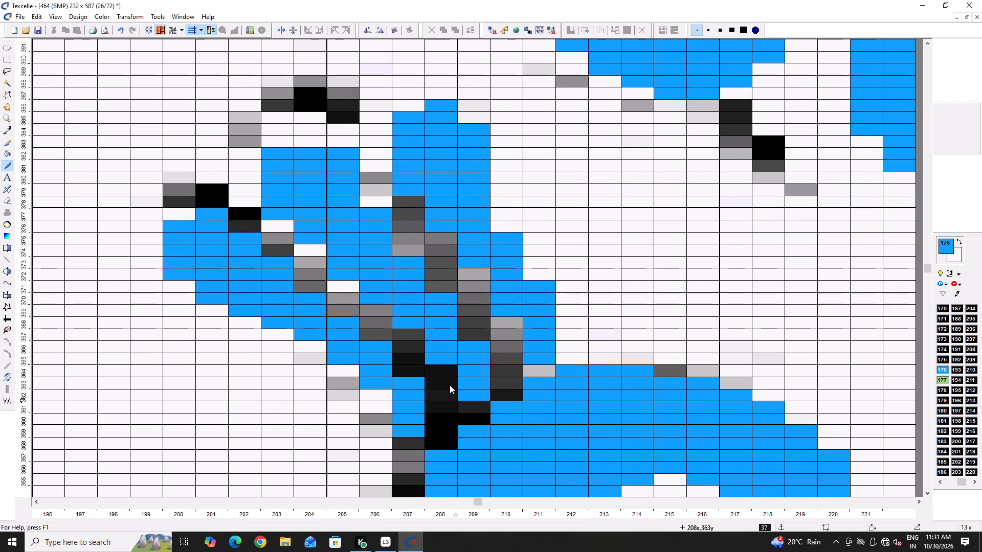
{"action": "right_click", "coordinate": [418, 429]}
{"action": "right_click", "coordinate": [417, 428]}
{"action": "right_click", "coordinate": [419, 423]}
{"action": "right_click", "coordinate": [420, 422]}
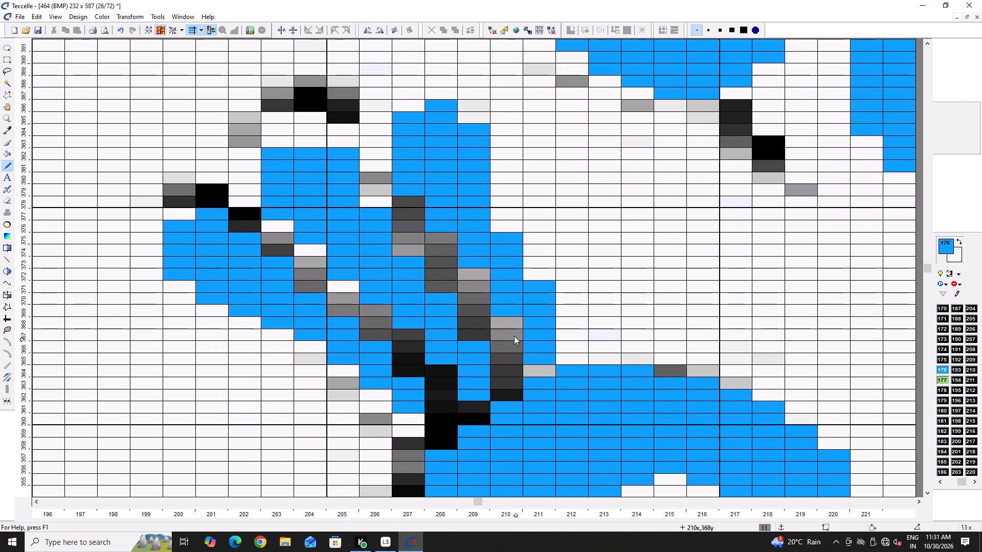
Paint the lowest gray pixels at 209x, 208x and 207x blue along the middle crest feather's right edge.
{"action": "left_click", "coordinate": [471, 333]}
{"action": "left_click", "coordinate": [471, 337]}
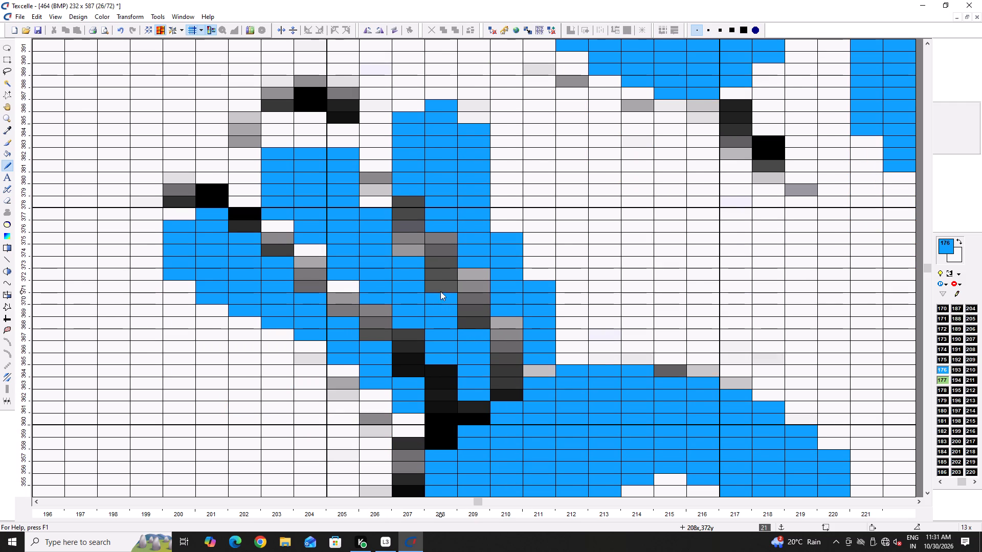
{"action": "left_click", "coordinate": [439, 288]}
{"action": "double_click", "coordinate": [414, 256]}
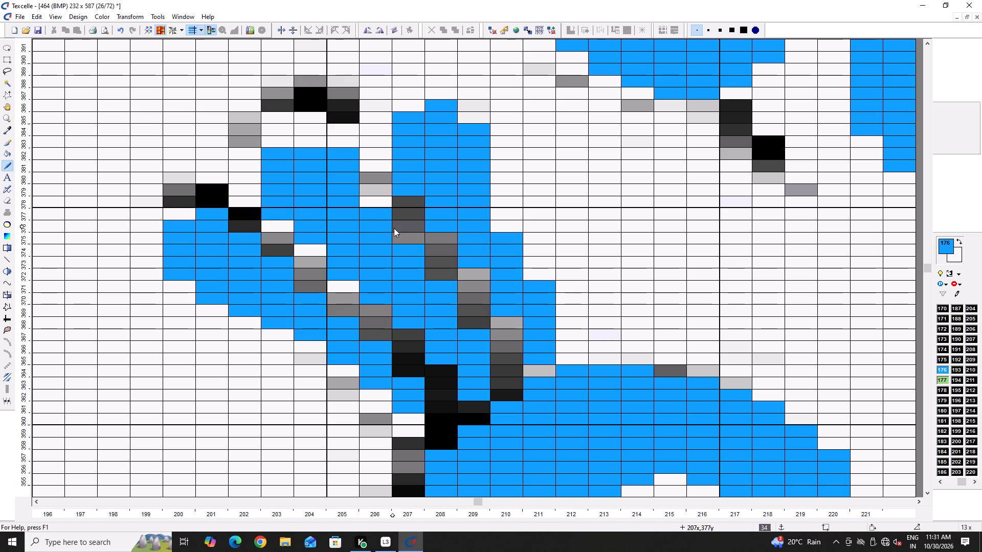
Round the middle crest feather's tip by painting its top corner pixels at 203x and 205x white.
{"action": "right_click", "coordinate": [277, 154]}
{"action": "right_click", "coordinate": [277, 154]}
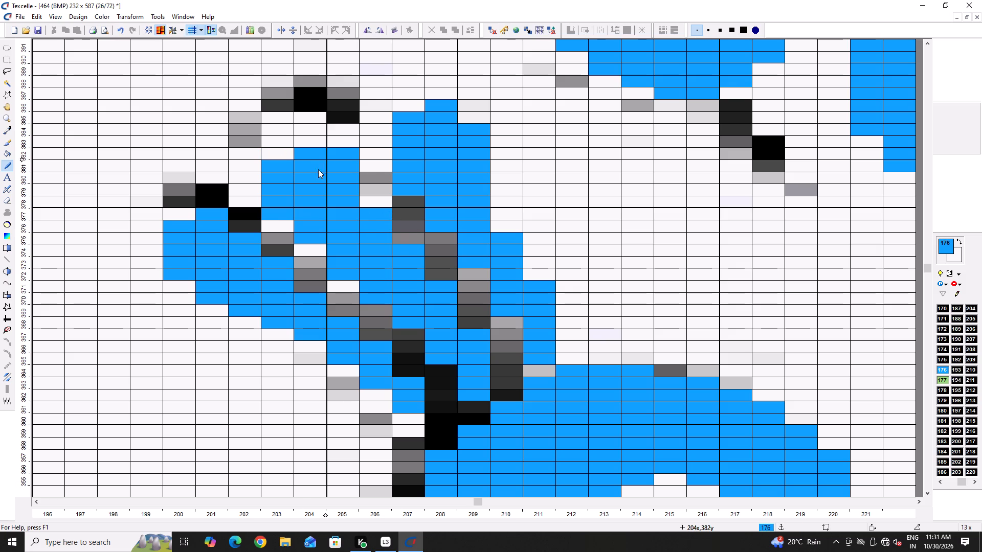
{"action": "right_click", "coordinate": [357, 154]}
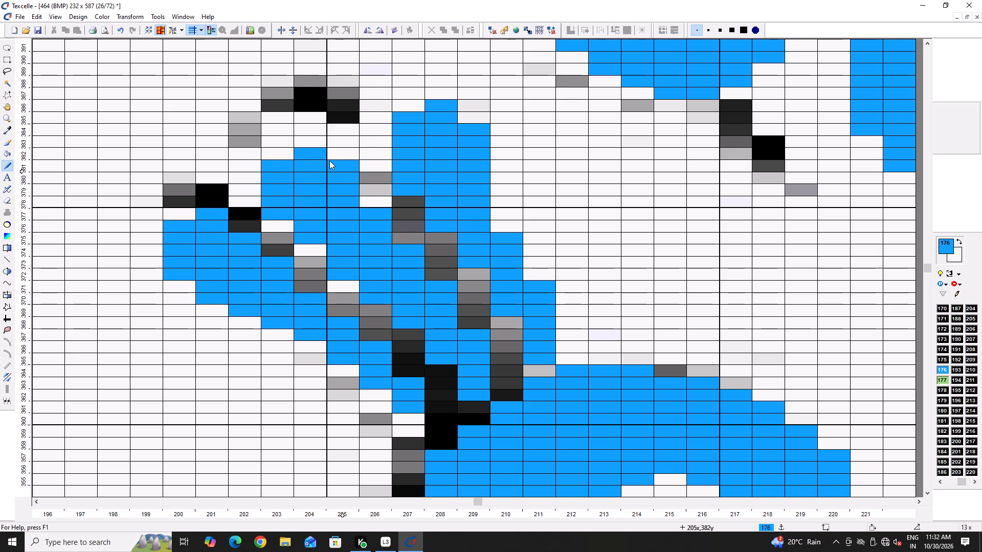
{"action": "left_click", "coordinate": [297, 154]}
{"action": "left_click", "coordinate": [328, 149]}
{"action": "left_click", "coordinate": [331, 153]}
{"action": "double_click", "coordinate": [276, 153]}
{"action": "right_click", "coordinate": [284, 152]}
{"action": "right_click", "coordinate": [284, 152]}
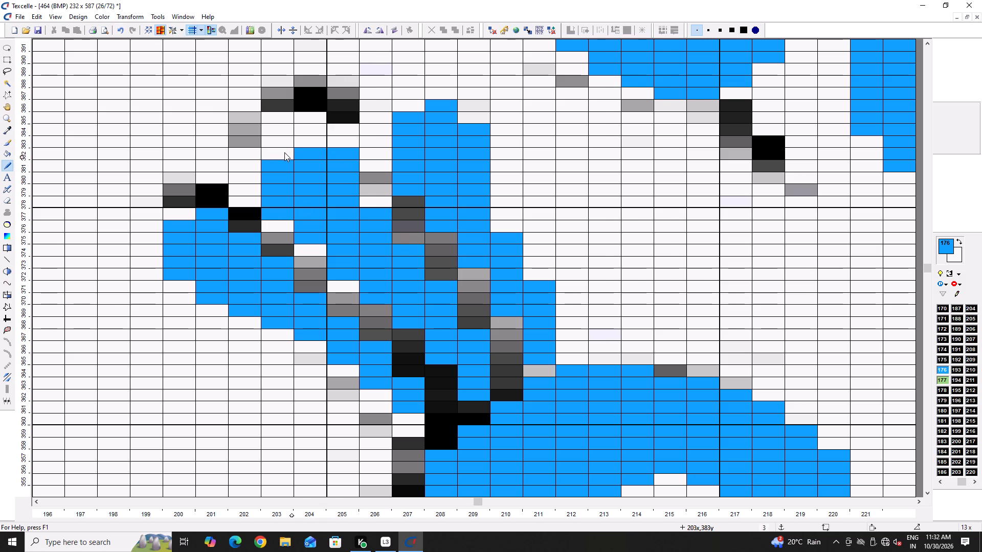
{"action": "right_click", "coordinate": [341, 147]}
{"action": "right_click", "coordinate": [341, 147]}
Black out the range of leftover colours so the blue peacock shapes stand out.
{"action": "scroll", "coordinate": [342, 147], "scroll_direction": "down", "scroll_amount": 5, "text": "ctrl"}
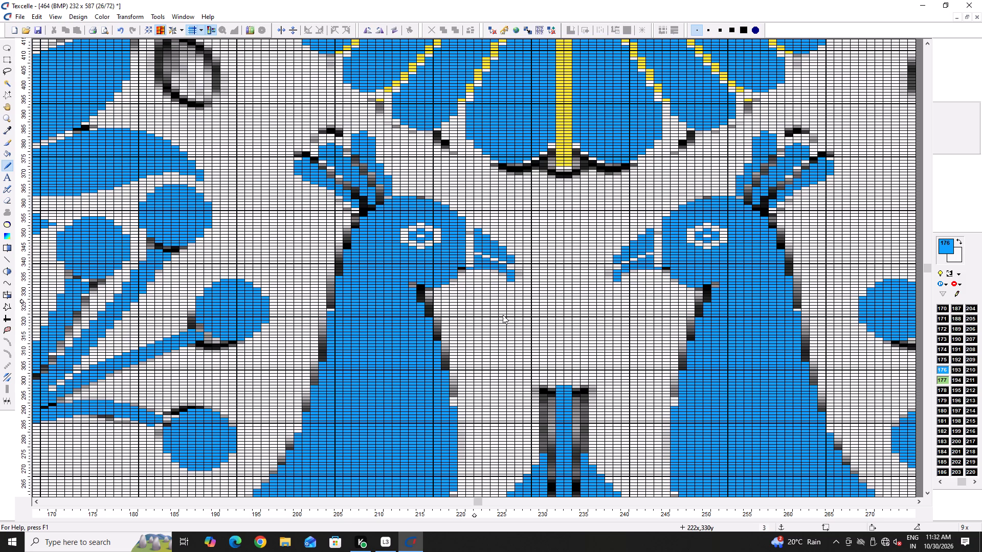
{"action": "double_click", "coordinate": [954, 275]}
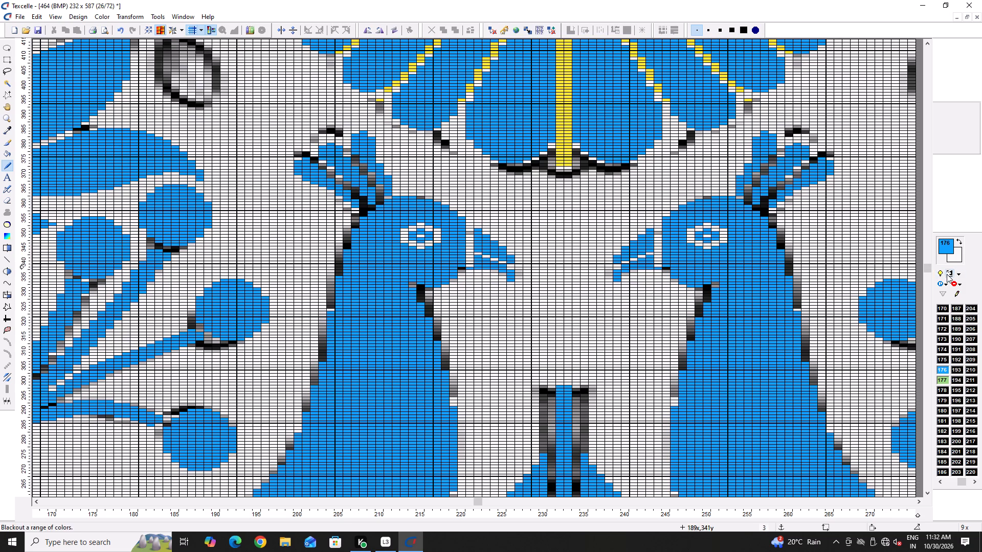
{"action": "left_click", "coordinate": [949, 274]}
On the right peacock, extend the outer crest feather's base with blue at 257x and trim the middle feather's base at 256x.
{"action": "scroll", "coordinate": [582, 232], "scroll_direction": "down", "scroll_amount": 5, "text": "ctrl"}
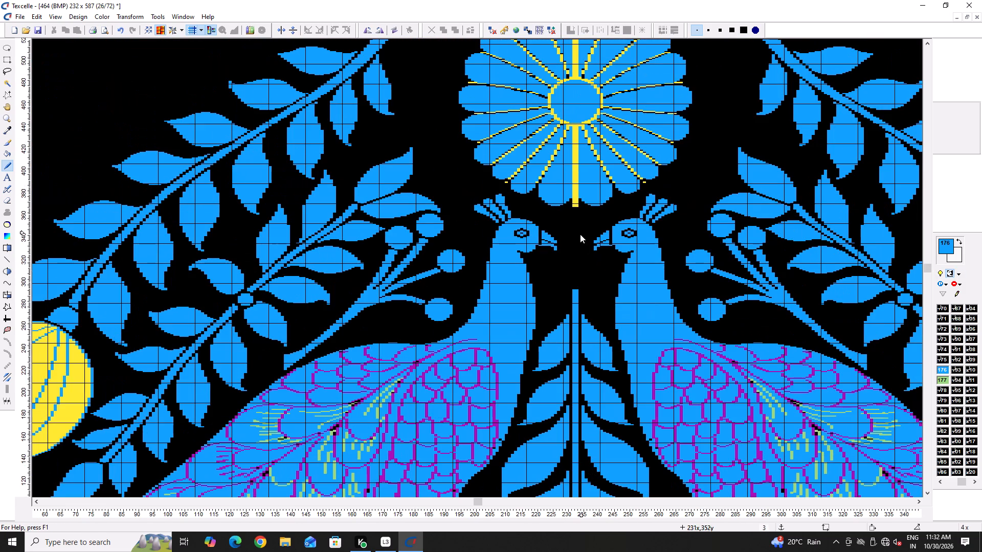
{"action": "scroll", "coordinate": [686, 185], "scroll_direction": "up", "scroll_amount": 5, "text": "ctrl"}
{"action": "scroll", "coordinate": [632, 216], "scroll_direction": "up", "scroll_amount": 5, "text": "ctrl"}
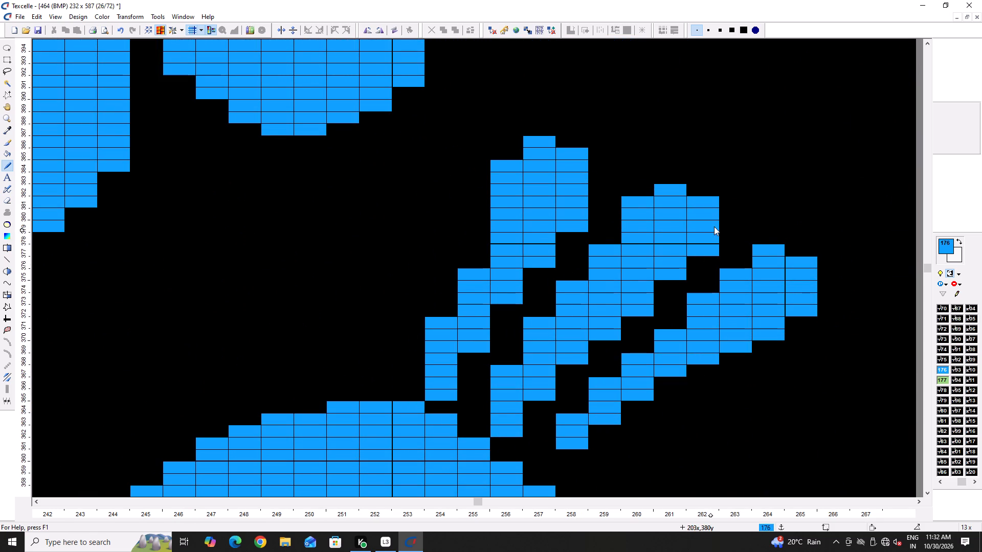
{"action": "scroll", "coordinate": [685, 268], "scroll_direction": "down", "scroll_amount": 4}
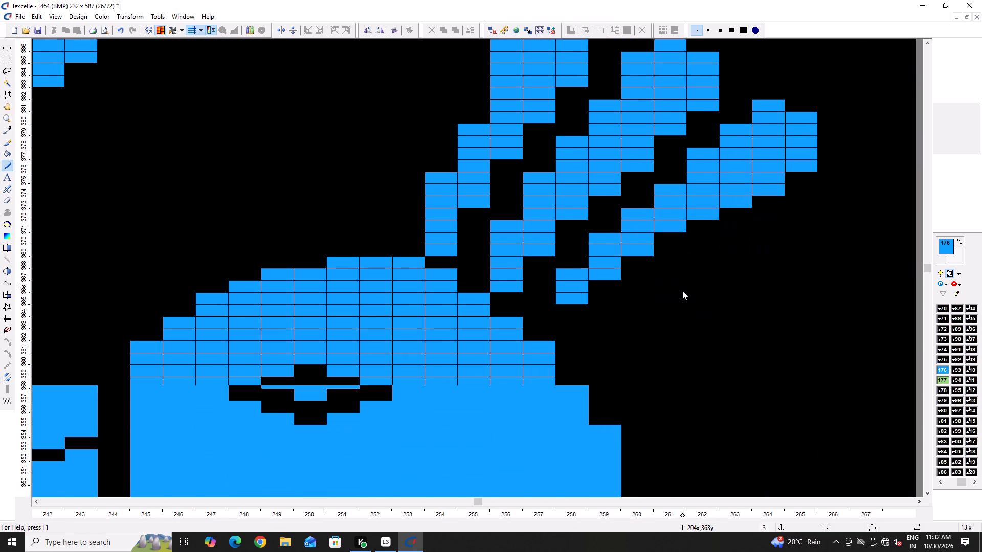
{"action": "left_click", "coordinate": [539, 257]}
{"action": "left_click", "coordinate": [541, 254]}
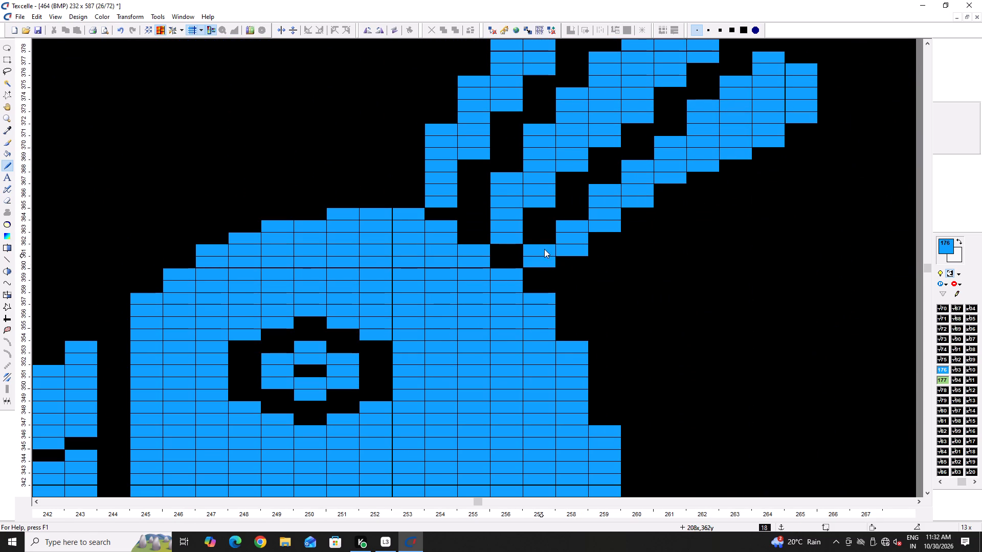
{"action": "right_click", "coordinate": [521, 242]}
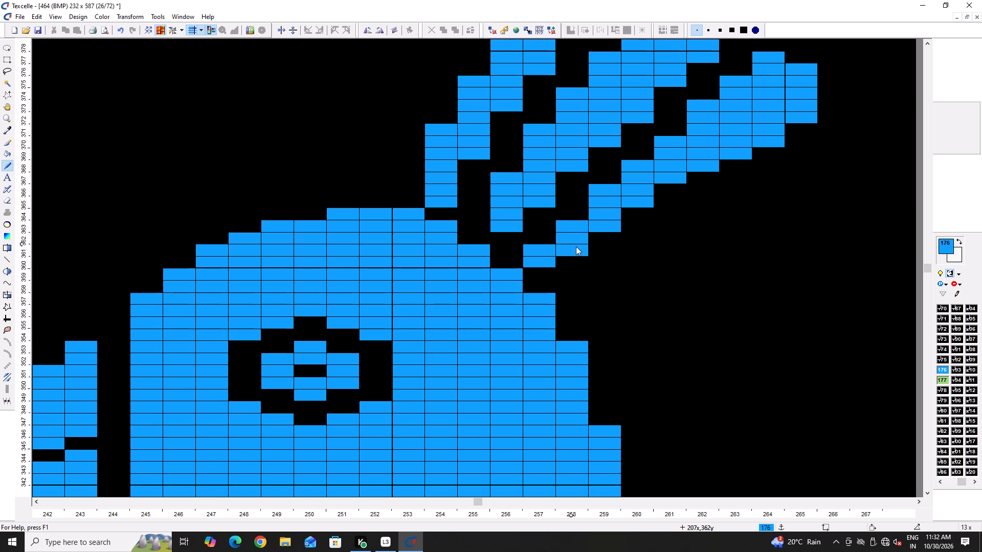
Examine the blacked-out design across the repeat, checking the peacocks' outlines against the flower and leaves.
{"action": "scroll", "coordinate": [287, 380], "scroll_direction": "down", "scroll_amount": 8, "text": "ctrl"}
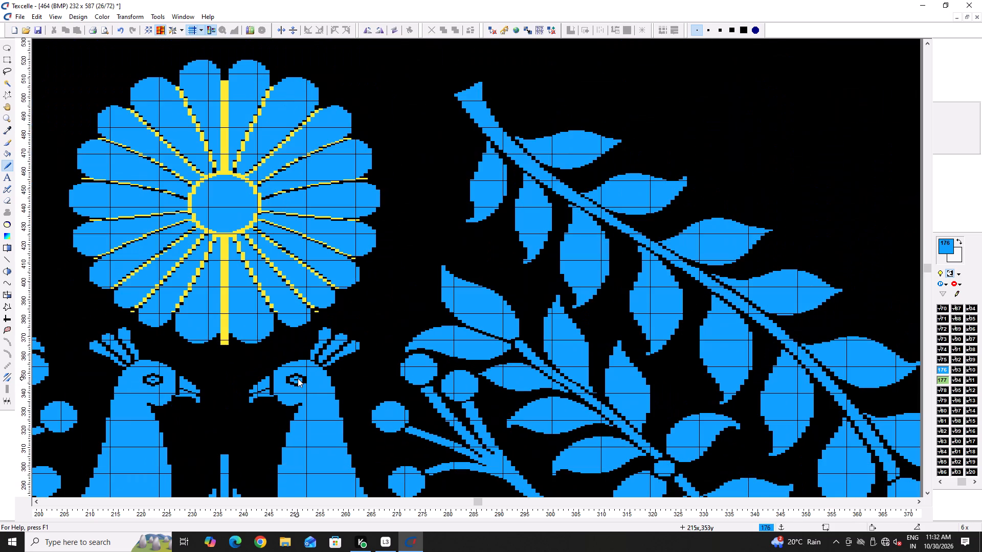
{"action": "scroll", "coordinate": [298, 382], "scroll_direction": "down", "scroll_amount": 2, "text": "ctrl"}
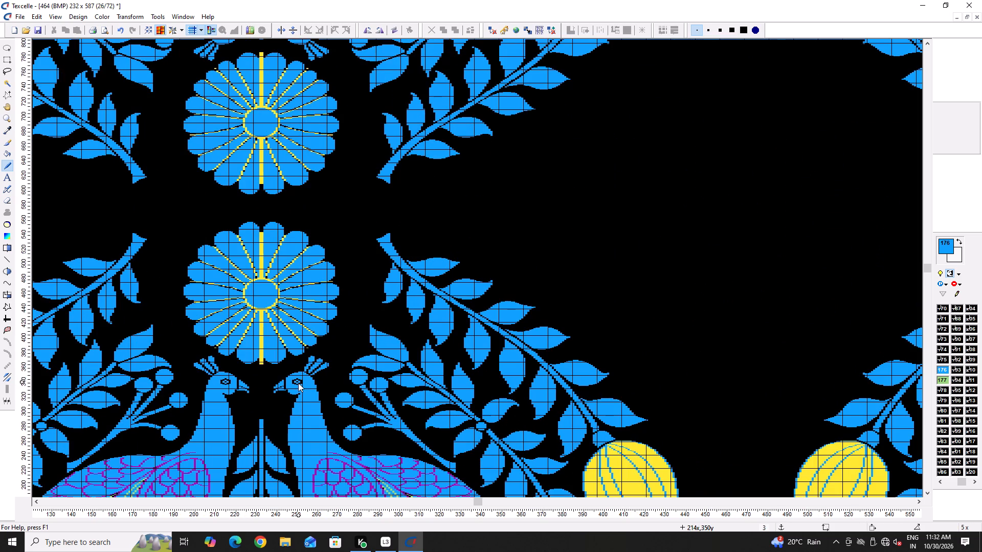
{"action": "scroll", "coordinate": [299, 398], "scroll_direction": "down", "scroll_amount": 3}
{"action": "scroll", "coordinate": [315, 304], "scroll_direction": "up", "scroll_amount": 2}
{"action": "scroll", "coordinate": [170, 392], "scroll_direction": "up", "scroll_amount": 2, "text": "ctrl"}
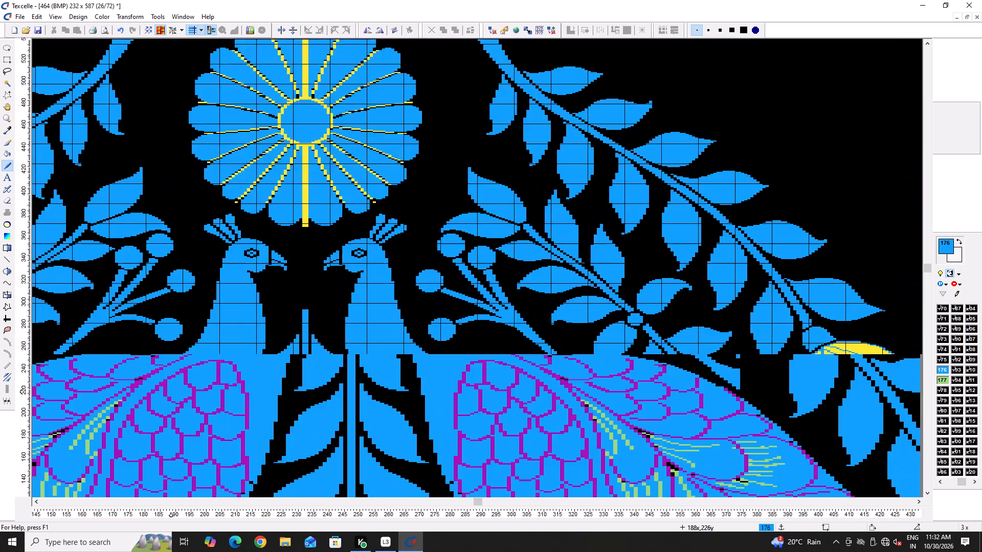
{"action": "scroll", "coordinate": [170, 392], "scroll_direction": "up", "scroll_amount": 1, "text": "ctrl"}
{"action": "scroll", "coordinate": [255, 385], "scroll_direction": "down", "scroll_amount": 1, "text": "ctrl"}
{"action": "scroll", "coordinate": [287, 408], "scroll_direction": "up", "scroll_amount": 1, "text": "ctrl"}
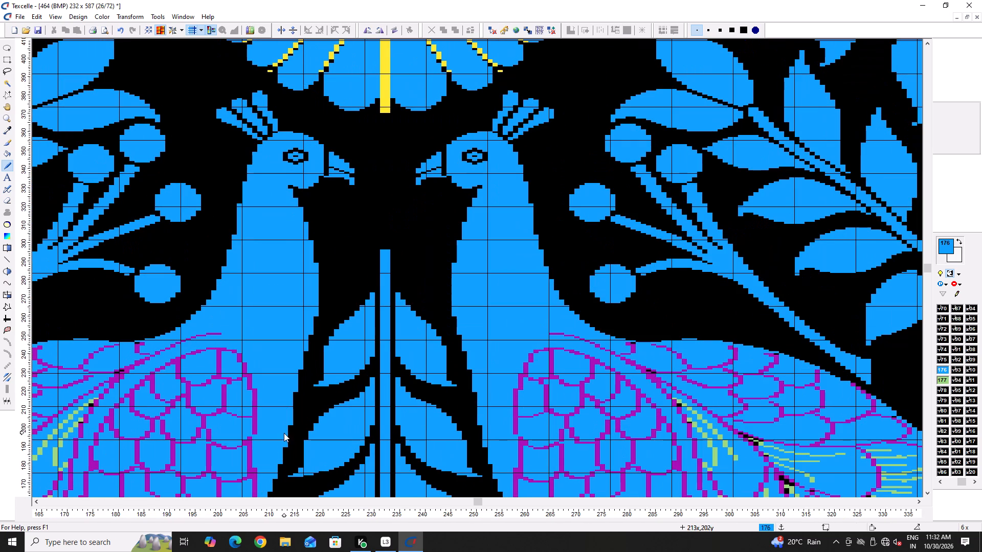
Draw a background-colour line down the peacock's neck from the throat to about 213x, 199y, separating its front strip.
{"action": "right_click_drag", "start_coordinate": [284, 440], "coordinate": [287, 296]}
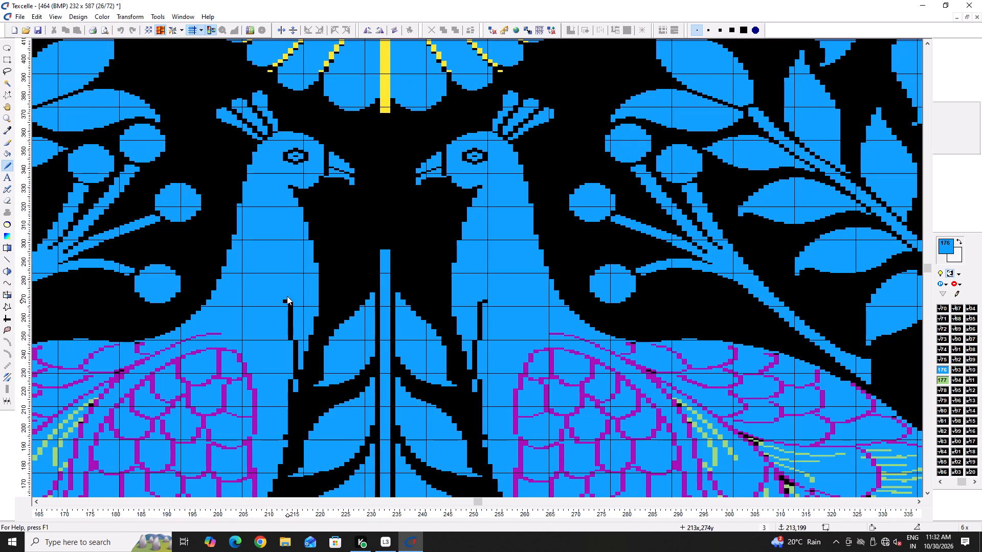
{"action": "right_click_drag", "start_coordinate": [287, 296], "coordinate": [287, 185]}
Set the bucket fill area to Single and fill the neck's separated front strip with the background colour.
{"action": "key", "text": "h"}
{"action": "right_click", "coordinate": [304, 262]}
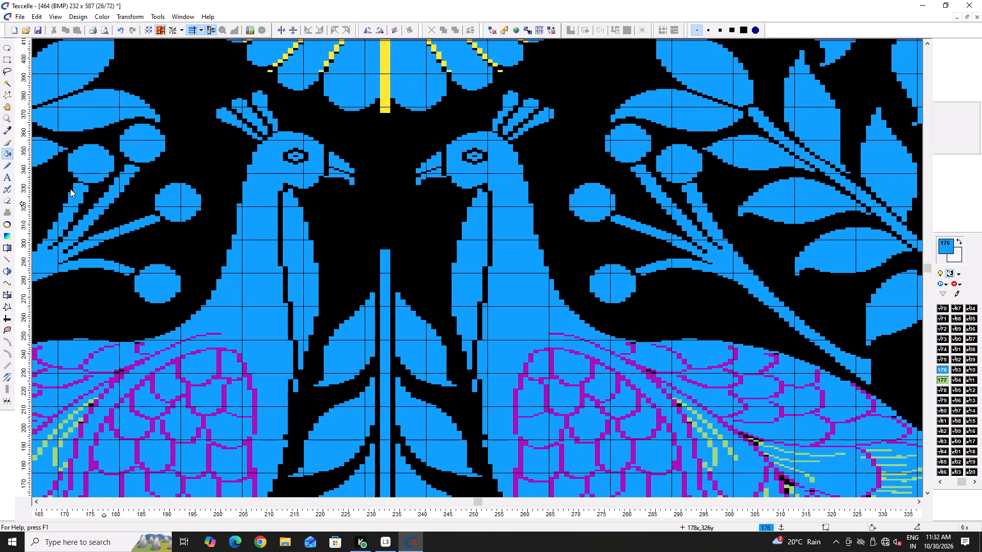
{"action": "right_click", "coordinate": [5, 152]}
{"action": "left_click", "coordinate": [37, 75]}
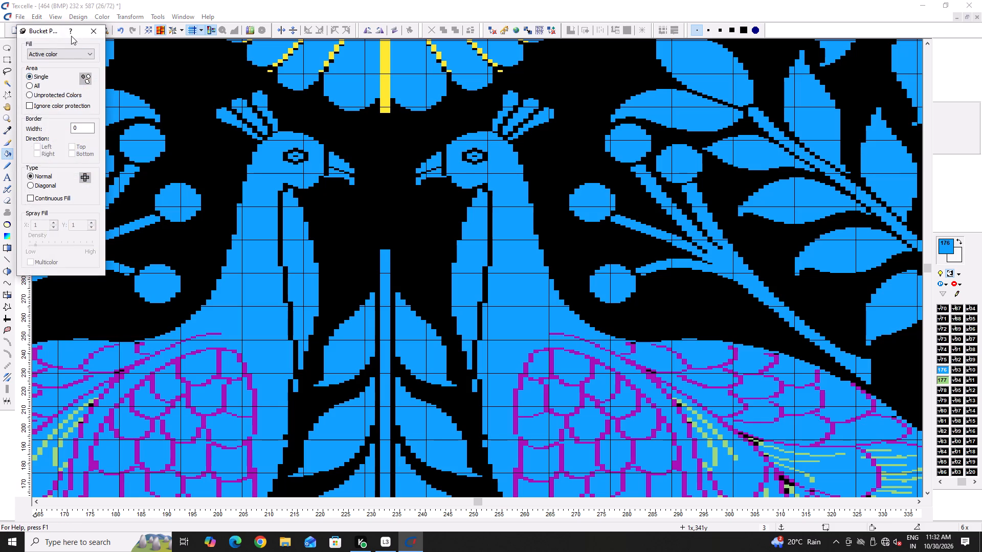
{"action": "left_click", "coordinate": [98, 26]}
{"action": "right_click", "coordinate": [294, 252]}
Fill out the left peacock's chin with blue pencil strokes along its lower edge, from about 211x to 219x.
{"action": "scroll", "coordinate": [300, 261], "scroll_direction": "down", "scroll_amount": 4, "text": "ctrl"}
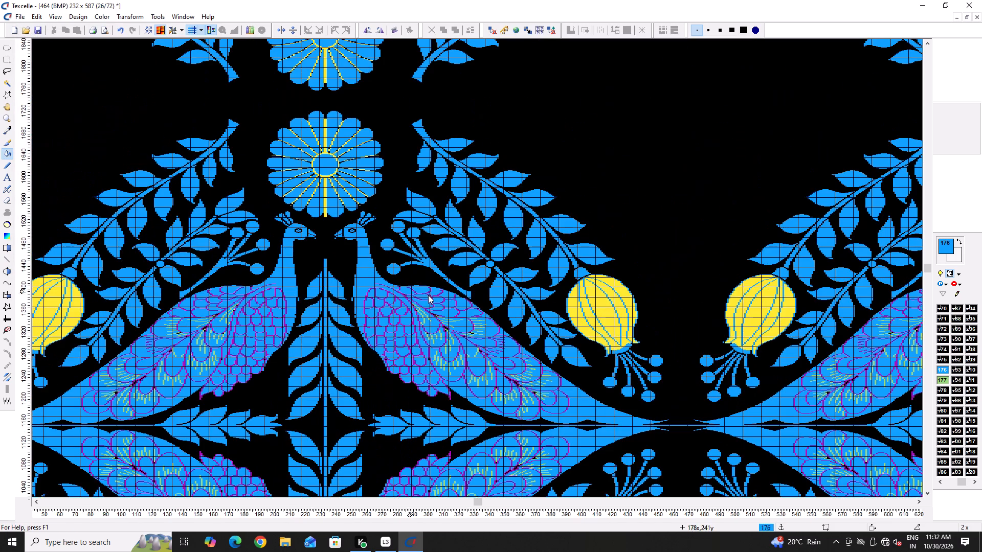
{"action": "scroll", "coordinate": [283, 263], "scroll_direction": "up", "scroll_amount": 5, "text": "ctrl"}
{"action": "scroll", "coordinate": [286, 154], "scroll_direction": "up", "scroll_amount": 2, "text": "ctrl"}
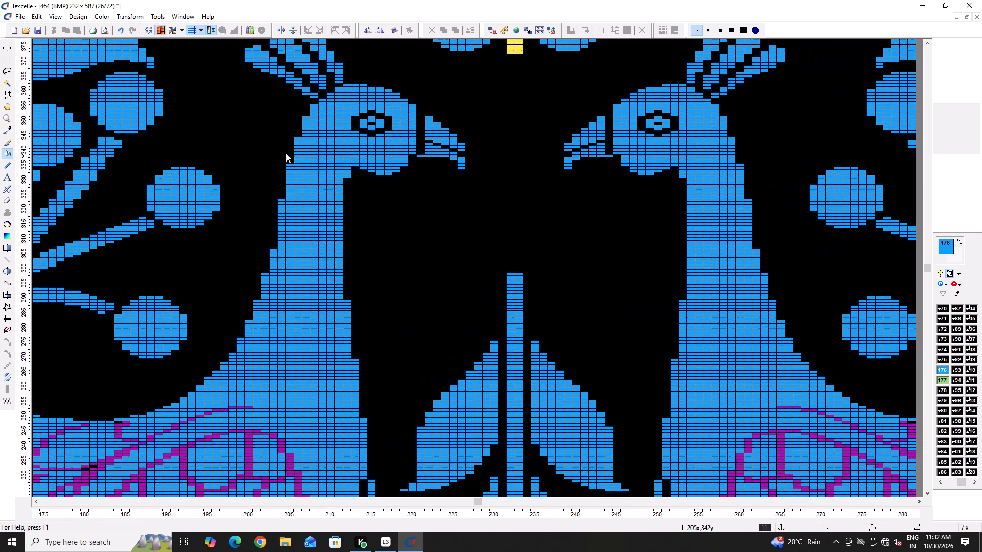
{"action": "key", "text": "space"}
{"action": "key", "text": "x"}
{"action": "scroll", "coordinate": [365, 212], "scroll_direction": "up", "scroll_amount": 2}
{"action": "scroll", "coordinate": [334, 303], "scroll_direction": "up", "scroll_amount": 2, "text": "ctrl"}
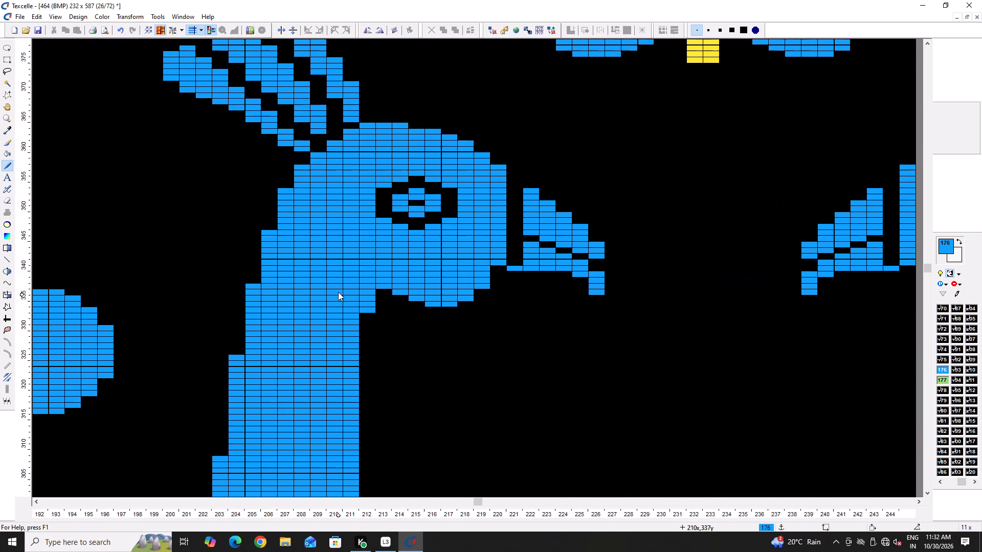
{"action": "right_click_drag", "start_coordinate": [331, 261], "coordinate": [394, 303]}
{"action": "left_click_drag", "start_coordinate": [340, 261], "coordinate": [392, 304]}
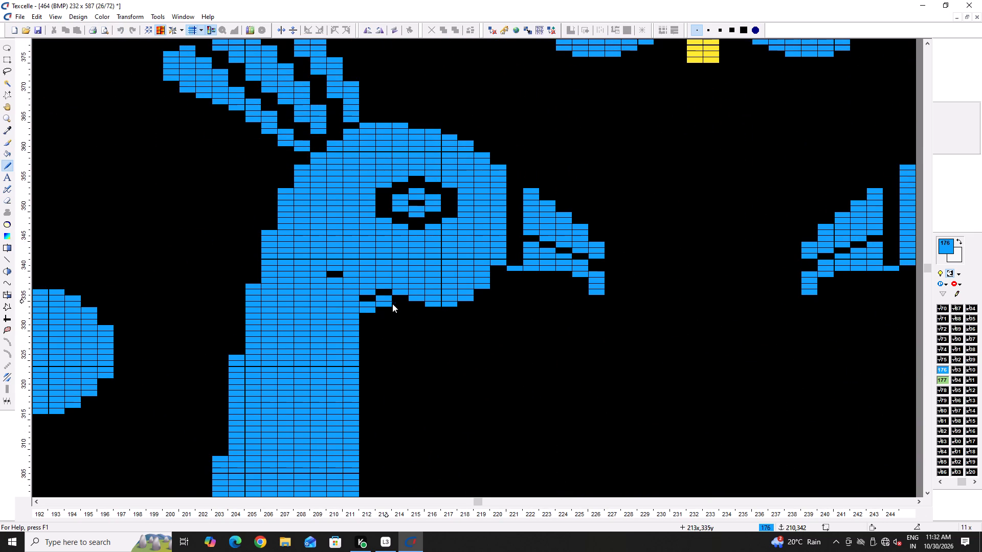
{"action": "left_click_drag", "start_coordinate": [392, 304], "coordinate": [468, 292]}
{"action": "double_click", "coordinate": [472, 288]}
{"action": "left_click", "coordinate": [489, 274]}
{"action": "left_click_drag", "start_coordinate": [486, 278], "coordinate": [343, 271]}
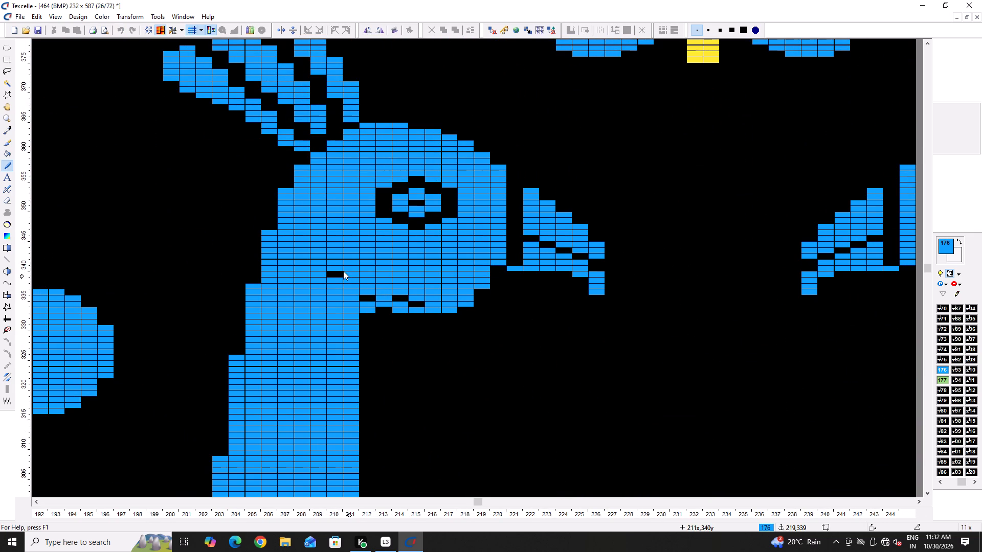
{"action": "left_click_drag", "start_coordinate": [343, 271], "coordinate": [350, 293]}
Carve a background-colour notch between chin and neck at 211x, and step the chin's rear corner at 212x and 213x.
{"action": "right_click_drag", "start_coordinate": [348, 297], "coordinate": [361, 308]}
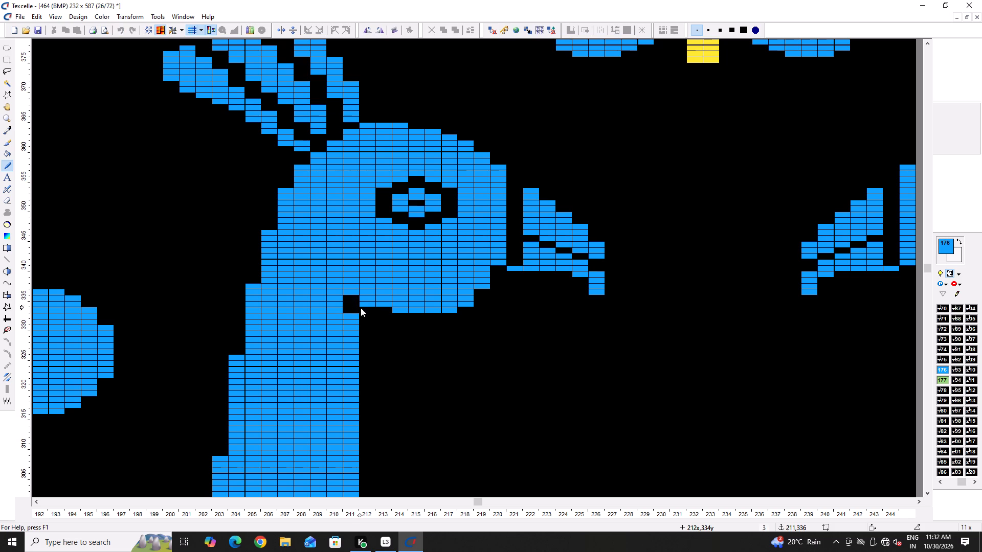
{"action": "right_click_drag", "start_coordinate": [361, 308], "coordinate": [377, 313]}
{"action": "right_click", "coordinate": [378, 314]}
{"action": "right_click", "coordinate": [380, 314]}
{"action": "right_click_drag", "start_coordinate": [353, 310], "coordinate": [352, 316]}
{"action": "right_click", "coordinate": [352, 321]}
{"action": "right_click", "coordinate": [347, 288]}
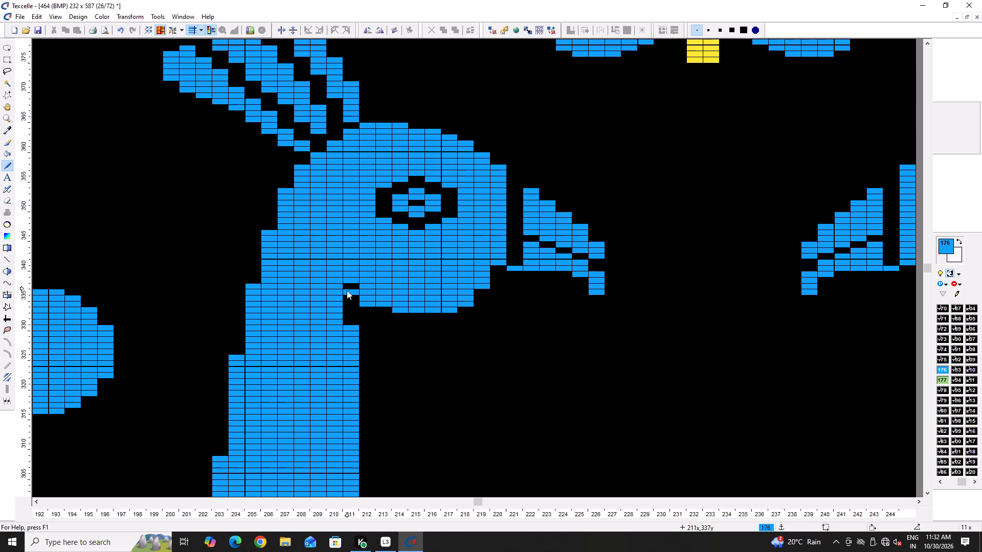
{"action": "right_click", "coordinate": [347, 290]}
{"action": "right_click", "coordinate": [361, 302]}
{"action": "right_click_drag", "start_coordinate": [370, 304], "coordinate": [374, 305]}
{"action": "right_click", "coordinate": [362, 298]}
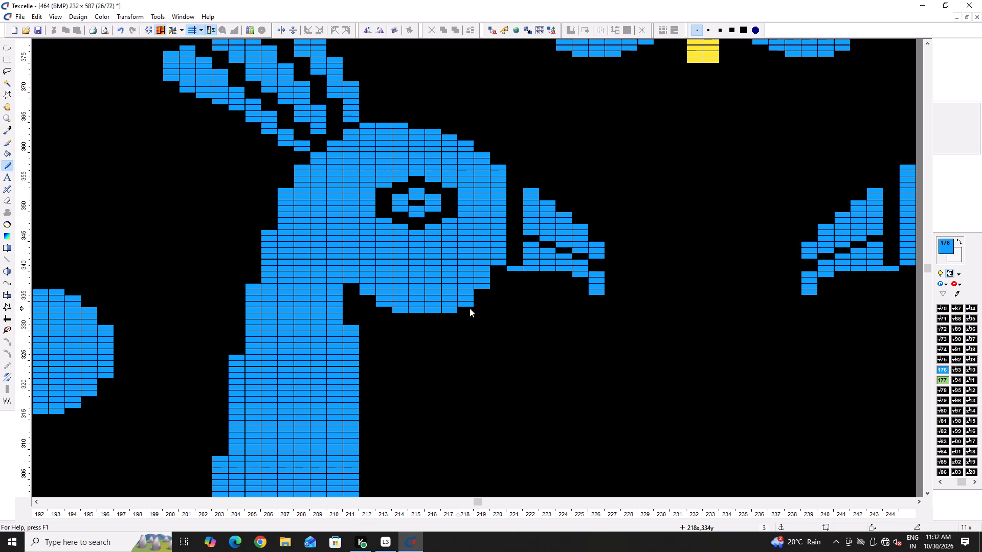
Trim the chin's front lower corner around 217x and 218x with background-colour pixels.
{"action": "right_click", "coordinate": [474, 306]}
{"action": "right_click", "coordinate": [453, 309]}
{"action": "right_click", "coordinate": [464, 306]}
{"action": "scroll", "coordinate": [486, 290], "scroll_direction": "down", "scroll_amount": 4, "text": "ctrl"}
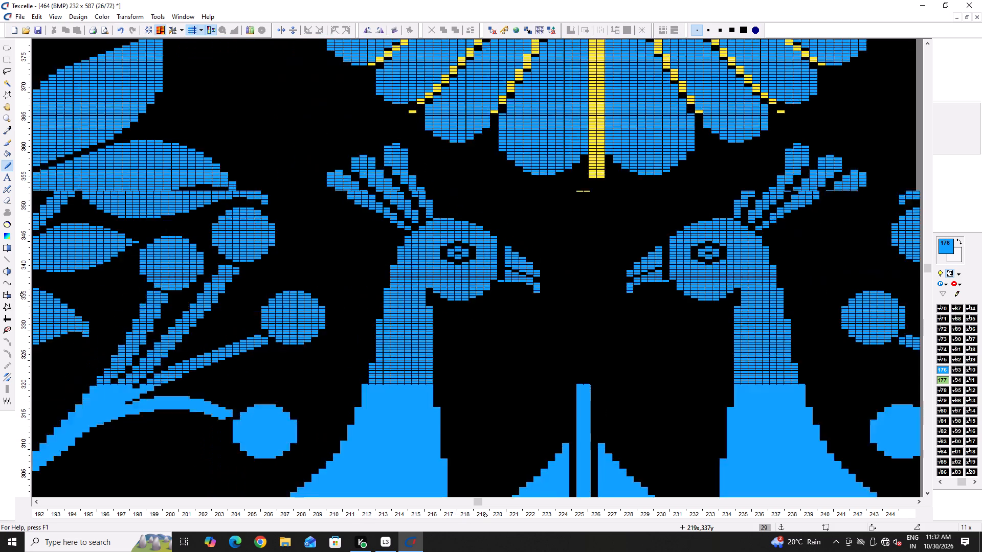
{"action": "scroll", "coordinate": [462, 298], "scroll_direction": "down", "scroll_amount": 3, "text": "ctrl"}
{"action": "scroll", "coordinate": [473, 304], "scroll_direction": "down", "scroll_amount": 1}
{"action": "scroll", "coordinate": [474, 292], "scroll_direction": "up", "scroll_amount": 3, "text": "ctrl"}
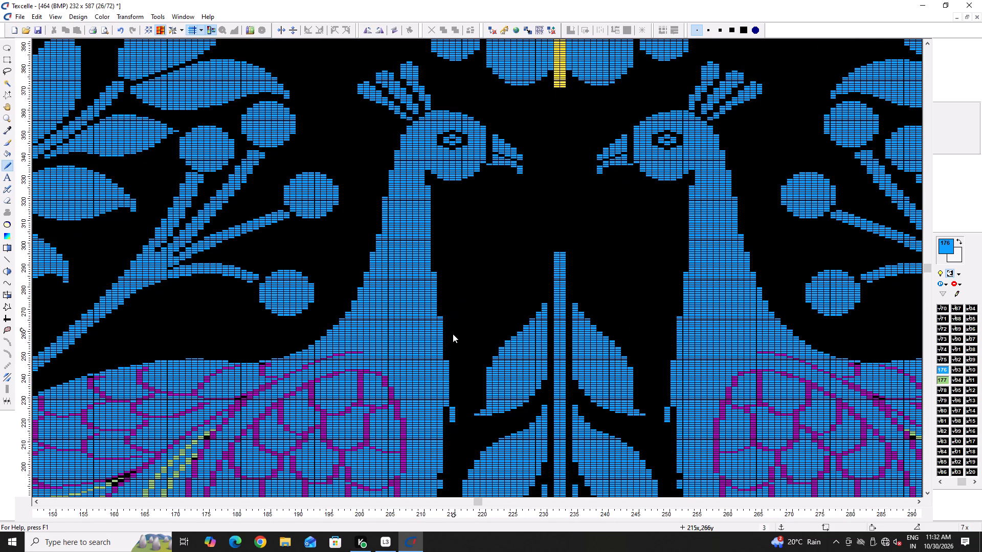
Trim the blue strip protruding from the chest's front edge at 214x to 215x, below about 230y, with the background colour.
{"action": "scroll", "coordinate": [449, 343], "scroll_direction": "down", "scroll_amount": 1}
{"action": "right_click_drag", "start_coordinate": [453, 339], "coordinate": [449, 362]}
{"action": "right_click_drag", "start_coordinate": [449, 362], "coordinate": [448, 356]}
{"action": "right_click", "coordinate": [448, 356]}
{"action": "right_click_drag", "start_coordinate": [448, 353], "coordinate": [448, 349]}
{"action": "right_click_drag", "start_coordinate": [448, 347], "coordinate": [453, 365]}
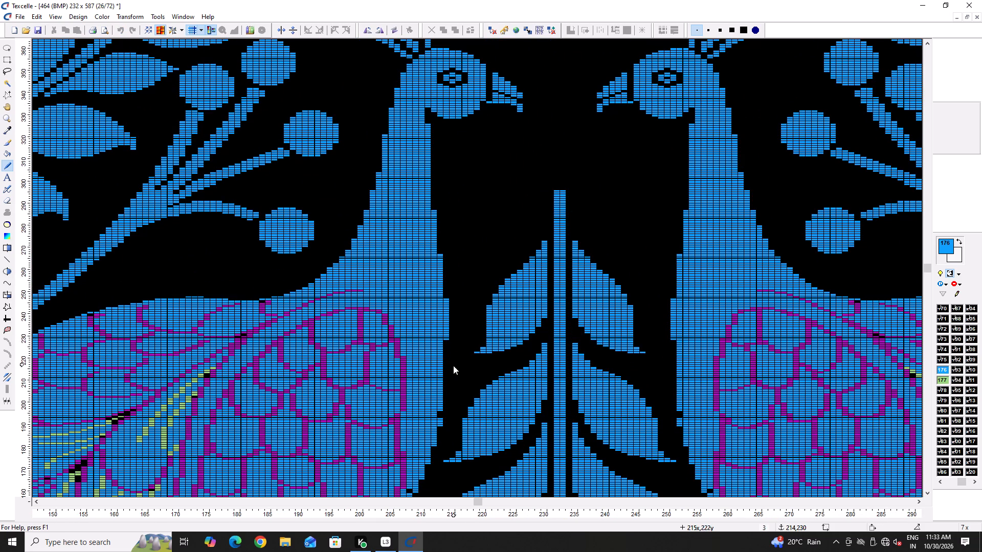
{"action": "right_click_drag", "start_coordinate": [453, 365], "coordinate": [451, 372]}
{"action": "right_click", "coordinate": [451, 372]}
Carve the chest's front edge back with background-colour strokes at 211x to 213x, around 200y and below.
{"action": "scroll", "coordinate": [447, 368], "scroll_direction": "down", "scroll_amount": 3}
{"action": "right_click_drag", "start_coordinate": [437, 224], "coordinate": [436, 232]}
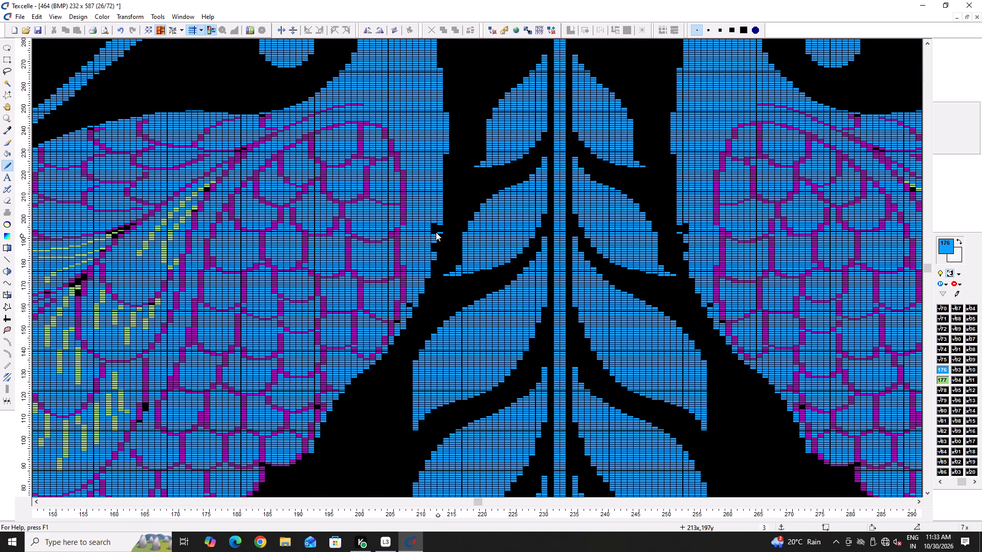
{"action": "right_click_drag", "start_coordinate": [436, 232], "coordinate": [438, 235]}
{"action": "right_click_drag", "start_coordinate": [437, 235], "coordinate": [420, 314]}
{"action": "scroll", "coordinate": [416, 313], "scroll_direction": "down", "scroll_amount": 5, "text": "ctrl"}
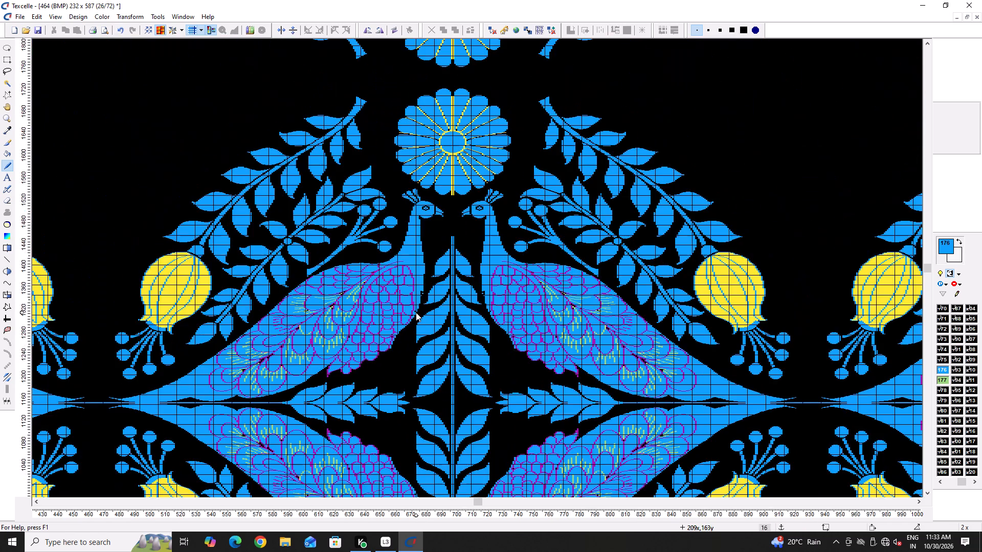
{"action": "scroll", "coordinate": [430, 302], "scroll_direction": "up", "scroll_amount": 8, "text": "ctrl"}
{"action": "right_click_drag", "start_coordinate": [348, 218], "coordinate": [348, 266]}
{"action": "right_click", "coordinate": [348, 266]}
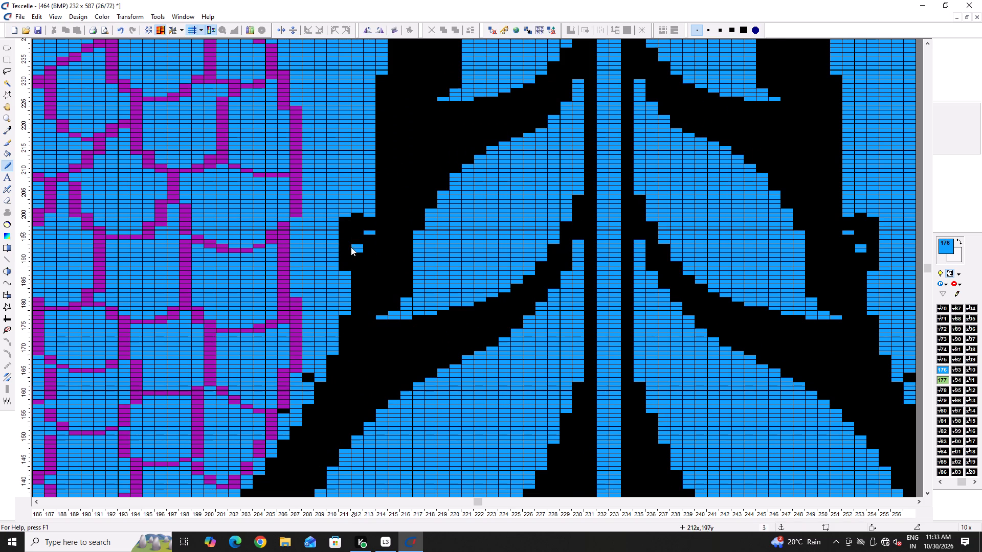
Fill the carved chest edge back in with blue at 211x and 212x, between about 189y and 203y.
{"action": "scroll", "coordinate": [350, 249], "scroll_direction": "up", "scroll_amount": 2}
{"action": "left_click_drag", "start_coordinate": [354, 340], "coordinate": [345, 389]}
{"action": "double_click", "coordinate": [345, 389]}
{"action": "left_click_drag", "start_coordinate": [350, 367], "coordinate": [352, 357]}
{"action": "left_click", "coordinate": [352, 355]}
{"action": "left_click", "coordinate": [353, 350]}
{"action": "left_click_drag", "start_coordinate": [353, 346], "coordinate": [354, 332]}
Cut the chest edge back at 213x up to about 214y and patch the black pixels at 211x and 212x with blue.
{"action": "right_click_drag", "start_coordinate": [364, 338], "coordinate": [366, 325]}
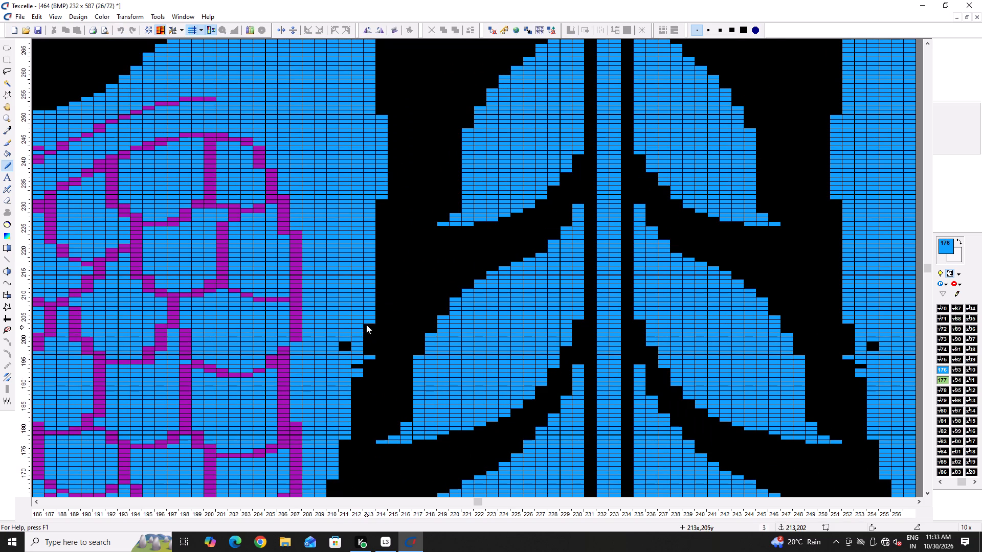
{"action": "right_click_drag", "start_coordinate": [366, 325], "coordinate": [368, 283]}
{"action": "right_click_drag", "start_coordinate": [370, 336], "coordinate": [370, 378]}
{"action": "left_click", "coordinate": [361, 365]}
{"action": "left_click_drag", "start_coordinate": [350, 346], "coordinate": [348, 354]}
{"action": "left_click_drag", "start_coordinate": [348, 355], "coordinate": [347, 361]}
{"action": "left_click", "coordinate": [347, 361]}
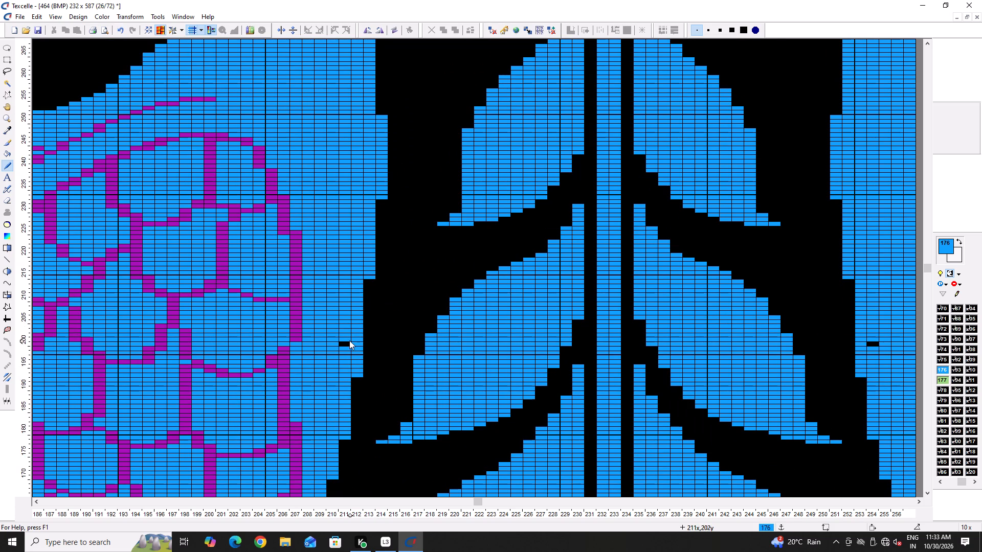
{"action": "left_click_drag", "start_coordinate": [349, 340], "coordinate": [344, 359]}
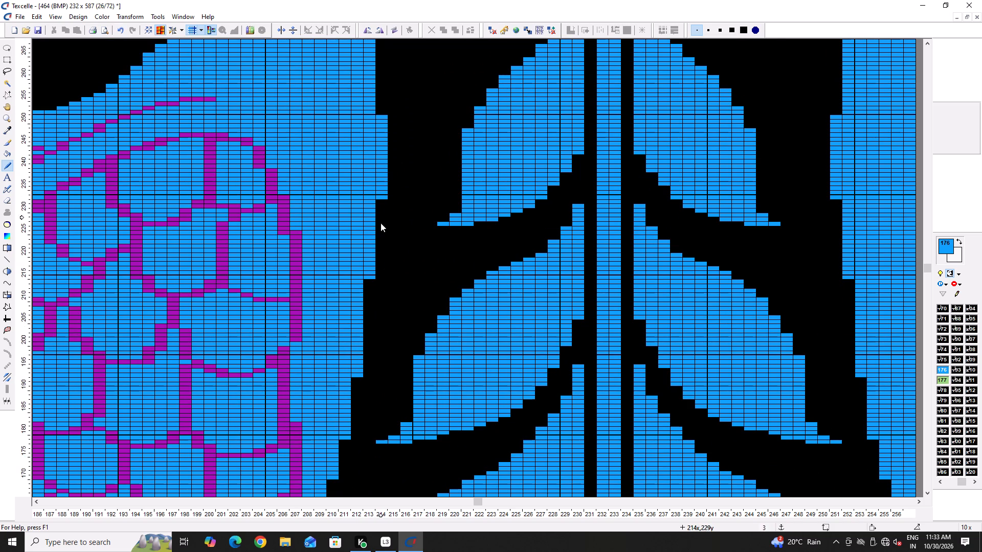
Extend the neck's front edge in blue steps at 214x, 213x and 212x up to about 261y, 276y and 293y.
{"action": "scroll", "coordinate": [381, 231], "scroll_direction": "up", "scroll_amount": 3}
{"action": "left_click_drag", "start_coordinate": [386, 364], "coordinate": [377, 422]}
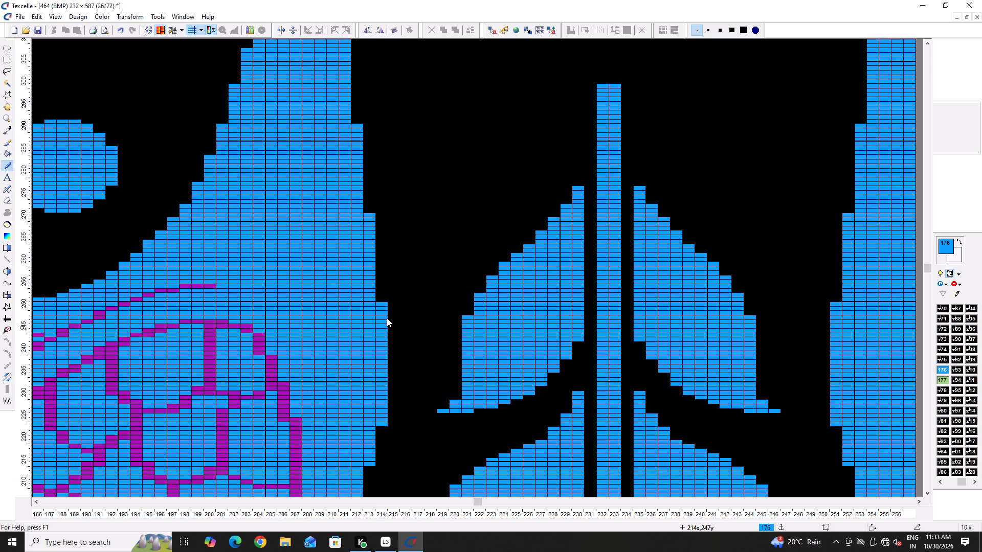
{"action": "left_click_drag", "start_coordinate": [387, 306], "coordinate": [383, 287]}
{"action": "scroll", "coordinate": [379, 275], "scroll_direction": "up", "scroll_amount": 1}
{"action": "left_click_drag", "start_coordinate": [372, 256], "coordinate": [371, 274]}
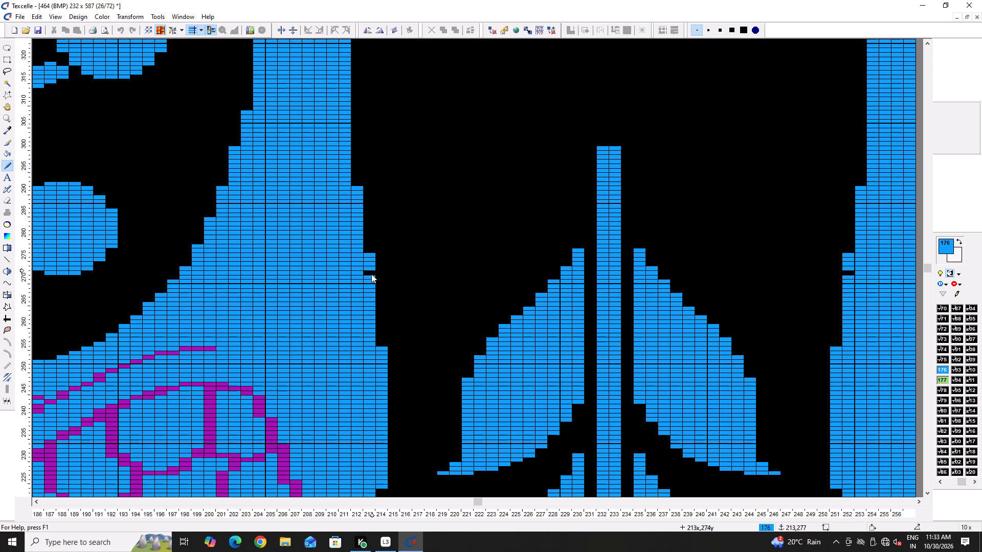
{"action": "left_click_drag", "start_coordinate": [371, 274], "coordinate": [371, 286]}
{"action": "left_click", "coordinate": [371, 287]}
{"action": "left_click_drag", "start_coordinate": [384, 315], "coordinate": [383, 363]}
{"action": "scroll", "coordinate": [375, 341], "scroll_direction": "up", "scroll_amount": 2}
{"action": "left_click_drag", "start_coordinate": [356, 302], "coordinate": [355, 320]}
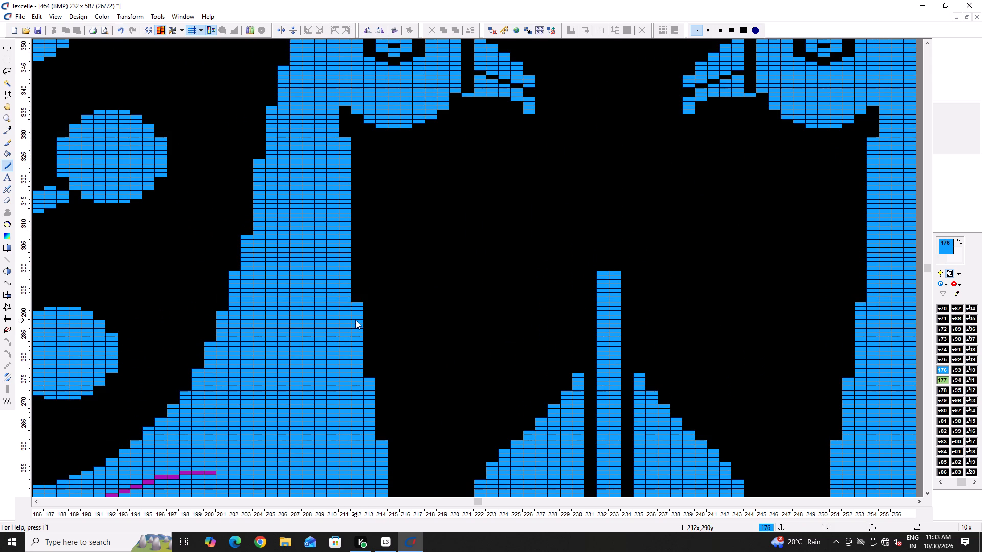
Trim the neck's front edge at 211x with the background colour, from below the chin down to about 320y.
{"action": "scroll", "coordinate": [355, 320], "scroll_direction": "down", "scroll_amount": 3, "text": "ctrl"}
{"action": "scroll", "coordinate": [357, 269], "scroll_direction": "up", "scroll_amount": 3, "text": "ctrl"}
{"action": "right_click_drag", "start_coordinate": [348, 187], "coordinate": [346, 214]}
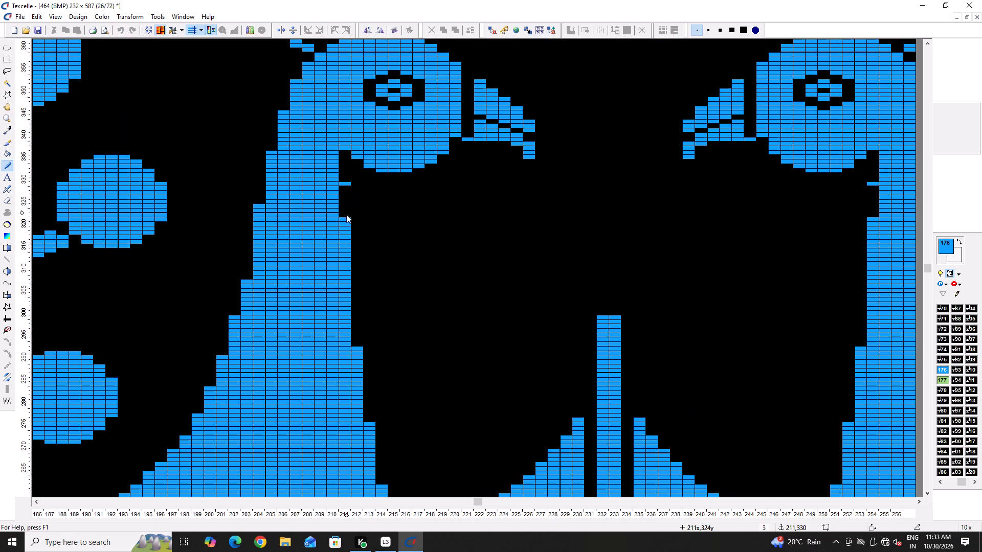
{"action": "right_click_drag", "start_coordinate": [346, 214], "coordinate": [343, 199]}
{"action": "right_click", "coordinate": [343, 198]}
{"action": "right_click_drag", "start_coordinate": [343, 193], "coordinate": [342, 178]}
{"action": "right_click", "coordinate": [342, 178]}
{"action": "right_click", "coordinate": [342, 177]}
{"action": "right_click", "coordinate": [342, 176]}
{"action": "right_click", "coordinate": [343, 176]}
{"action": "scroll", "coordinate": [353, 222], "scroll_direction": "down", "scroll_amount": 5, "text": "ctrl"}
{"action": "scroll", "coordinate": [351, 210], "scroll_direction": "up", "scroll_amount": 4, "text": "ctrl"}
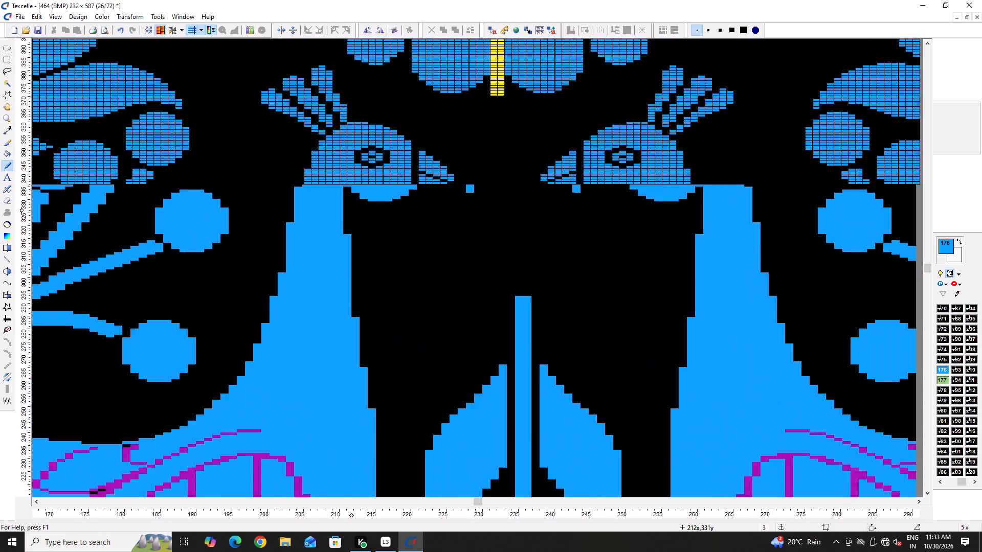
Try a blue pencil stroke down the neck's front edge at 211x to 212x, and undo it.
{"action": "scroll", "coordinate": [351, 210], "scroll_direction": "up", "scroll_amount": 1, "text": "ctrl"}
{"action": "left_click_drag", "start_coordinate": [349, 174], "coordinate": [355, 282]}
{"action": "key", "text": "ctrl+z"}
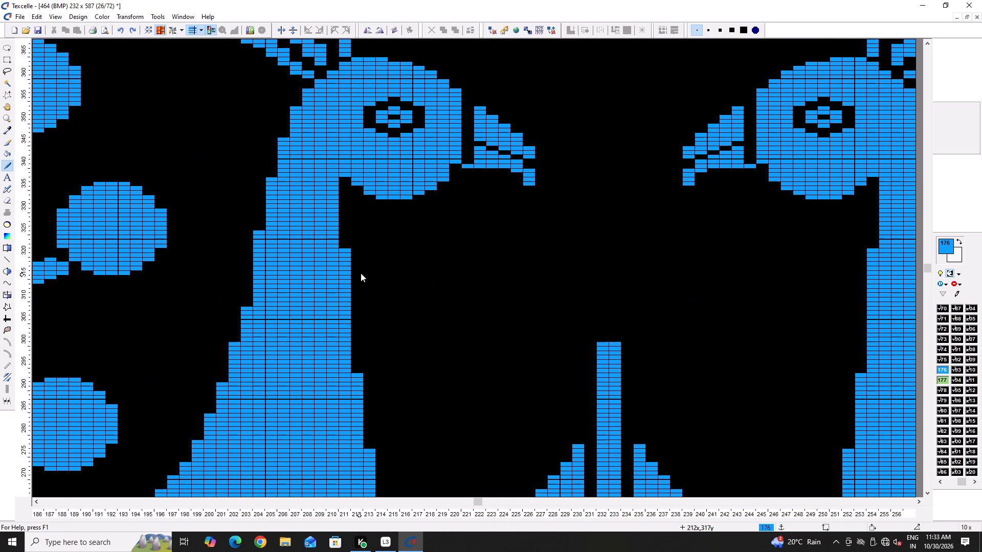
Cut a background-colour line down inside the neck's front edge and bucket-fill the separated front strip with the background colour.
{"action": "scroll", "coordinate": [349, 255], "scroll_direction": "down", "scroll_amount": 9, "text": "ctrl"}
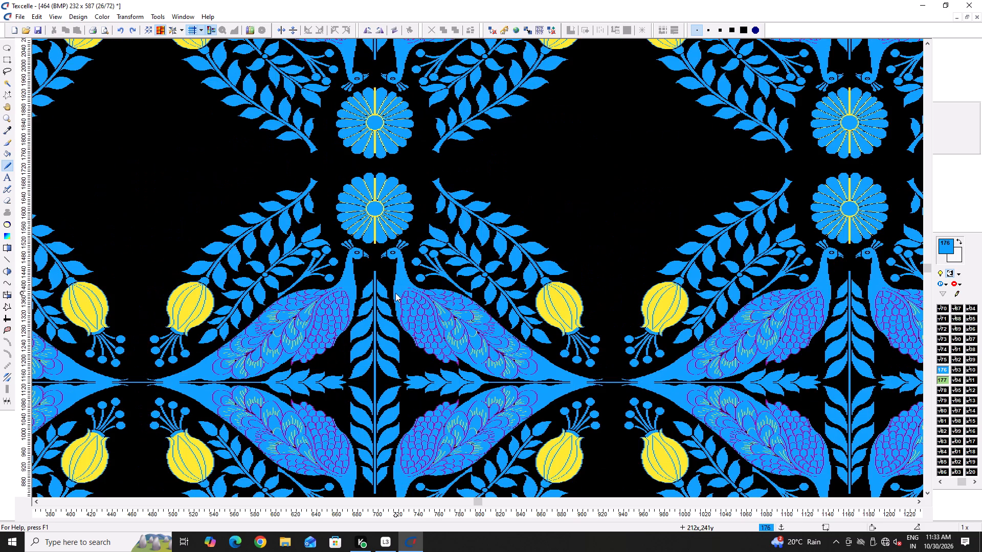
{"action": "scroll", "coordinate": [395, 293], "scroll_direction": "up", "scroll_amount": 7, "text": "ctrl"}
{"action": "right_click_drag", "start_coordinate": [389, 376], "coordinate": [402, 261]}
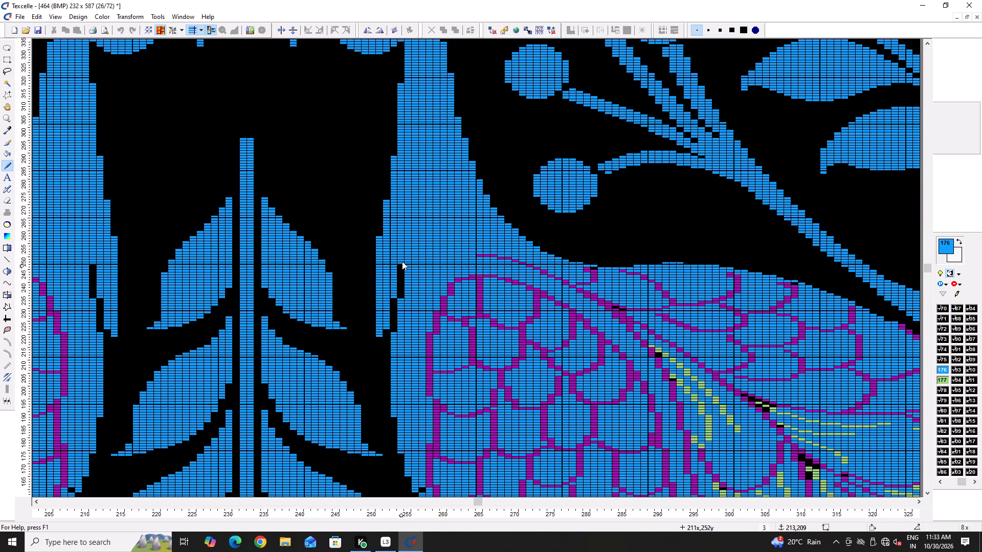
{"action": "right_click_drag", "start_coordinate": [402, 261], "coordinate": [395, 126]}
{"action": "right_click", "coordinate": [394, 124]}
{"action": "scroll", "coordinate": [389, 146], "scroll_direction": "down", "scroll_amount": 5, "text": "ctrl"}
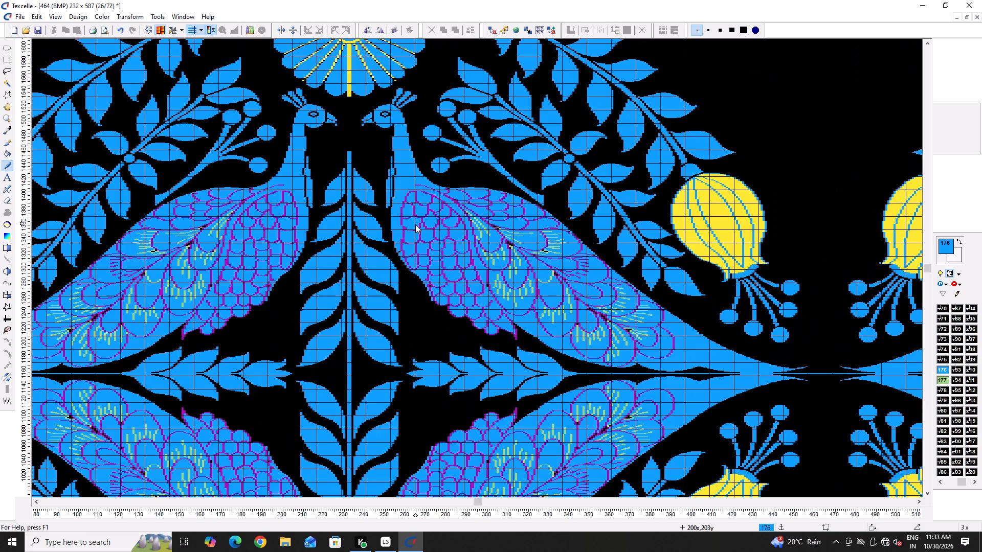
{"action": "scroll", "coordinate": [415, 226], "scroll_direction": "up", "scroll_amount": 2}
{"action": "scroll", "coordinate": [393, 314], "scroll_direction": "up", "scroll_amount": 4, "text": "ctrl"}
{"action": "key", "text": "h"}
{"action": "right_click", "coordinate": [387, 395]}
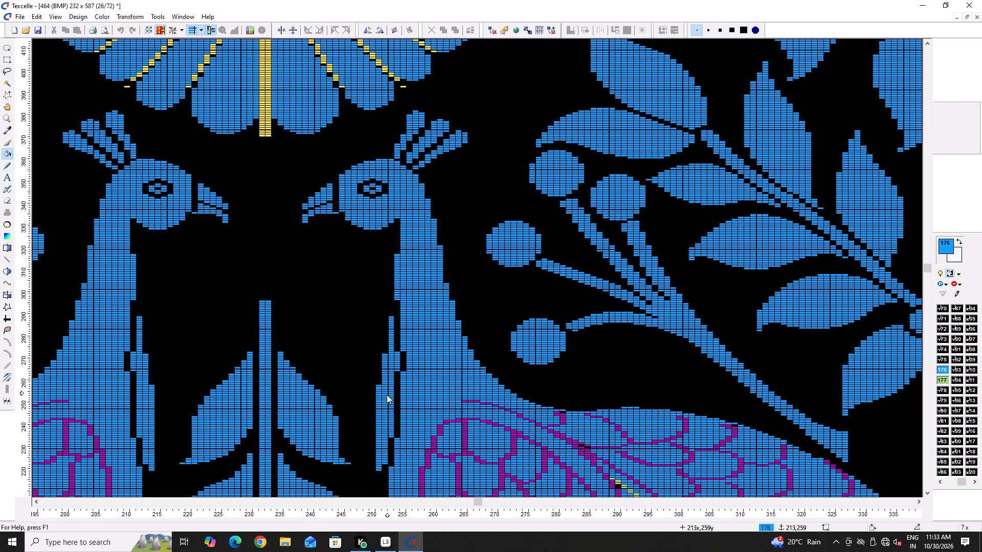
{"action": "scroll", "coordinate": [387, 394], "scroll_direction": "down", "scroll_amount": 6, "text": "ctrl"}
{"action": "scroll", "coordinate": [333, 403], "scroll_direction": "up", "scroll_amount": 7, "text": "ctrl"}
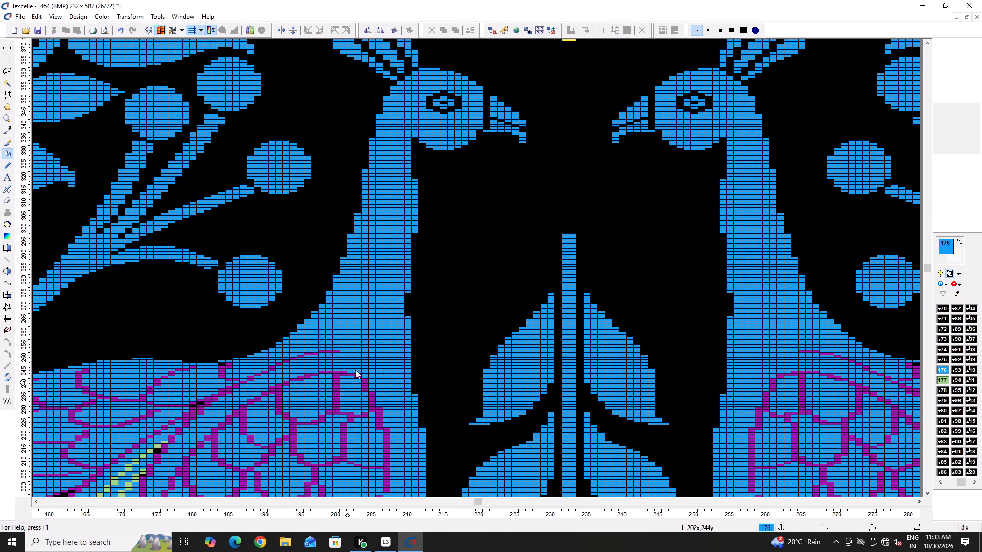
Redraw the neck's front outline in blue from 211x, 340y out to 213x and back into the chest, and fill the enclosed gap blue.
{"action": "key", "text": "space"}
{"action": "type", "text": "x"}
{"action": "scroll", "coordinate": [379, 351], "scroll_direction": "down", "scroll_amount": 7, "text": "ctrl"}
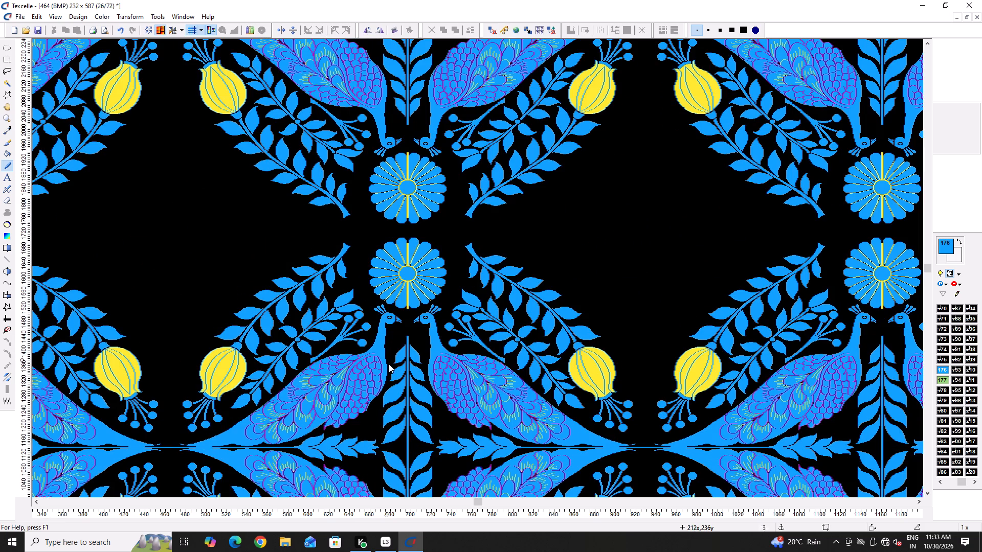
{"action": "scroll", "coordinate": [382, 338], "scroll_direction": "up", "scroll_amount": 6, "text": "ctrl"}
{"action": "scroll", "coordinate": [400, 254], "scroll_direction": "down", "scroll_amount": 1}
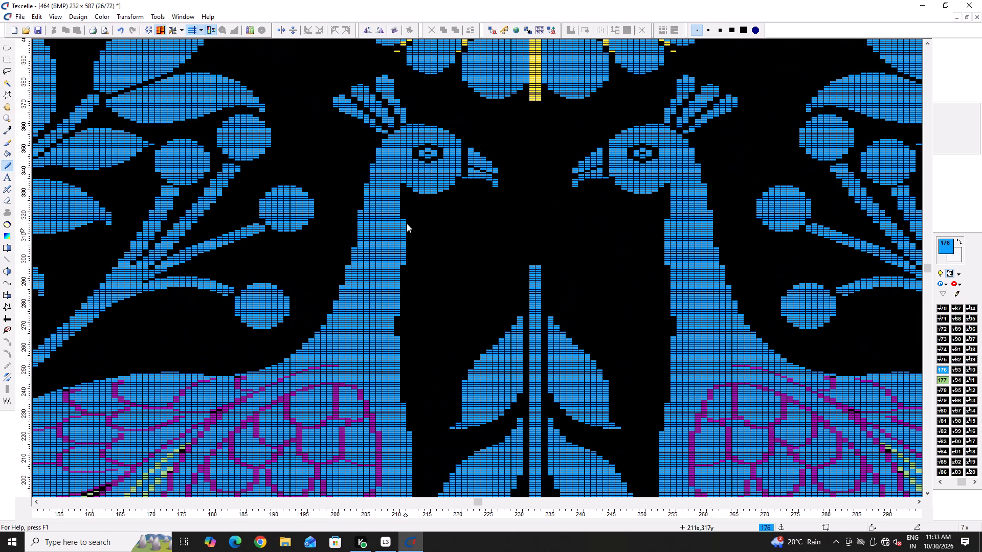
{"action": "left_click_drag", "start_coordinate": [406, 179], "coordinate": [415, 308]}
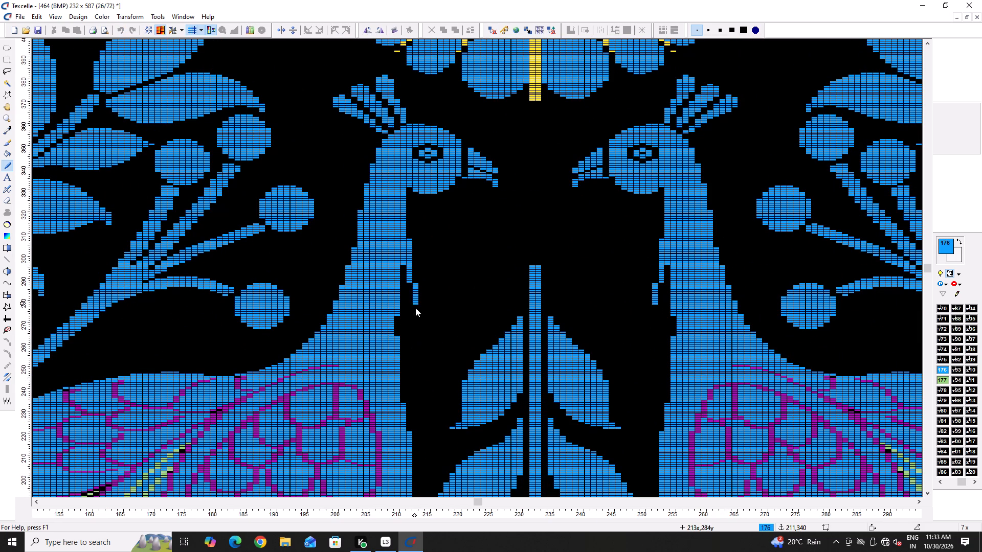
{"action": "left_click_drag", "start_coordinate": [415, 308], "coordinate": [405, 436]}
{"action": "key", "text": "h"}
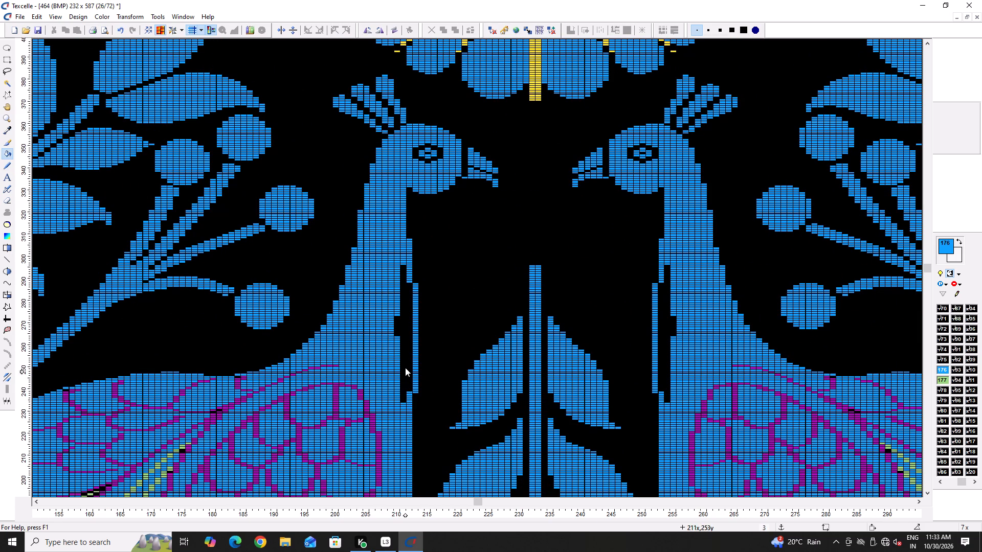
{"action": "left_click", "coordinate": [406, 351]}
{"action": "scroll", "coordinate": [403, 359], "scroll_direction": "down", "scroll_amount": 5, "text": "ctrl"}
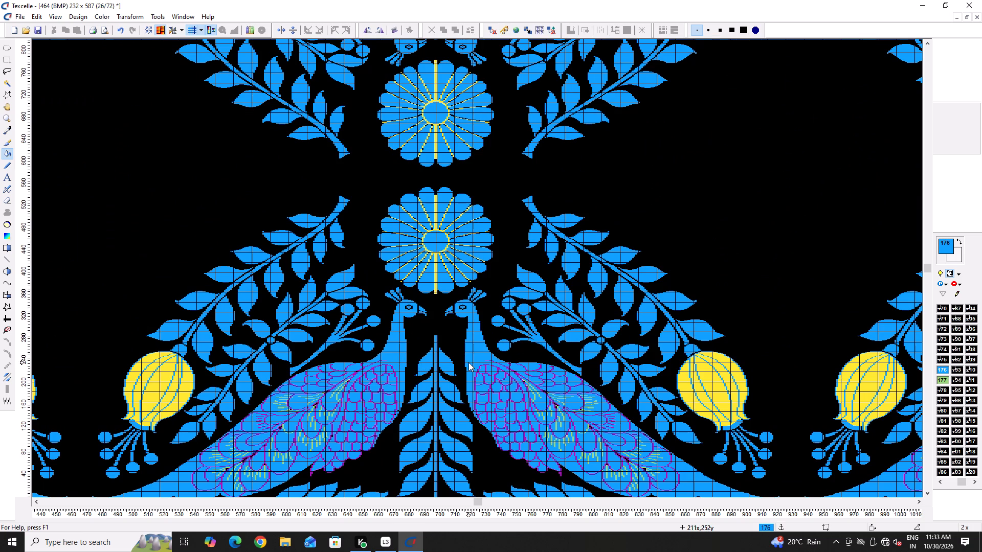
Even out the chest's front edge with blue and background-colour pencil pixels around 213x to 214x, and patch the notch near 162y blue.
{"action": "scroll", "coordinate": [466, 350], "scroll_direction": "down", "scroll_amount": 4}
{"action": "scroll", "coordinate": [481, 421], "scroll_direction": "up", "scroll_amount": 1, "text": "ctrl"}
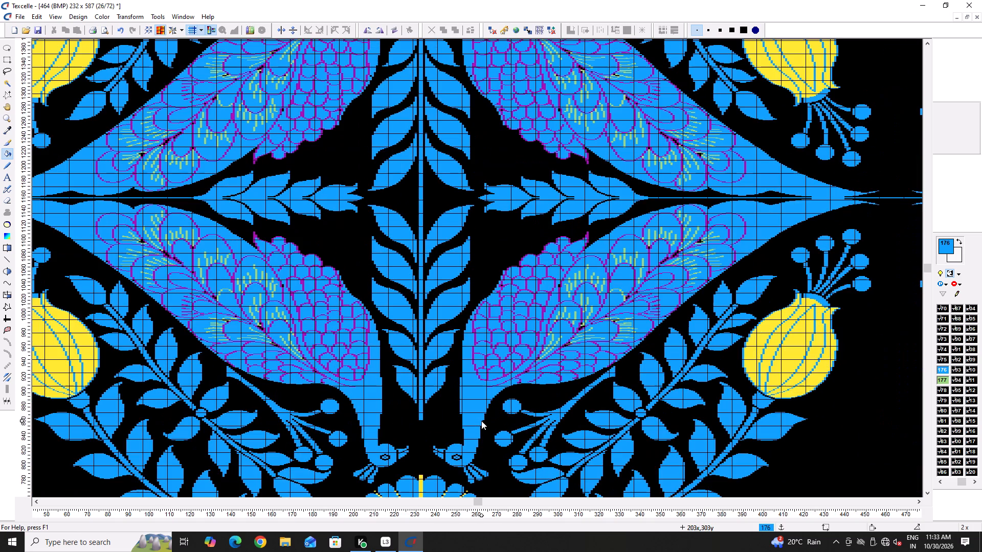
{"action": "scroll", "coordinate": [435, 372], "scroll_direction": "down", "scroll_amount": 1, "text": "ctrl"}
{"action": "scroll", "coordinate": [437, 156], "scroll_direction": "up", "scroll_amount": 1}
{"action": "scroll", "coordinate": [445, 158], "scroll_direction": "up", "scroll_amount": 5, "text": "ctrl"}
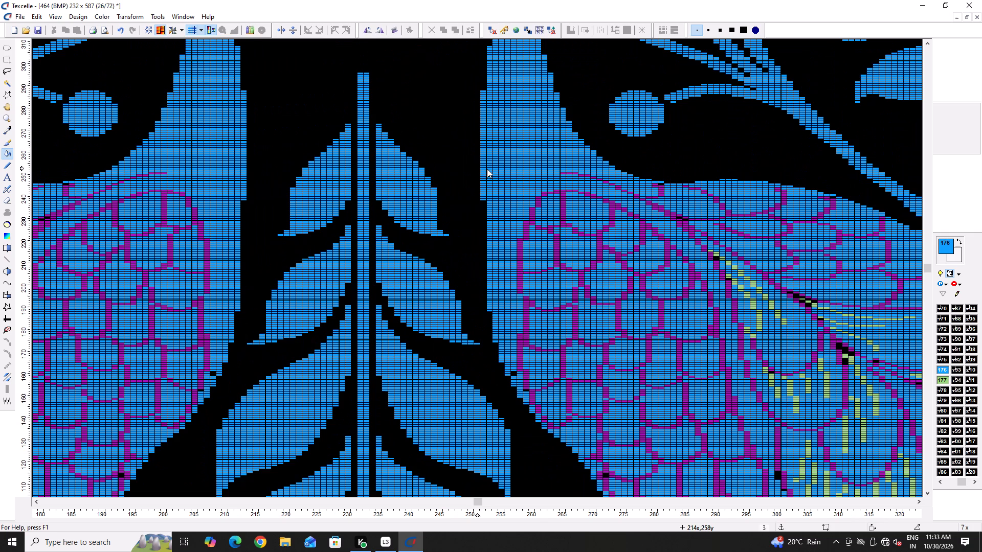
{"action": "key", "text": "space"}
{"action": "key", "text": "x"}
{"action": "scroll", "coordinate": [472, 276], "scroll_direction": "up", "scroll_amount": 2, "text": "ctrl"}
{"action": "left_click_drag", "start_coordinate": [488, 175], "coordinate": [490, 220]}
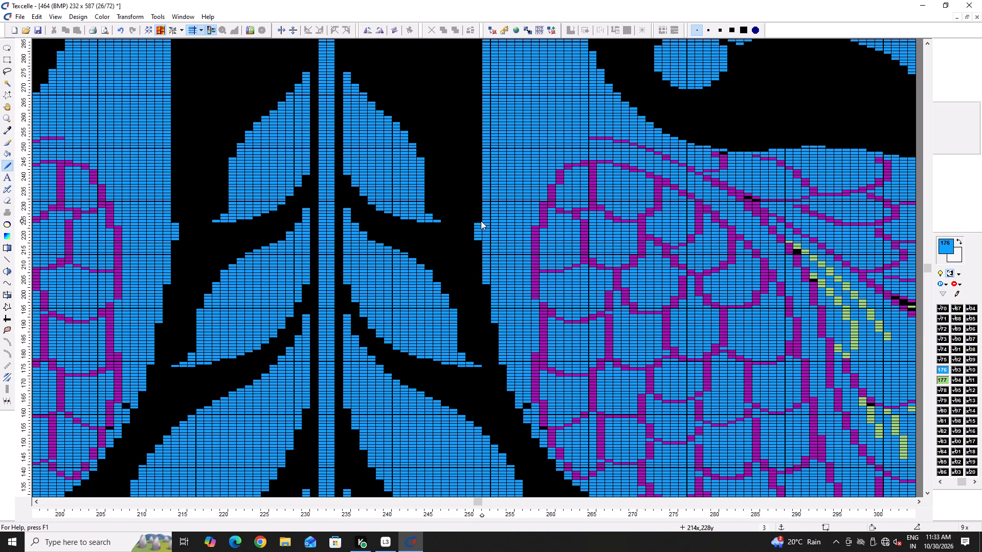
{"action": "right_click_drag", "start_coordinate": [481, 221], "coordinate": [474, 250]}
{"action": "right_click", "coordinate": [474, 250]}
{"action": "left_click_drag", "start_coordinate": [488, 287], "coordinate": [489, 297]}
{"action": "scroll", "coordinate": [480, 287], "scroll_direction": "down", "scroll_amount": 2}
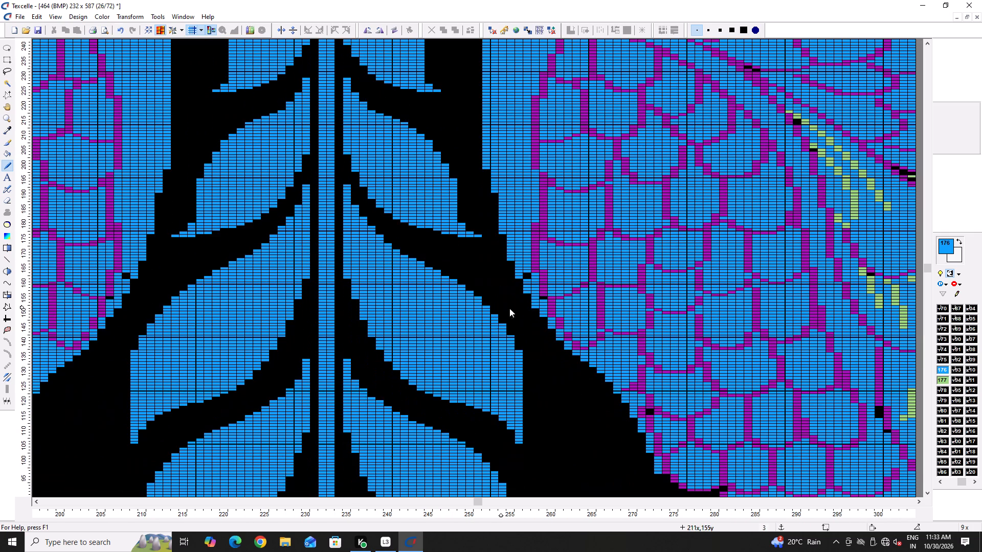
{"action": "double_click", "coordinate": [533, 274]}
Black out purple colour 126, used for the peacocks' feather outlines, in the colour list.
{"action": "scroll", "coordinate": [447, 277], "scroll_direction": "down", "scroll_amount": 5, "text": "ctrl"}
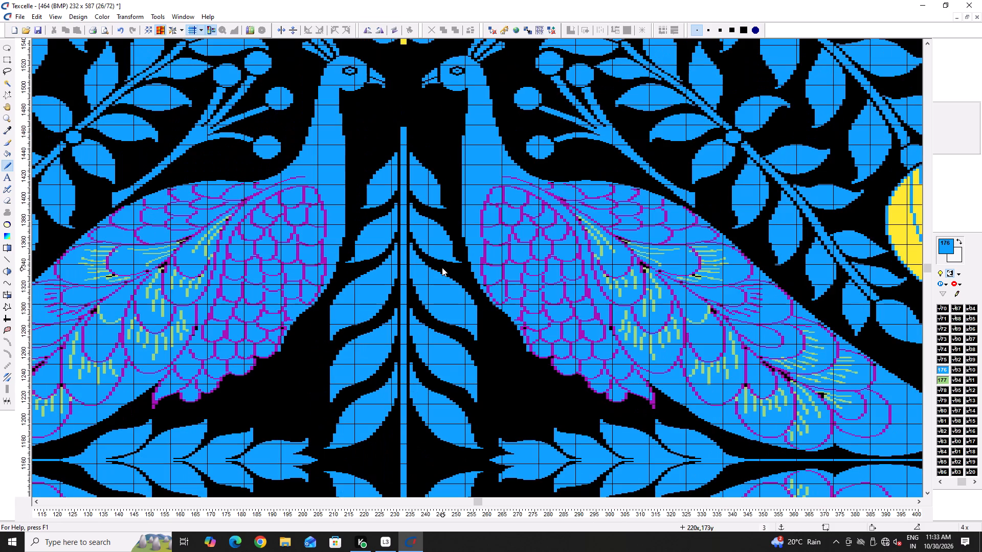
{"action": "scroll", "coordinate": [944, 376], "scroll_direction": "up", "scroll_amount": 1}
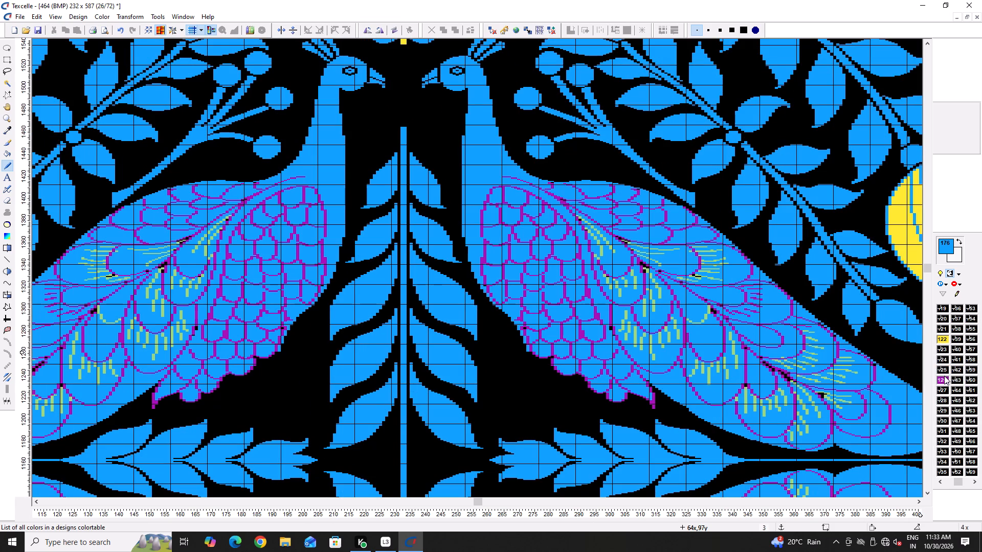
{"action": "left_click", "coordinate": [941, 378], "text": "shift"}
{"action": "scroll", "coordinate": [967, 386], "scroll_direction": "up", "scroll_amount": 1}
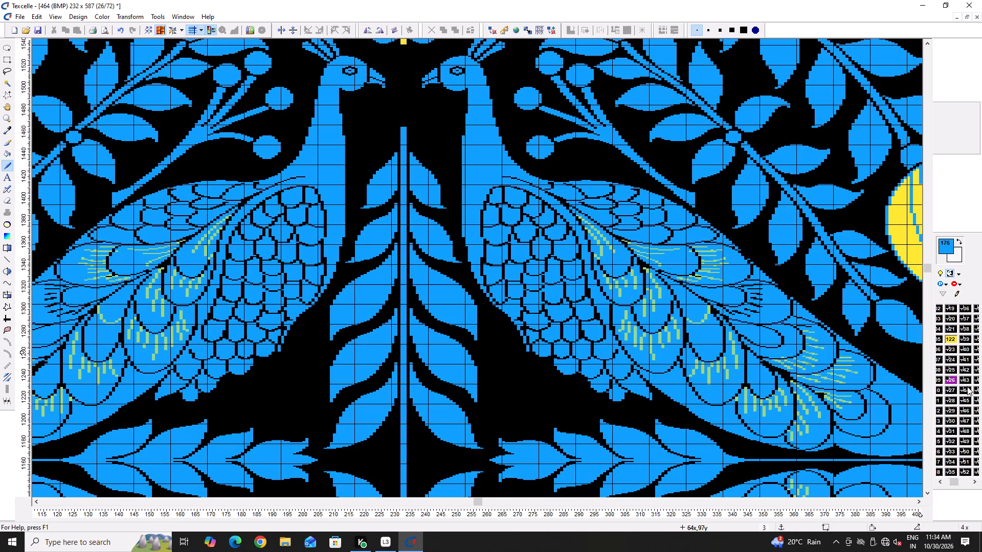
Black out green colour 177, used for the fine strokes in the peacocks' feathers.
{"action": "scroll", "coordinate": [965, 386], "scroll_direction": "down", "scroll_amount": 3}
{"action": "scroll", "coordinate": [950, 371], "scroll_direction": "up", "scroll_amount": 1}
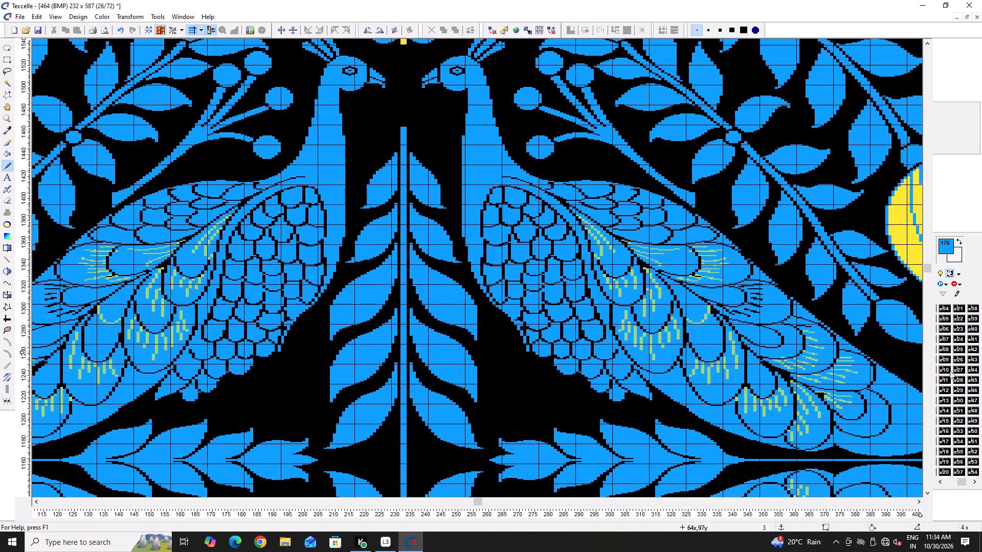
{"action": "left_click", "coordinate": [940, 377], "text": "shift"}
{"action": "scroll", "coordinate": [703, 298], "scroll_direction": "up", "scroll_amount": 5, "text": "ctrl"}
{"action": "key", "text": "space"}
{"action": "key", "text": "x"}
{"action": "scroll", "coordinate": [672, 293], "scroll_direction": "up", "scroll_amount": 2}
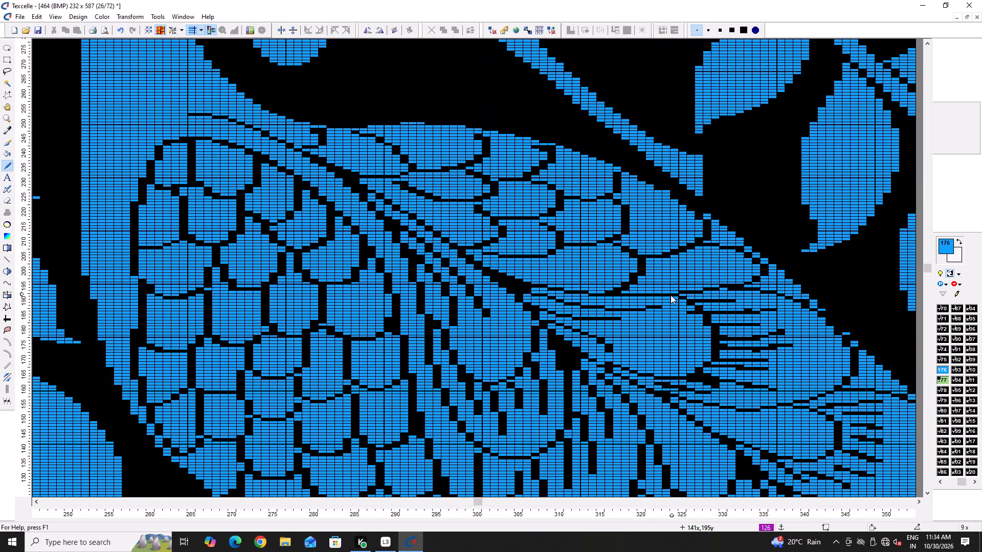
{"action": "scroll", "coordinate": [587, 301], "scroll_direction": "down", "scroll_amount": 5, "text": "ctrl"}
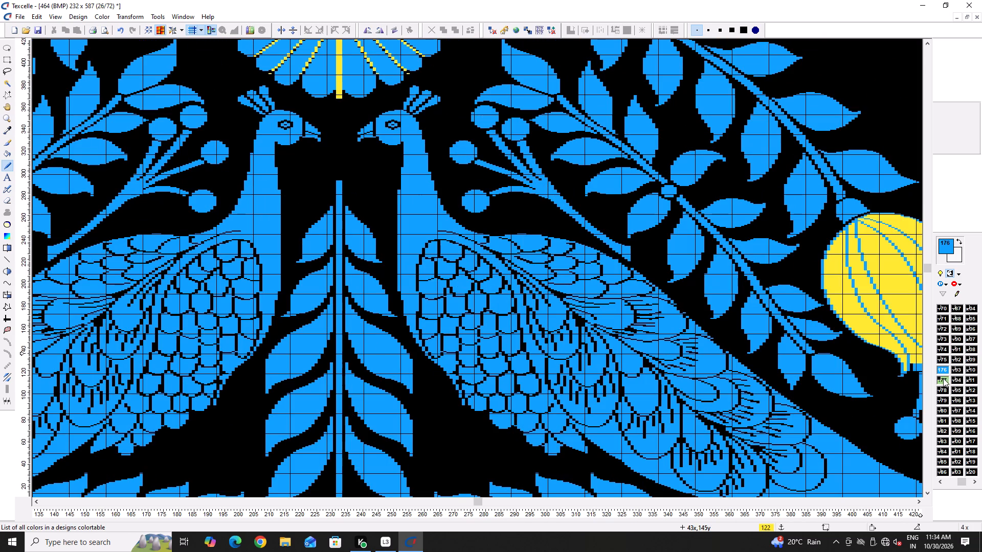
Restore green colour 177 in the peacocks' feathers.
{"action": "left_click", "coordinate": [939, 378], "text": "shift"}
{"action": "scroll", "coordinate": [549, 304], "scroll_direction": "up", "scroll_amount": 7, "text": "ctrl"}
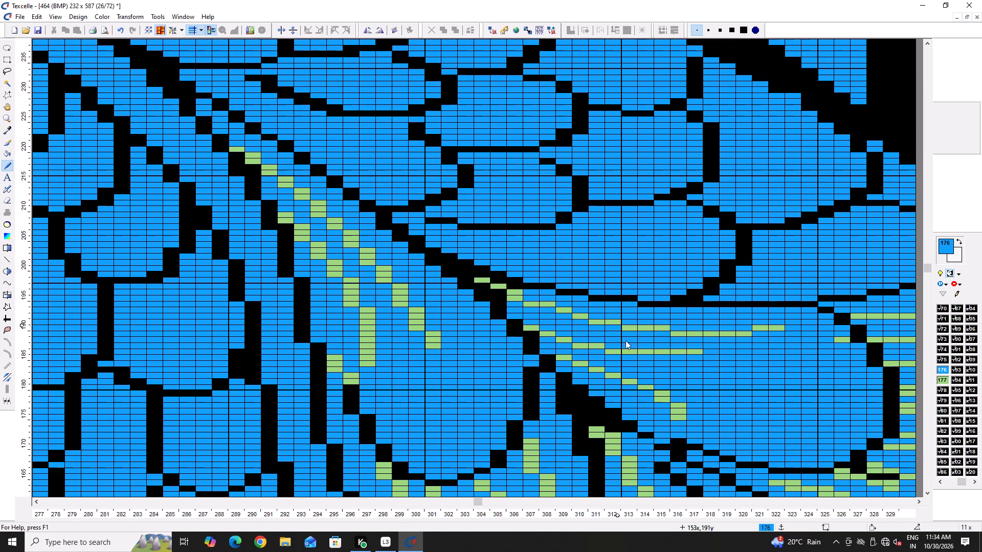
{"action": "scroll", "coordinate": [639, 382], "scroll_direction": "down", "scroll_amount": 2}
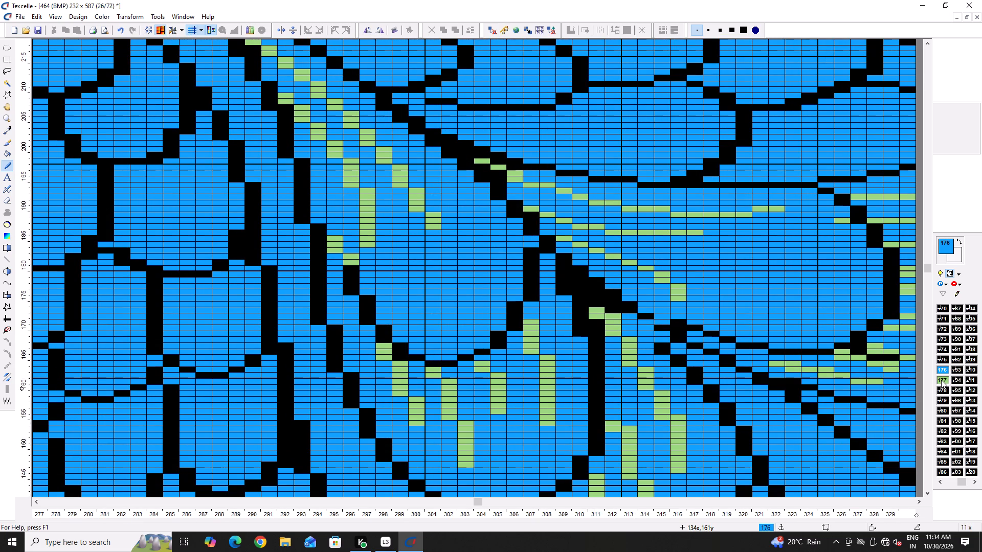
Restore purple colour 126 in the peacocks' feather outlines.
{"action": "scroll", "coordinate": [942, 382], "scroll_direction": "up", "scroll_amount": 1}
{"action": "left_click", "coordinate": [946, 377], "text": "shift"}
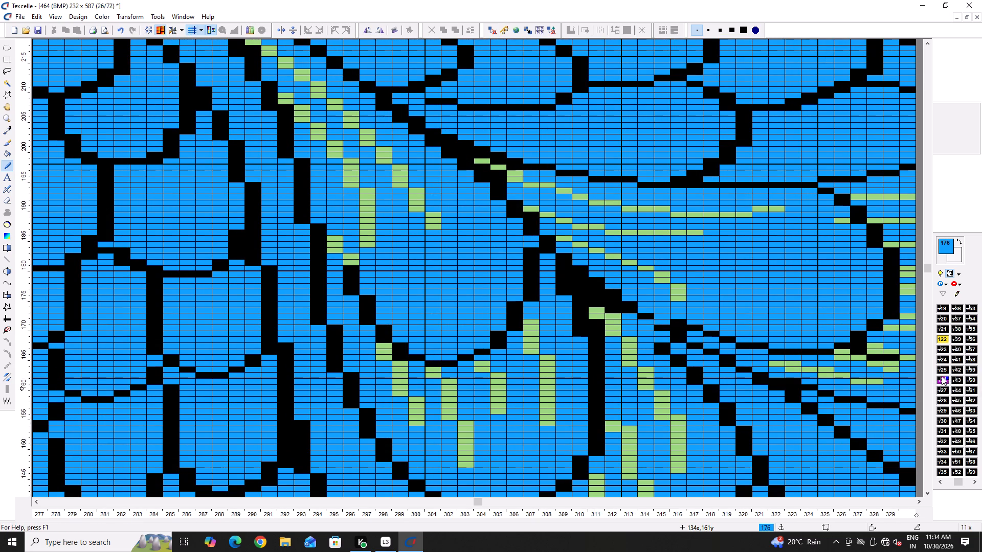
{"action": "left_click", "coordinate": [945, 378], "text": "shift"}
{"action": "left_click", "coordinate": [939, 377], "text": "shift"}
Fill the black leftover pixels between the purple feather outlines with blue 176, around 149x to 155x and 169y to 179y.
{"action": "scroll", "coordinate": [431, 317], "scroll_direction": "down", "scroll_amount": 2, "text": "ctrl"}
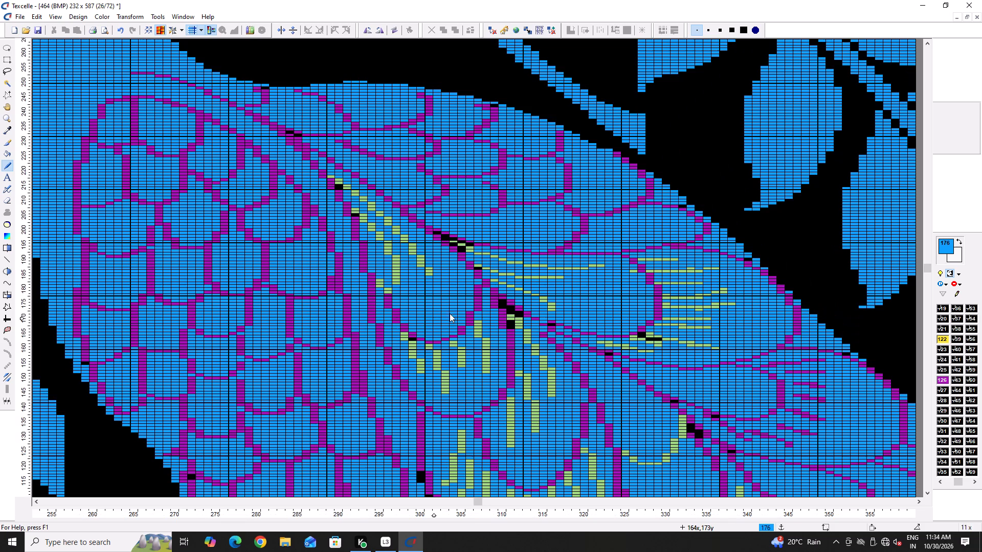
{"action": "scroll", "coordinate": [495, 321], "scroll_direction": "up", "scroll_amount": 3, "text": "ctrl"}
{"action": "key", "text": "space"}
{"action": "key", "text": "x"}
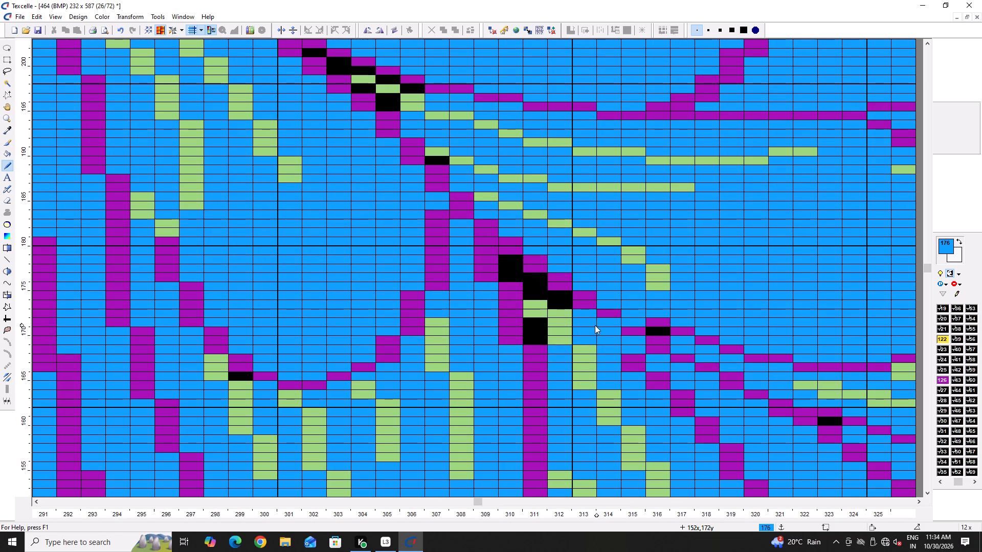
{"action": "scroll", "coordinate": [533, 315], "scroll_direction": "up", "scroll_amount": 1, "text": "ctrl"}
{"action": "left_click_drag", "start_coordinate": [536, 327], "coordinate": [540, 339]}
{"action": "left_click_drag", "start_coordinate": [540, 341], "coordinate": [541, 347]}
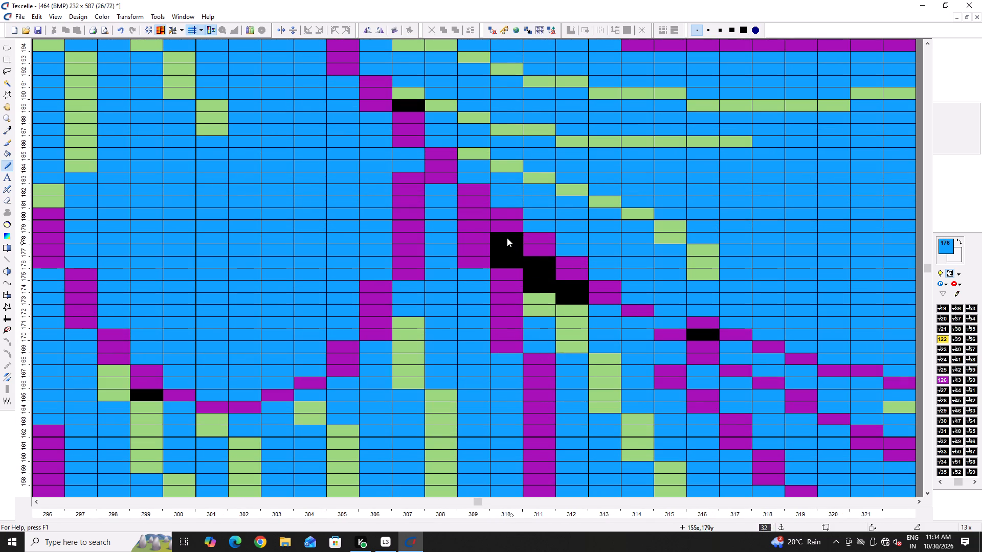
{"action": "left_click_drag", "start_coordinate": [507, 238], "coordinate": [511, 260]}
{"action": "left_click_drag", "start_coordinate": [531, 264], "coordinate": [537, 281]}
{"action": "left_click_drag", "start_coordinate": [559, 286], "coordinate": [563, 296]}
{"action": "scroll", "coordinate": [506, 289], "scroll_direction": "down", "scroll_amount": 4, "text": "ctrl"}
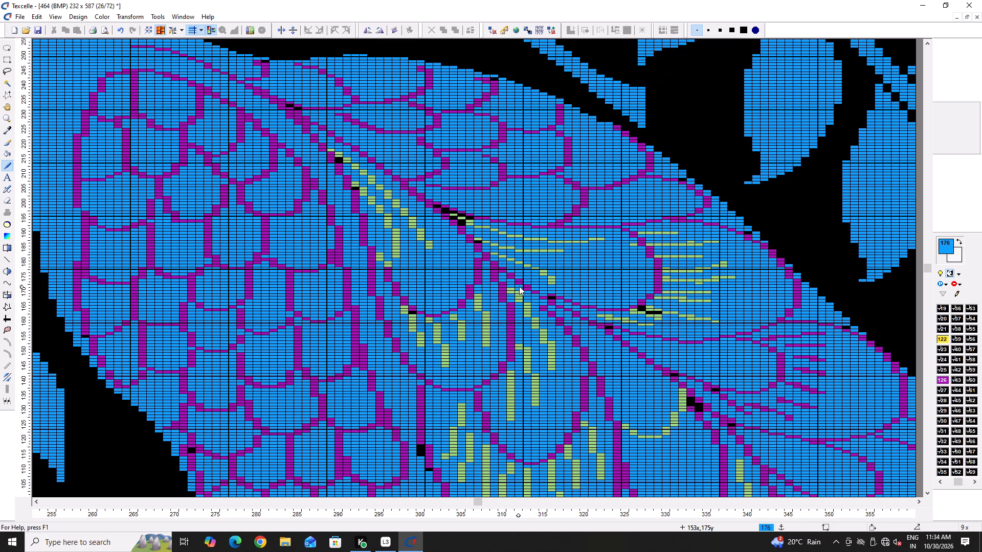
{"action": "scroll", "coordinate": [553, 288], "scroll_direction": "up", "scroll_amount": 4, "text": "ctrl"}
{"action": "left_click", "coordinate": [551, 294]}
Fill the black pixels where the feather outlines meet with blue, around 159x to 163x and 195y to 201y.
{"action": "scroll", "coordinate": [481, 279], "scroll_direction": "up", "scroll_amount": 6}
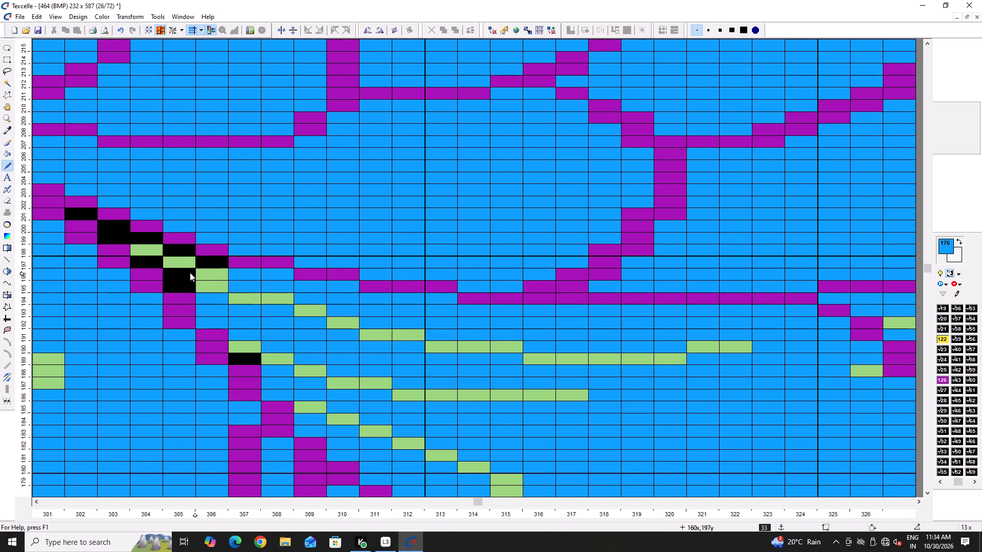
{"action": "left_click_drag", "start_coordinate": [189, 274], "coordinate": [189, 280]}
{"action": "left_click", "coordinate": [208, 267]}
{"action": "left_click", "coordinate": [190, 281]}
{"action": "left_click", "coordinate": [177, 251]}
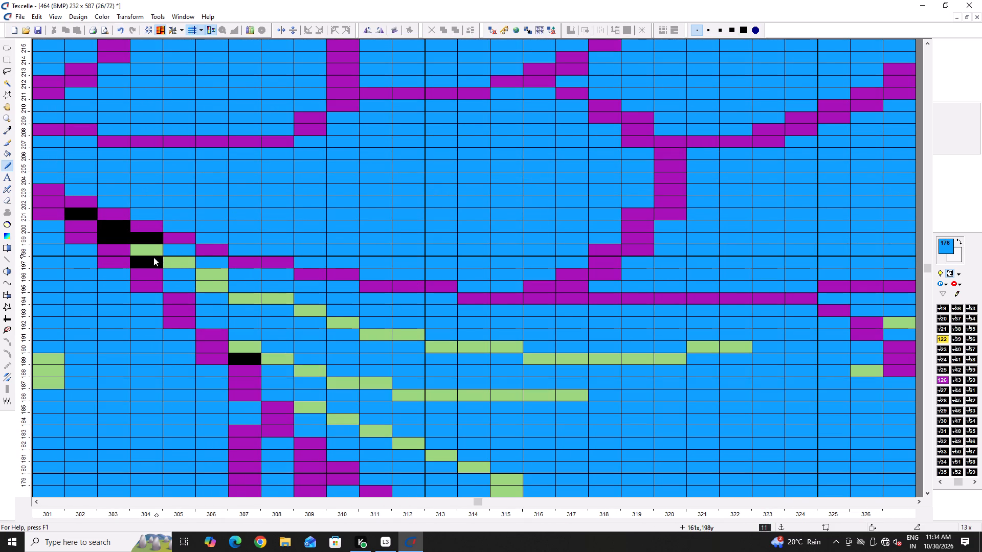
{"action": "left_click", "coordinate": [153, 257]}
{"action": "left_click", "coordinate": [141, 234]}
{"action": "left_click_drag", "start_coordinate": [107, 226], "coordinate": [109, 239]}
{"action": "left_click", "coordinate": [83, 217]}
Fill the black pixels beside the green feather strokes near 138x and in the outline crossing near 142x, 160y with blue.
{"action": "scroll", "coordinate": [149, 247], "scroll_direction": "down", "scroll_amount": 3, "text": "ctrl"}
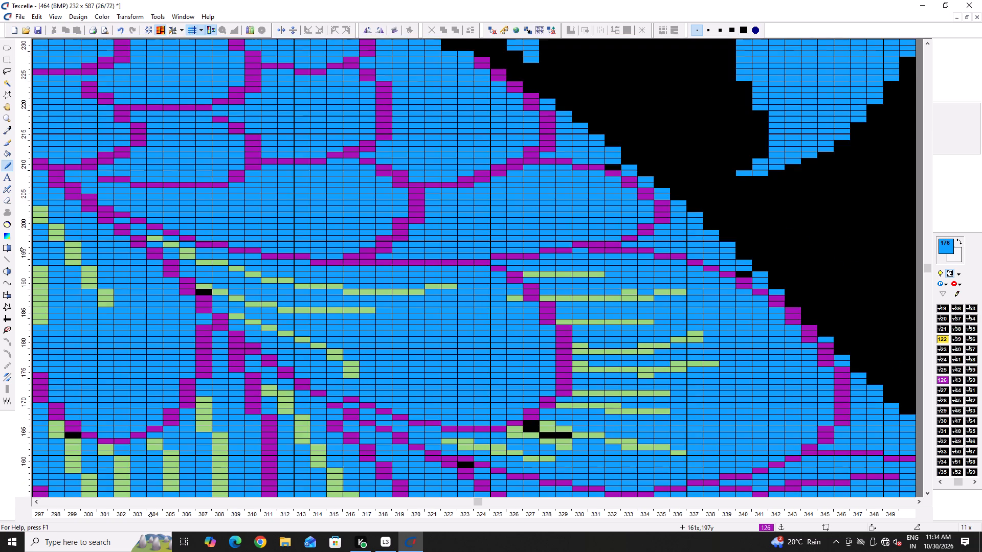
{"action": "scroll", "coordinate": [150, 250], "scroll_direction": "down", "scroll_amount": 3, "text": "ctrl"}
{"action": "scroll", "coordinate": [292, 310], "scroll_direction": "up", "scroll_amount": 7}
{"action": "scroll", "coordinate": [343, 348], "scroll_direction": "down", "scroll_amount": 6}
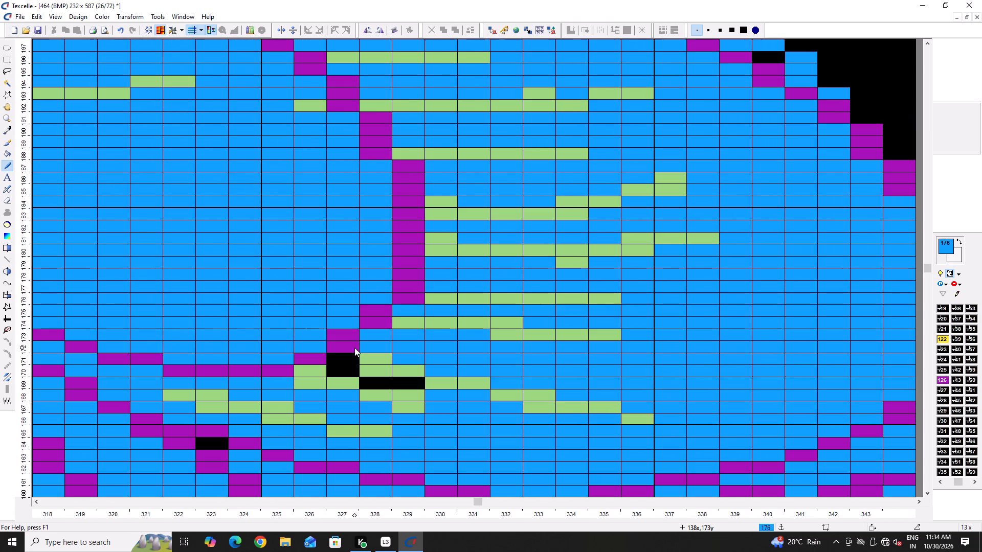
{"action": "left_click", "coordinate": [343, 355]}
{"action": "left_click_drag", "start_coordinate": [345, 363], "coordinate": [348, 370]}
{"action": "left_click_drag", "start_coordinate": [374, 378], "coordinate": [409, 388]}
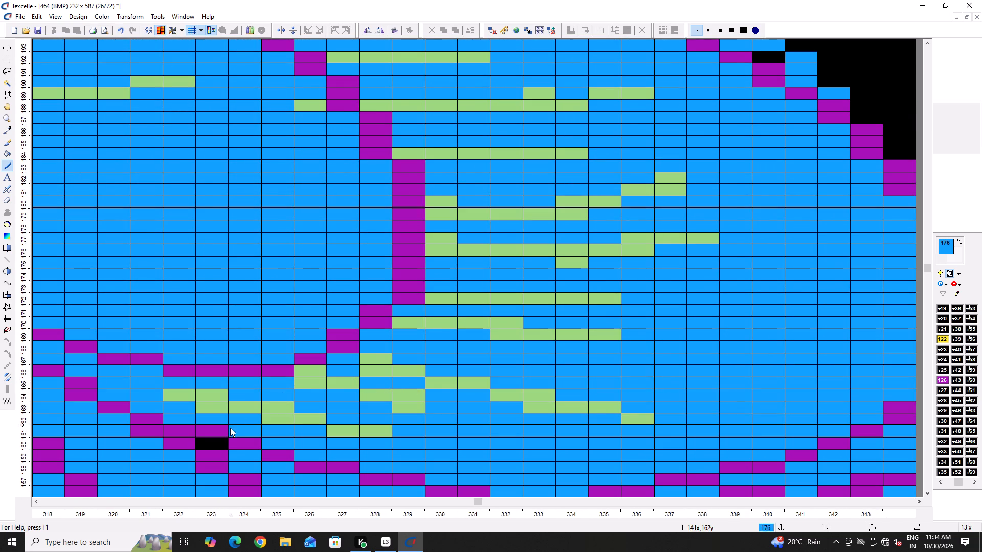
{"action": "left_click", "coordinate": [213, 444]}
Fill the black pixels in the lower feather junction with blue, around 105x to 110x and 70y to 81y.
{"action": "scroll", "coordinate": [237, 378], "scroll_direction": "down", "scroll_amount": 6, "text": "ctrl"}
{"action": "scroll", "coordinate": [298, 361], "scroll_direction": "down", "scroll_amount": 5}
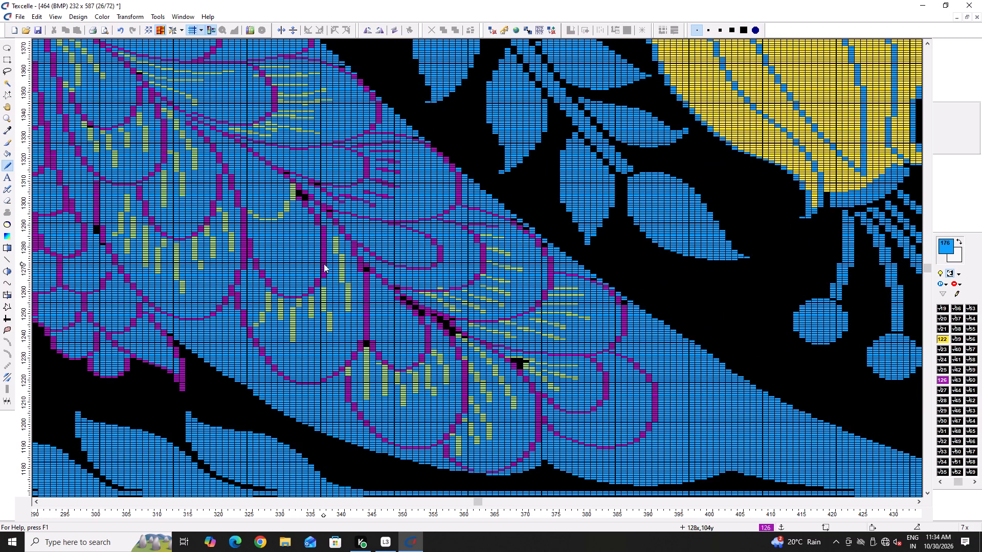
{"action": "scroll", "coordinate": [453, 332], "scroll_direction": "up", "scroll_amount": 7, "text": "ctrl"}
{"action": "left_click_drag", "start_coordinate": [377, 241], "coordinate": [378, 255]}
{"action": "left_click", "coordinate": [377, 258]}
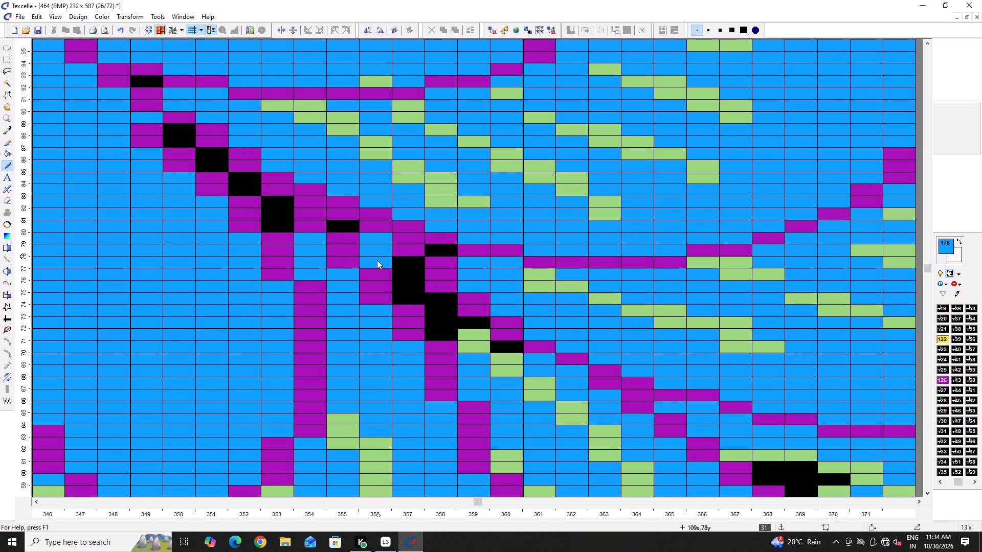
{"action": "left_click", "coordinate": [351, 226]}
{"action": "left_click_drag", "start_coordinate": [397, 262], "coordinate": [412, 297]}
{"action": "left_click_drag", "start_coordinate": [436, 301], "coordinate": [443, 331]}
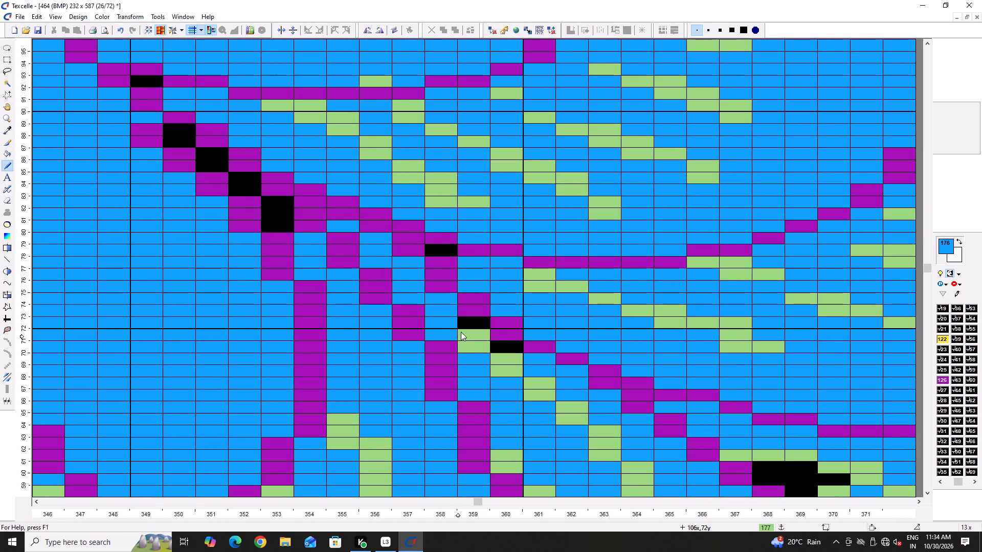
{"action": "double_click", "coordinate": [465, 324]}
{"action": "left_click", "coordinate": [496, 347]}
{"action": "left_click", "coordinate": [506, 349]}
Fill the black diagonal pixels between the purple outlines from about 112x to 116x with blue, plus the one near 107x, 79y.
{"action": "left_click_drag", "start_coordinate": [274, 205], "coordinate": [278, 224]}
{"action": "left_click_drag", "start_coordinate": [246, 181], "coordinate": [247, 188]}
{"action": "left_click_drag", "start_coordinate": [217, 159], "coordinate": [217, 166]}
{"action": "left_click", "coordinate": [214, 152]}
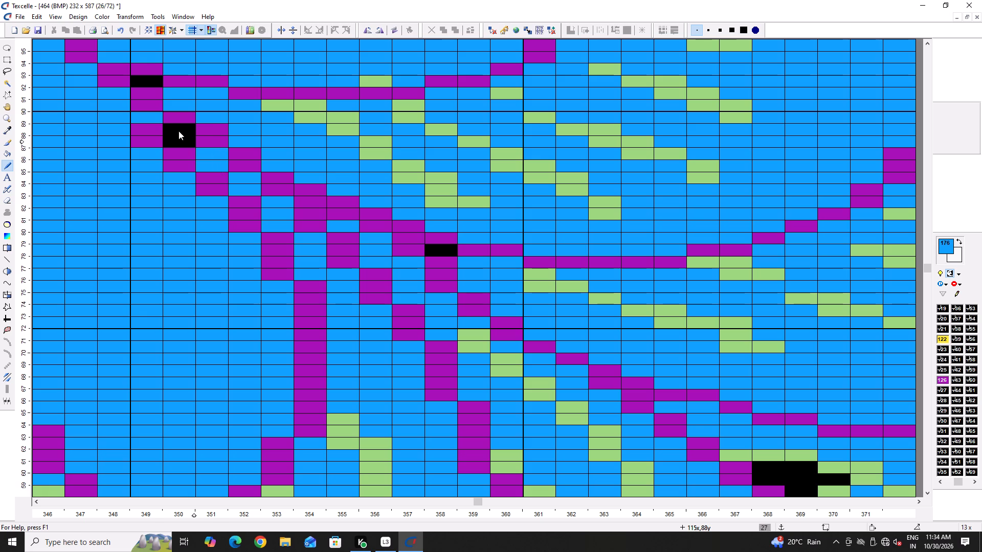
{"action": "left_click_drag", "start_coordinate": [177, 131], "coordinate": [179, 136]}
{"action": "double_click", "coordinate": [179, 136]}
{"action": "left_click", "coordinate": [140, 79]}
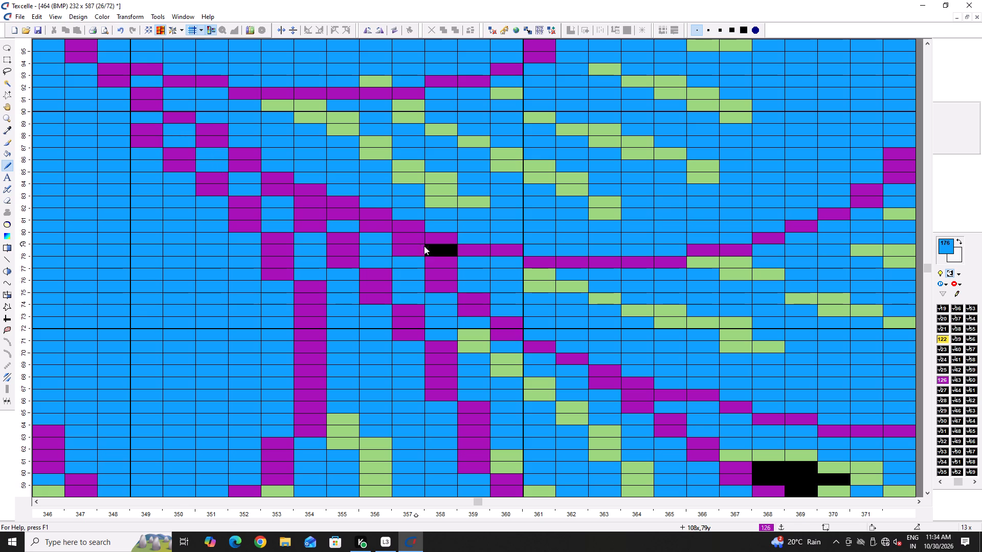
{"action": "left_click", "coordinate": [437, 249]}
Fill the black block beneath the short green stroke with blue, around 95x to 97x and 57y to 60y.
{"action": "scroll", "coordinate": [382, 308], "scroll_direction": "down", "scroll_amount": 3, "text": "ctrl"}
{"action": "scroll", "coordinate": [561, 367], "scroll_direction": "up", "scroll_amount": 5, "text": "ctrl"}
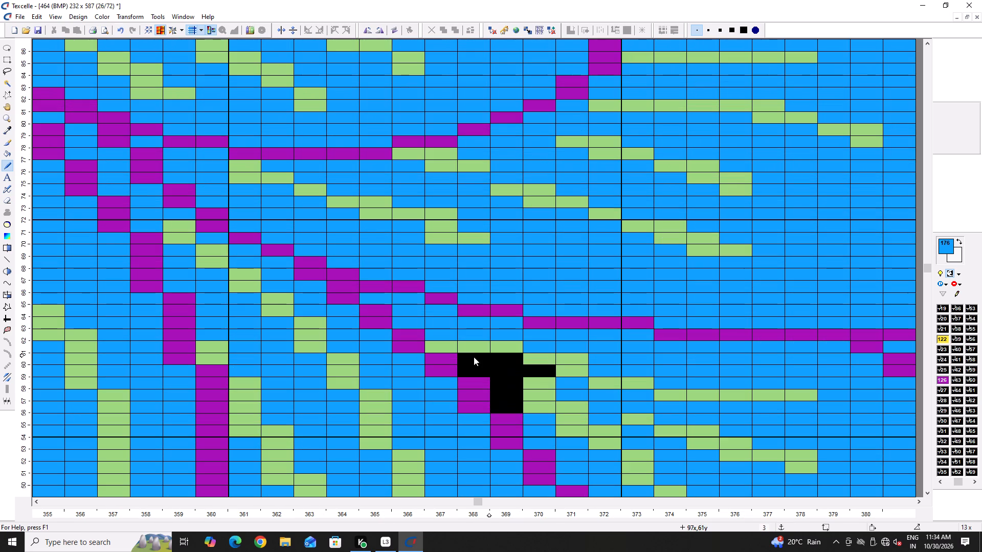
{"action": "left_click_drag", "start_coordinate": [462, 363], "coordinate": [529, 368]}
{"action": "left_click", "coordinate": [533, 368]}
{"action": "left_click", "coordinate": [488, 371]}
{"action": "left_click_drag", "start_coordinate": [502, 377], "coordinate": [504, 405]}
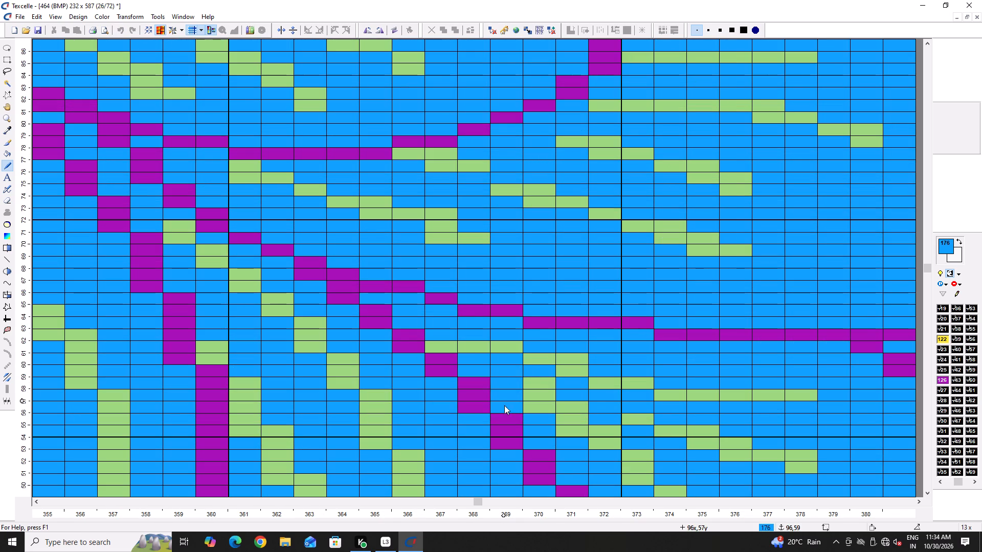
{"action": "left_click_drag", "start_coordinate": [504, 405], "coordinate": [504, 406]}
Fill the black gap at the top of the feather arch near 121x, 67y with blue.
{"action": "scroll", "coordinate": [499, 395], "scroll_direction": "down", "scroll_amount": 6, "text": "ctrl"}
{"action": "scroll", "coordinate": [359, 372], "scroll_direction": "up", "scroll_amount": 6, "text": "ctrl"}
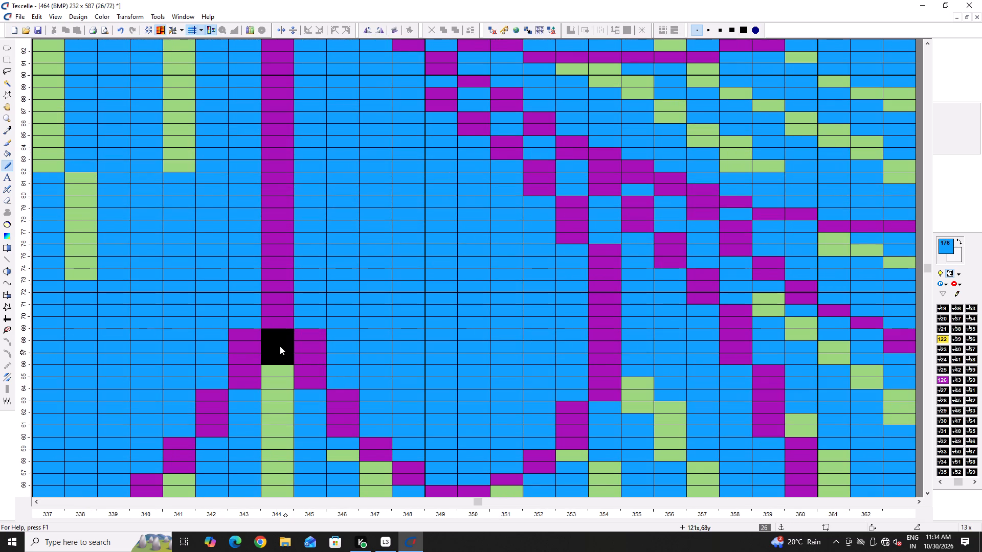
{"action": "left_click_drag", "start_coordinate": [280, 346], "coordinate": [280, 352]}
{"action": "left_click", "coordinate": [280, 339]}
{"action": "left_click", "coordinate": [281, 355]}
Fill the black pixels along the crossing feather outlines with blue, around 127x to 134x and 127y to 144y.
{"action": "scroll", "coordinate": [324, 355], "scroll_direction": "down", "scroll_amount": 6}
{"action": "scroll", "coordinate": [651, 360], "scroll_direction": "down", "scroll_amount": 5}
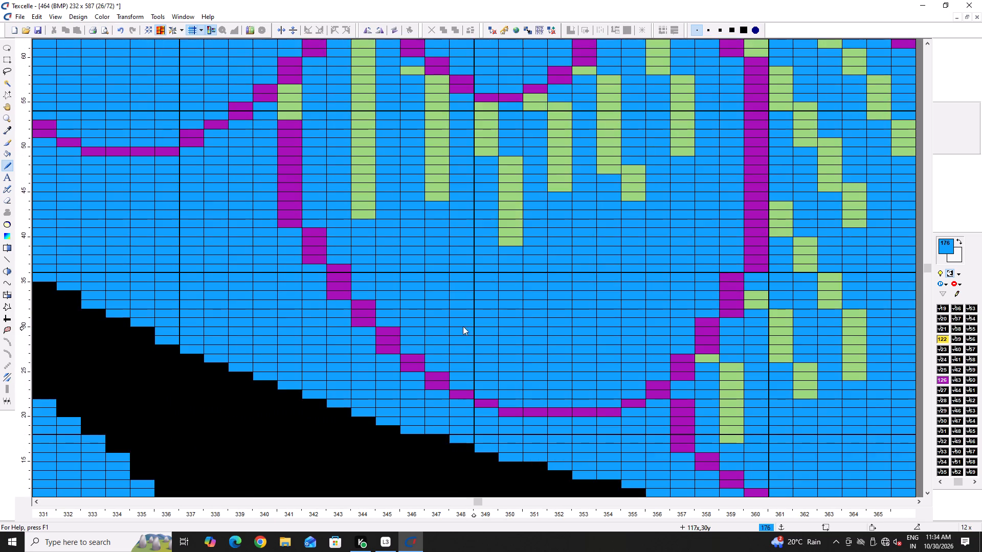
{"action": "scroll", "coordinate": [460, 326], "scroll_direction": "down", "scroll_amount": 7, "text": "ctrl"}
{"action": "scroll", "coordinate": [624, 336], "scroll_direction": "up", "scroll_amount": 3}
{"action": "scroll", "coordinate": [396, 347], "scroll_direction": "up", "scroll_amount": 7, "text": "ctrl"}
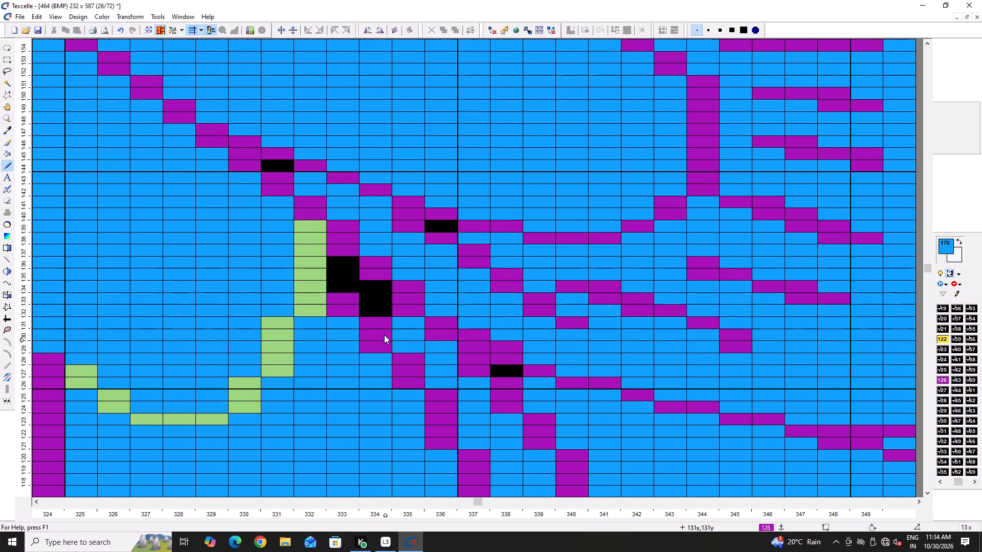
{"action": "left_click_drag", "start_coordinate": [339, 262], "coordinate": [344, 283]}
{"action": "left_click", "coordinate": [344, 284]}
{"action": "left_click_drag", "start_coordinate": [372, 286], "coordinate": [375, 304]}
{"action": "left_click", "coordinate": [375, 304]}
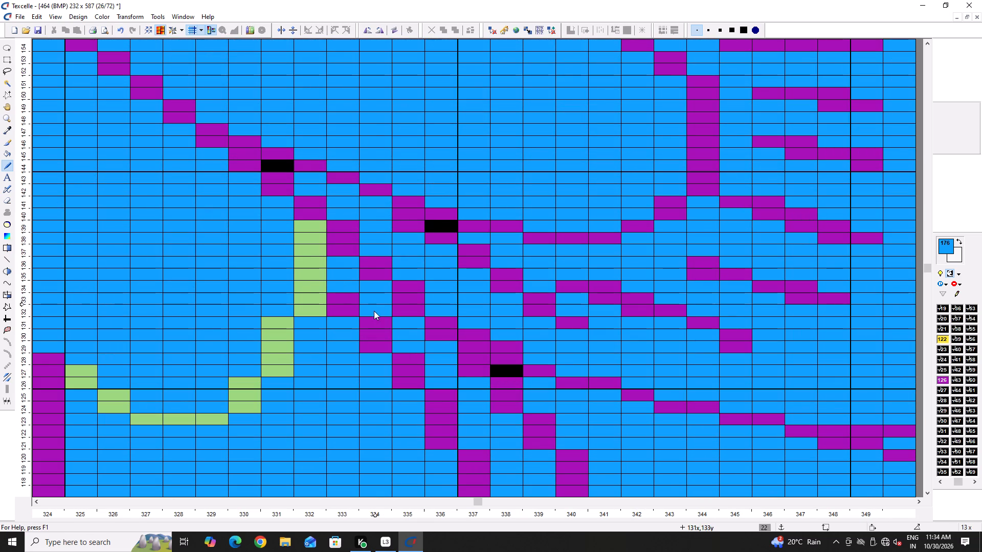
{"action": "left_click", "coordinate": [444, 228]}
{"action": "left_click", "coordinate": [281, 168]}
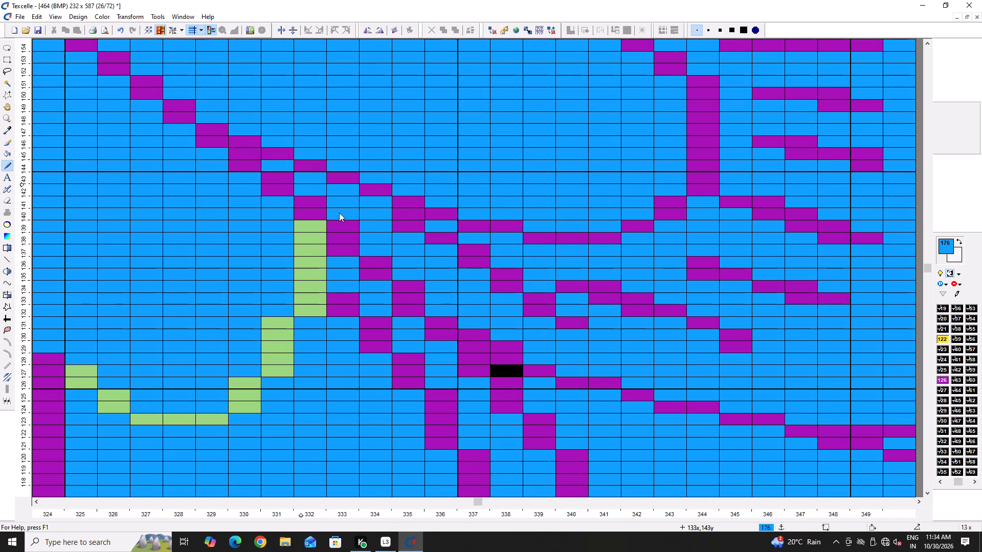
{"action": "left_click", "coordinate": [510, 371]}
Fill the black pixels beside the vertical purple outline with blue, around 164x to 165x and 113y to 120y.
{"action": "scroll", "coordinate": [510, 367], "scroll_direction": "down", "scroll_amount": 6, "text": "ctrl"}
{"action": "scroll", "coordinate": [293, 366], "scroll_direction": "up", "scroll_amount": 5, "text": "ctrl"}
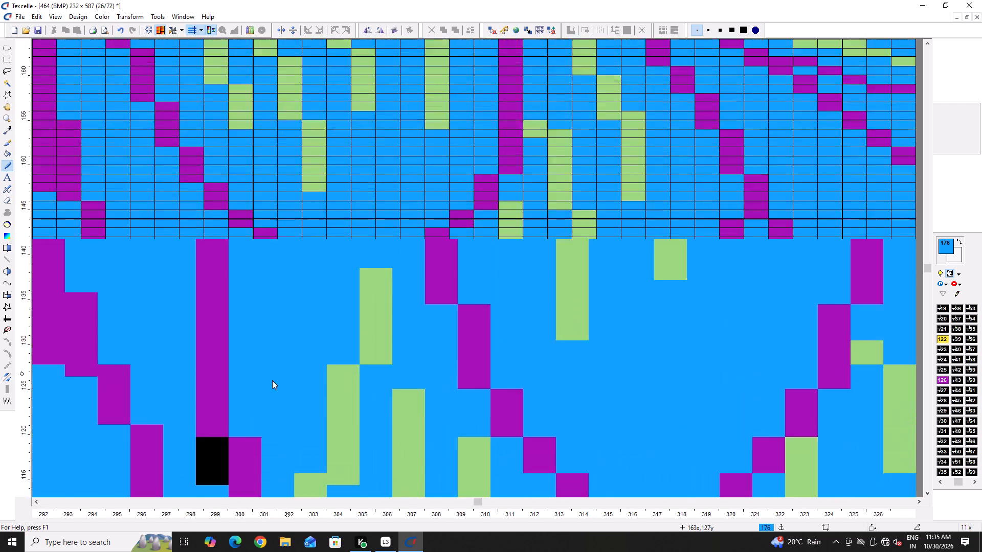
{"action": "scroll", "coordinate": [272, 380], "scroll_direction": "up", "scroll_amount": 2, "text": "ctrl"}
{"action": "scroll", "coordinate": [237, 407], "scroll_direction": "down", "scroll_amount": 4}
{"action": "left_click_drag", "start_coordinate": [212, 256], "coordinate": [220, 291]}
{"action": "left_click", "coordinate": [220, 292]}
{"action": "left_click", "coordinate": [243, 350]}
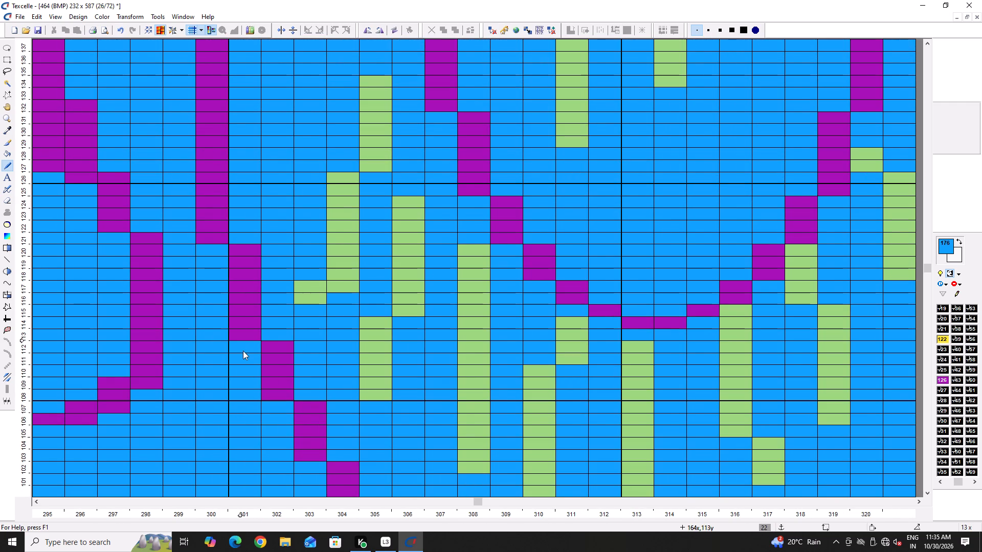
Fill the black gap in the scale outline near the chest edge with blue, around 193x, 119y.
{"action": "scroll", "coordinate": [242, 342], "scroll_direction": "down", "scroll_amount": 6, "text": "ctrl"}
{"action": "scroll", "coordinate": [40, 331], "scroll_direction": "up", "scroll_amount": 8, "text": "ctrl"}
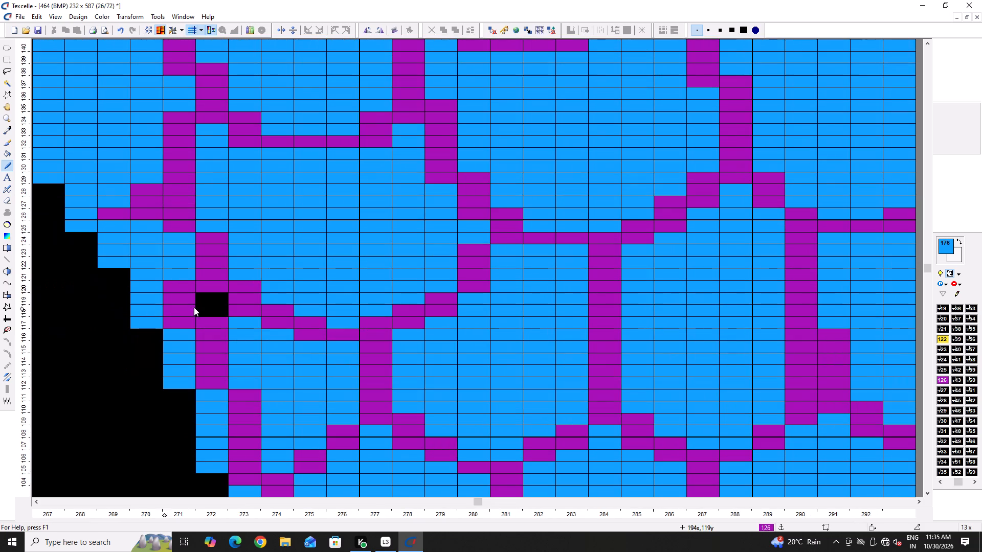
{"action": "left_click_drag", "start_coordinate": [207, 301], "coordinate": [210, 311]}
Fill the black pixels next to the green strokes at the wing's upper part with blue, around 173x to 175x.
{"action": "scroll", "coordinate": [307, 332], "scroll_direction": "down", "scroll_amount": 6}
{"action": "scroll", "coordinate": [413, 315], "scroll_direction": "down", "scroll_amount": 5, "text": "ctrl"}
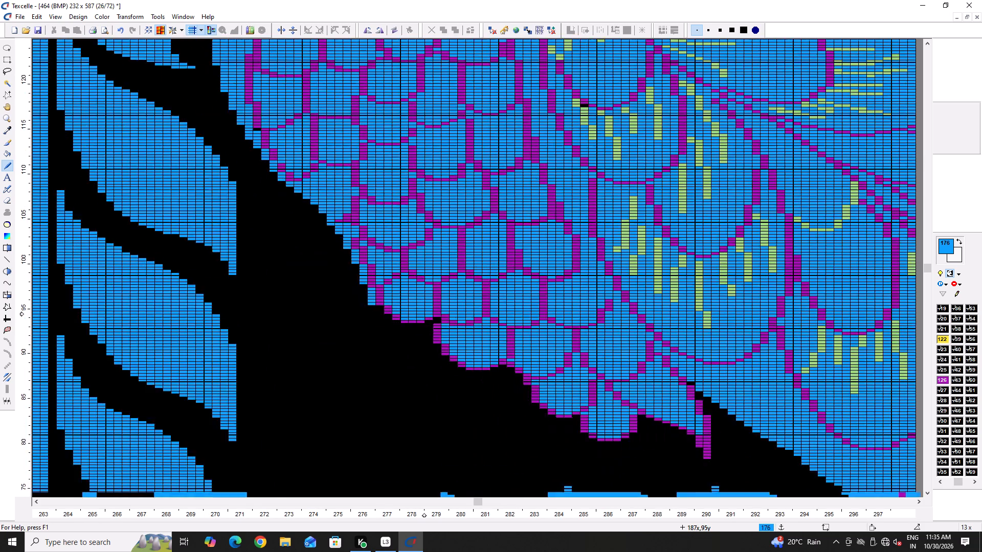
{"action": "scroll", "coordinate": [412, 316], "scroll_direction": "down", "scroll_amount": 2, "text": "ctrl"}
{"action": "scroll", "coordinate": [412, 316], "scroll_direction": "up", "scroll_amount": 5}
{"action": "scroll", "coordinate": [486, 323], "scroll_direction": "up", "scroll_amount": 6, "text": "ctrl"}
{"action": "scroll", "coordinate": [477, 423], "scroll_direction": "down", "scroll_amount": 4}
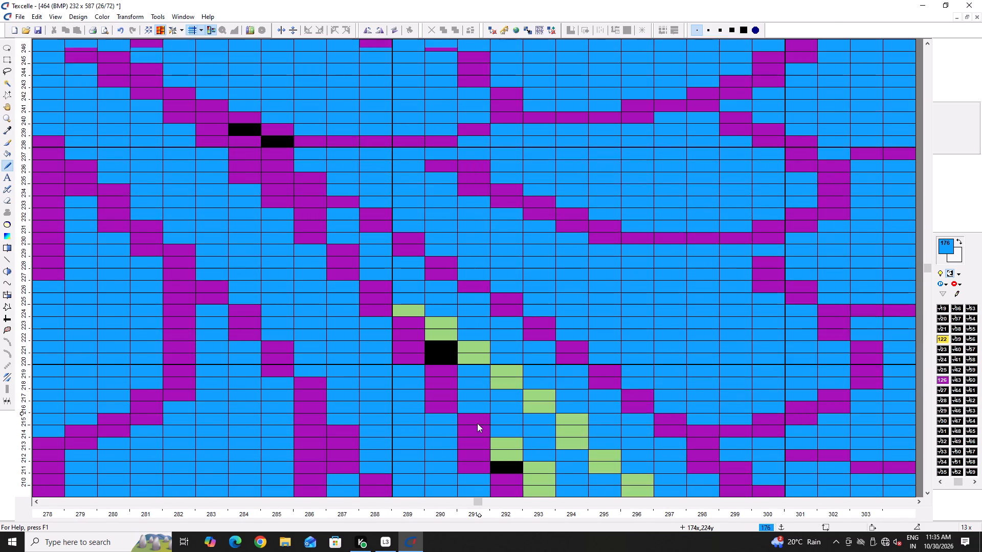
{"action": "left_click", "coordinate": [513, 419]}
{"action": "left_click_drag", "start_coordinate": [449, 303], "coordinate": [447, 308]}
{"action": "left_click", "coordinate": [447, 308]}
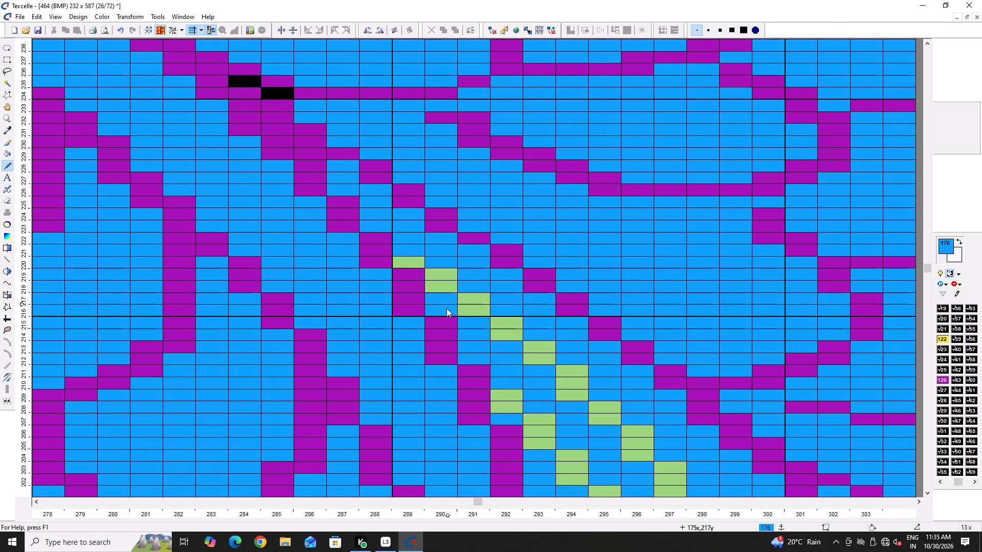
Fill the black pixels at the upper outline crossing near 180x to 181x and in the notch on the back's edge with blue.
{"action": "scroll", "coordinate": [280, 296], "scroll_direction": "up", "scroll_amount": 4}
{"action": "left_click", "coordinate": [241, 277]}
{"action": "left_click", "coordinate": [277, 286]}
{"action": "scroll", "coordinate": [276, 285], "scroll_direction": "down", "scroll_amount": 3, "text": "ctrl"}
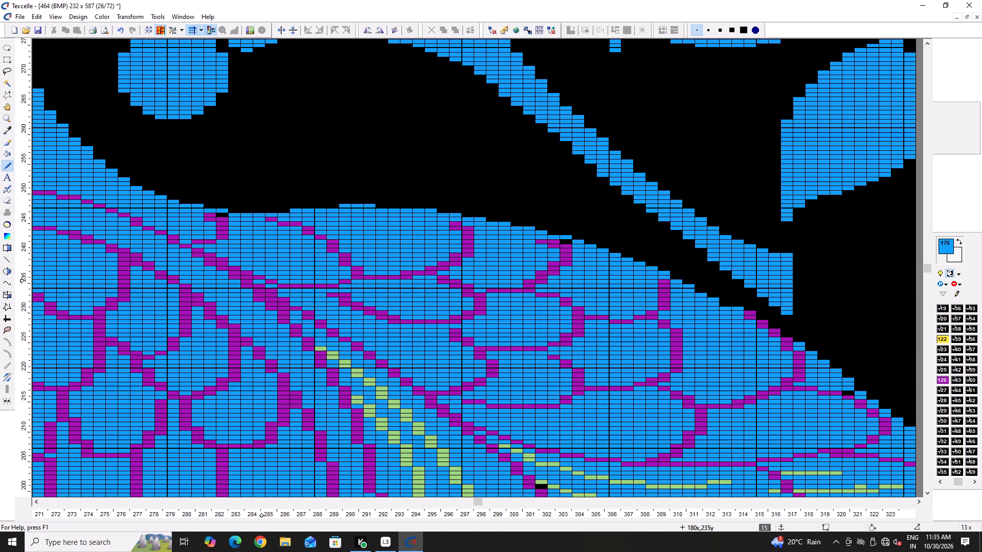
{"action": "scroll", "coordinate": [187, 166], "scroll_direction": "up", "scroll_amount": 3, "text": "ctrl"}
{"action": "left_click", "coordinate": [311, 272]}
Fill the black pixels above the green strokes near 166x, 165y and 158x, 189y with blue.
{"action": "scroll", "coordinate": [311, 272], "scroll_direction": "up", "scroll_amount": 1, "text": "ctrl"}
{"action": "scroll", "coordinate": [311, 272], "scroll_direction": "down", "scroll_amount": 7, "text": "ctrl"}
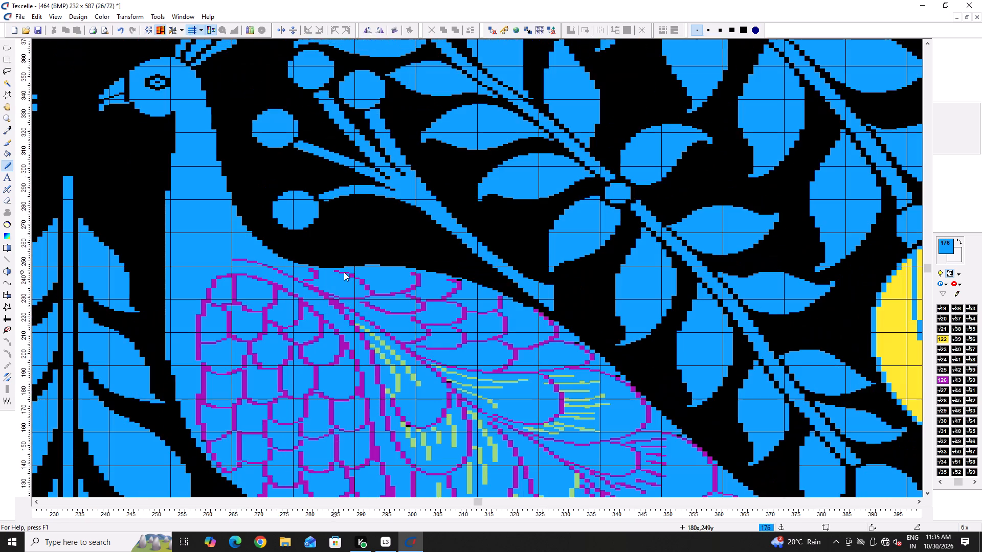
{"action": "scroll", "coordinate": [367, 273], "scroll_direction": "down", "scroll_amount": 3}
{"action": "scroll", "coordinate": [319, 345], "scroll_direction": "up", "scroll_amount": 3, "text": "ctrl"}
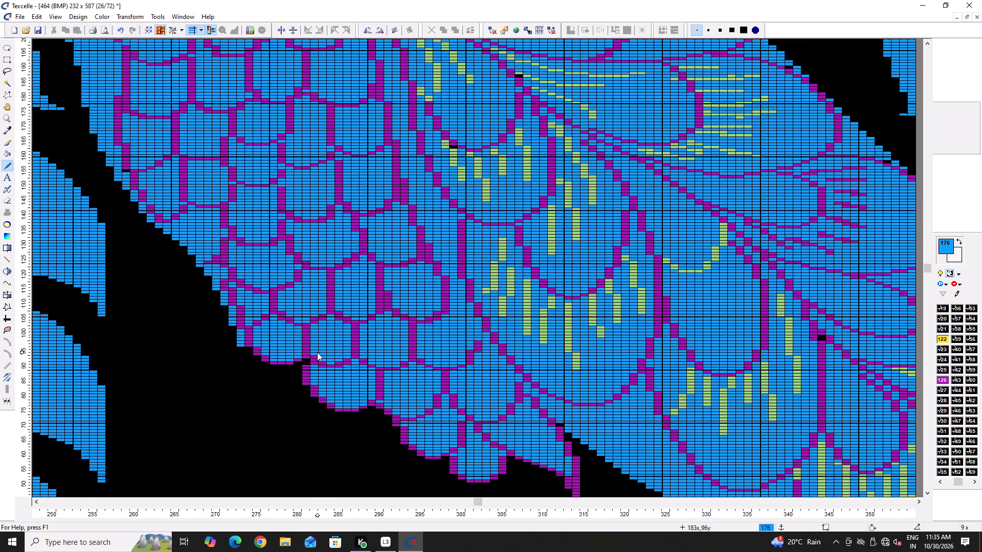
{"action": "scroll", "coordinate": [470, 255], "scroll_direction": "up", "scroll_amount": 2}
{"action": "scroll", "coordinate": [476, 278], "scroll_direction": "up", "scroll_amount": 4, "text": "ctrl"}
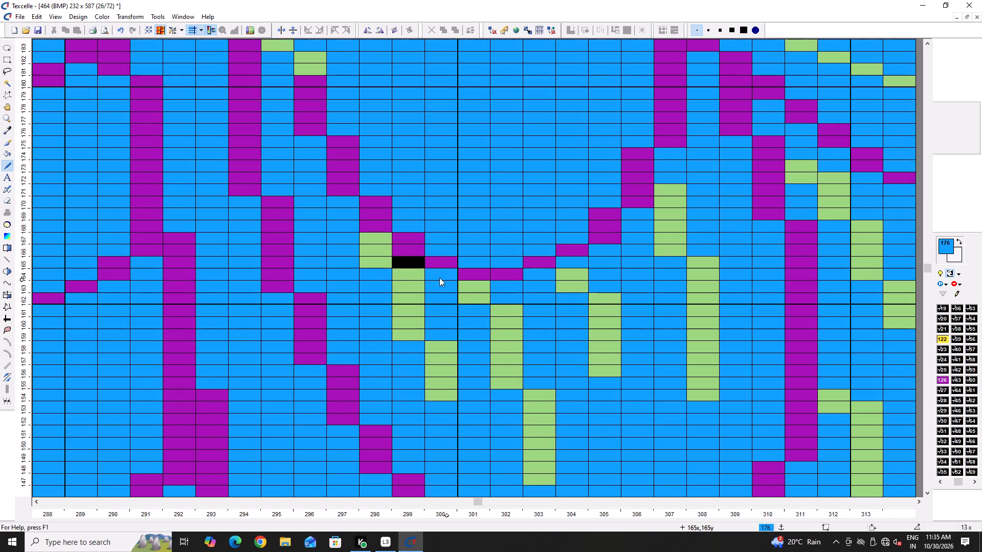
{"action": "left_click", "coordinate": [403, 268]}
{"action": "key", "text": "ctrl+z"}
{"action": "left_click", "coordinate": [409, 266]}
{"action": "scroll", "coordinate": [538, 265], "scroll_direction": "up", "scroll_amount": 5}
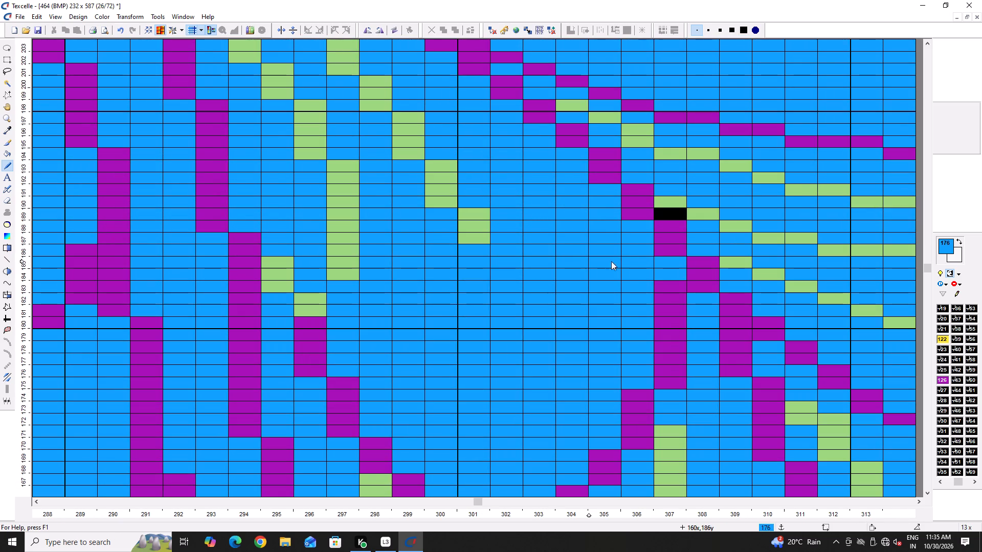
{"action": "left_click", "coordinate": [678, 216]}
Fill the black pixels above the purple outline on the back's edge with blue, around 125x, 193y.
{"action": "scroll", "coordinate": [378, 232], "scroll_direction": "down", "scroll_amount": 6, "text": "ctrl"}
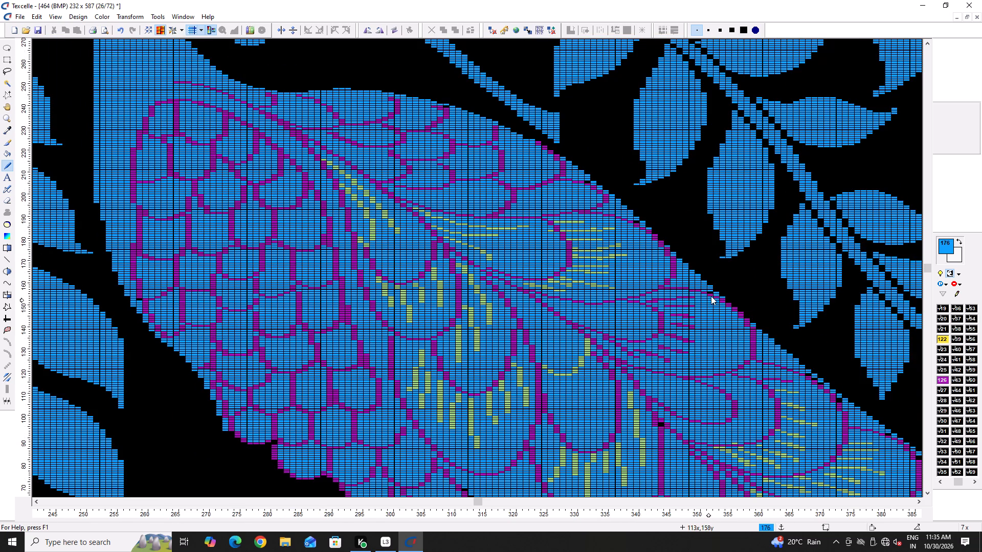
{"action": "scroll", "coordinate": [713, 293], "scroll_direction": "up", "scroll_amount": 6, "text": "ctrl"}
{"action": "left_click", "coordinate": [676, 267]}
{"action": "scroll", "coordinate": [598, 255], "scroll_direction": "up", "scroll_amount": 6}
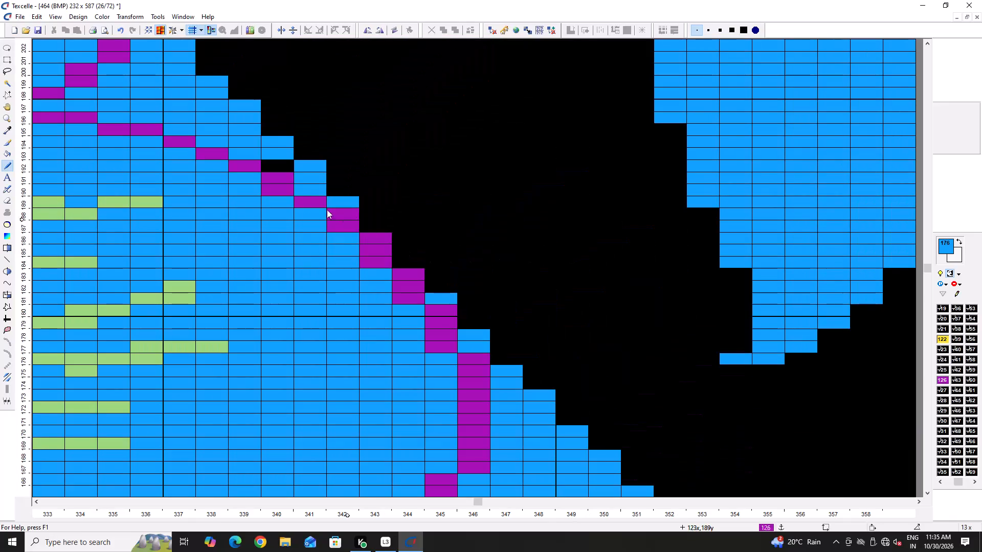
{"action": "left_click", "coordinate": [282, 168]}
Fill the black pixels between the purple outline and the back's stepped edge with blue, around 92x to 97x.
{"action": "scroll", "coordinate": [283, 189], "scroll_direction": "down", "scroll_amount": 6, "text": "ctrl"}
{"action": "scroll", "coordinate": [537, 364], "scroll_direction": "down", "scroll_amount": 1}
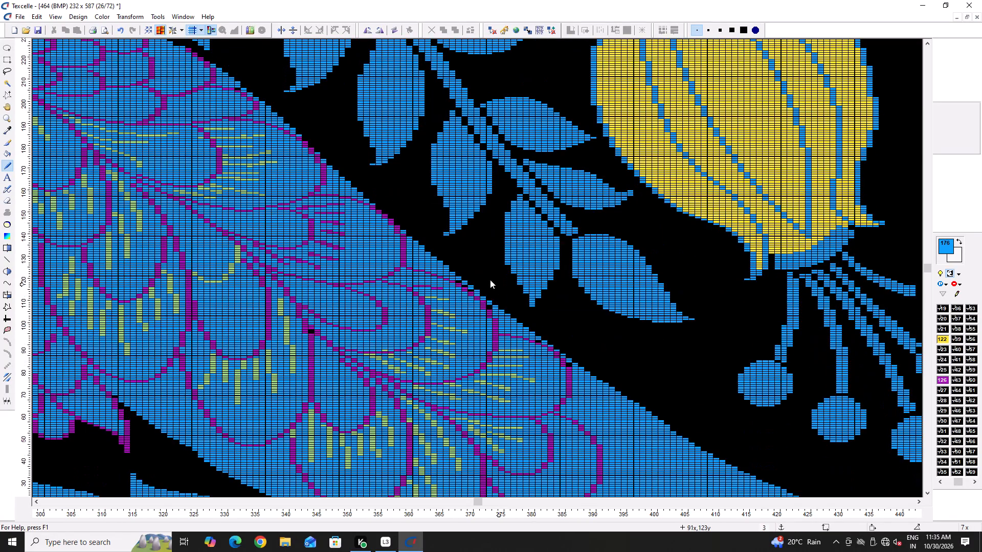
{"action": "scroll", "coordinate": [457, 279], "scroll_direction": "up", "scroll_amount": 6, "text": "ctrl"}
{"action": "left_click", "coordinate": [480, 230]}
{"action": "left_click", "coordinate": [504, 239]}
{"action": "left_click", "coordinate": [506, 243]}
{"action": "left_click", "coordinate": [542, 271]}
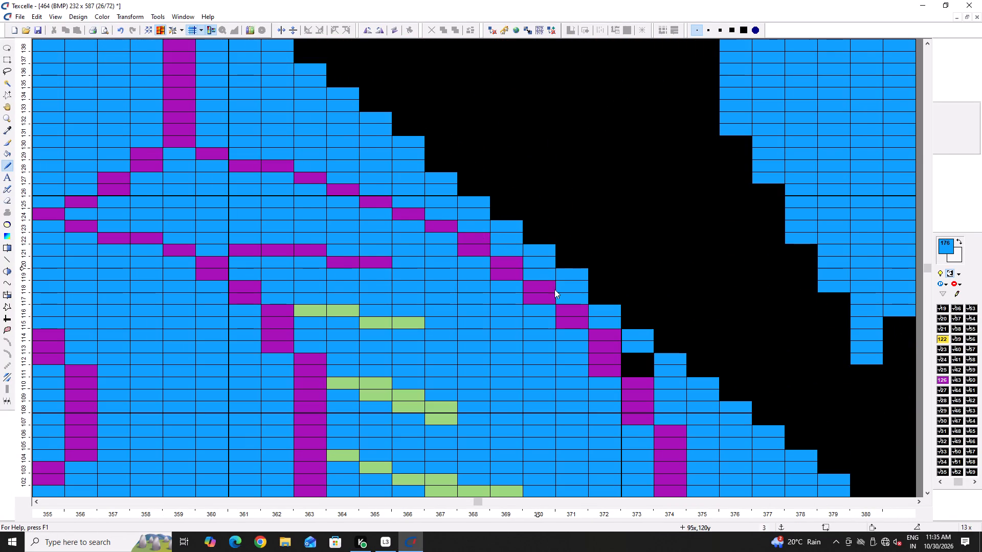
{"action": "left_click_drag", "start_coordinate": [624, 354], "coordinate": [631, 365]}
Fill the black gap at the purple outline junction in the middle of the wing with blue, around 121x.
{"action": "scroll", "coordinate": [432, 317], "scroll_direction": "down", "scroll_amount": 5, "text": "ctrl"}
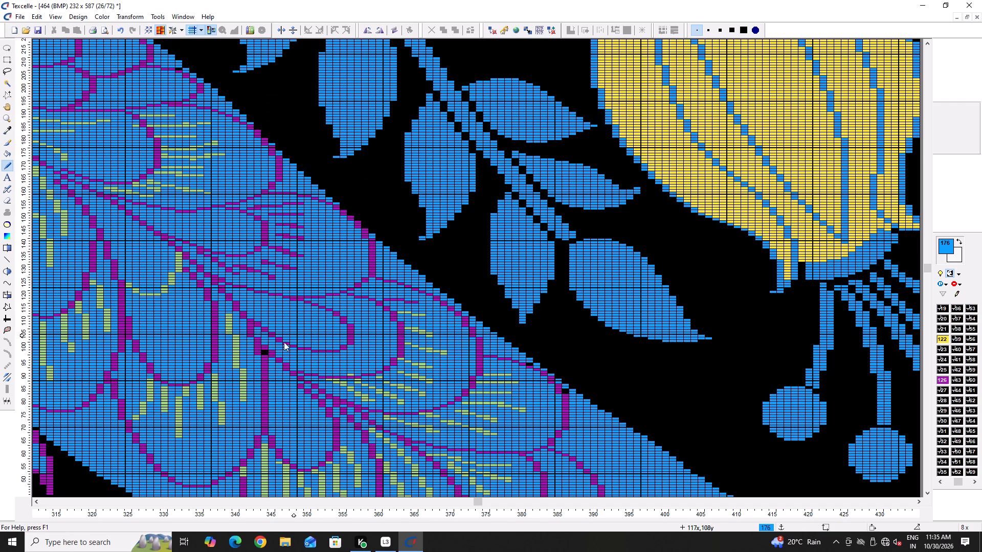
{"action": "scroll", "coordinate": [279, 349], "scroll_direction": "up", "scroll_amount": 6, "text": "ctrl"}
{"action": "left_click_drag", "start_coordinate": [250, 338], "coordinate": [250, 346]}
Fill the black pixels beside the lower back's purple outline with blue, around 84x and 79x.
{"action": "scroll", "coordinate": [268, 341], "scroll_direction": "down", "scroll_amount": 6, "text": "ctrl"}
{"action": "scroll", "coordinate": [549, 378], "scroll_direction": "down", "scroll_amount": 3}
{"action": "scroll", "coordinate": [503, 204], "scroll_direction": "up", "scroll_amount": 10, "text": "ctrl"}
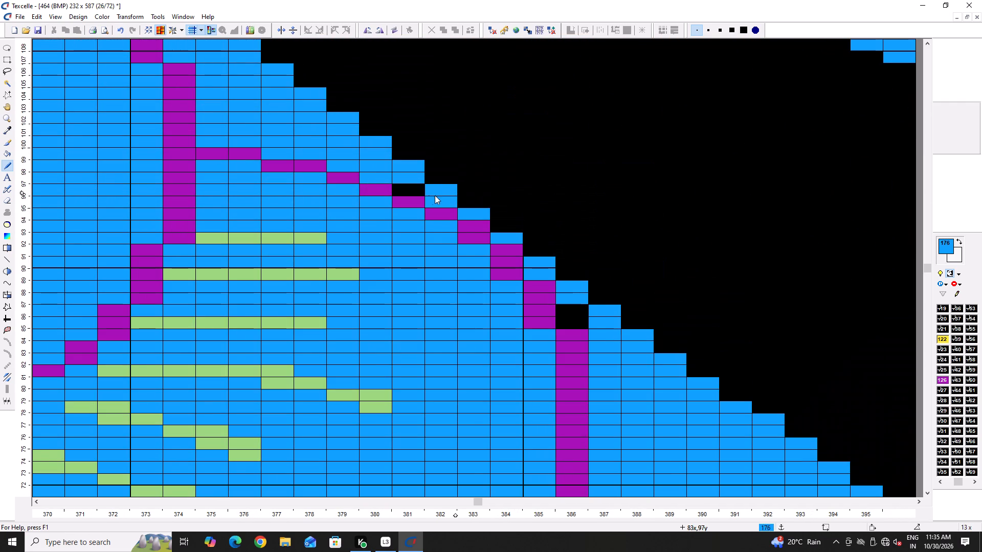
{"action": "left_click", "coordinate": [409, 188]}
{"action": "left_click_drag", "start_coordinate": [571, 303], "coordinate": [572, 316]}
{"action": "double_click", "coordinate": [572, 316]}
Inspect the peacock's wing, chest and back outlines for remaining black pixels.
{"action": "scroll", "coordinate": [562, 329], "scroll_direction": "down", "scroll_amount": 5, "text": "ctrl"}
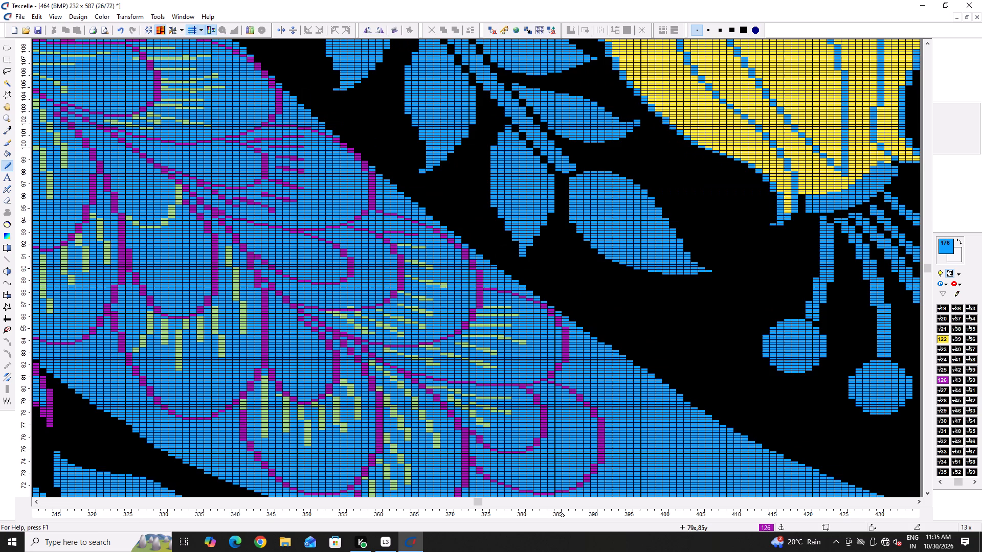
{"action": "scroll", "coordinate": [562, 329], "scroll_direction": "down", "scroll_amount": 4, "text": "ctrl"}
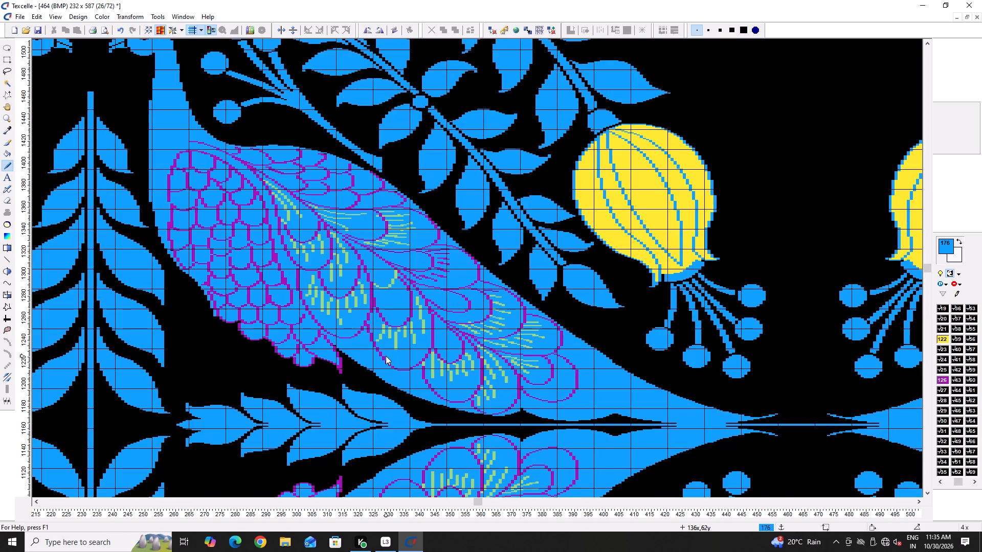
{"action": "scroll", "coordinate": [385, 356], "scroll_direction": "up", "scroll_amount": 3}
{"action": "scroll", "coordinate": [306, 359], "scroll_direction": "down", "scroll_amount": 2}
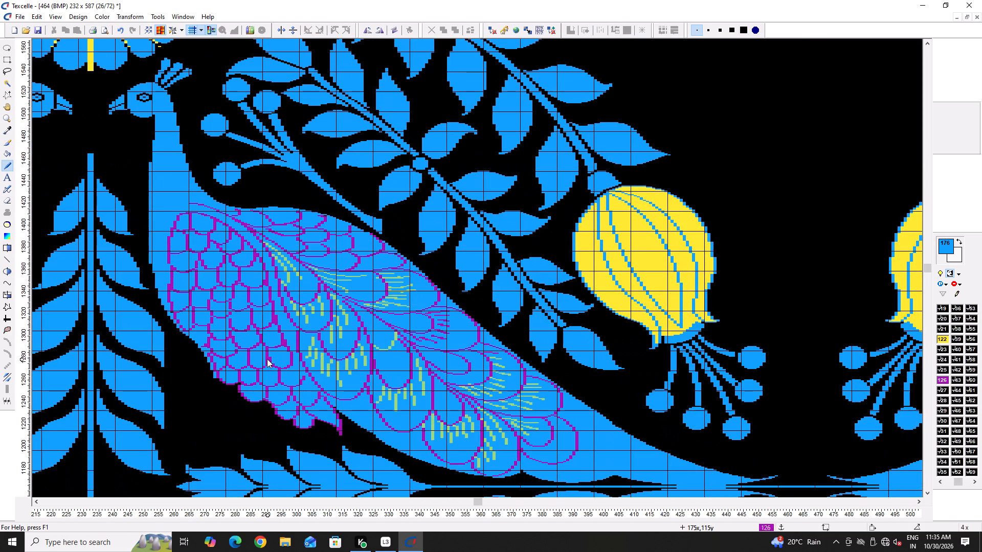
{"action": "scroll", "coordinate": [167, 244], "scroll_direction": "up", "scroll_amount": 4, "text": "ctrl"}
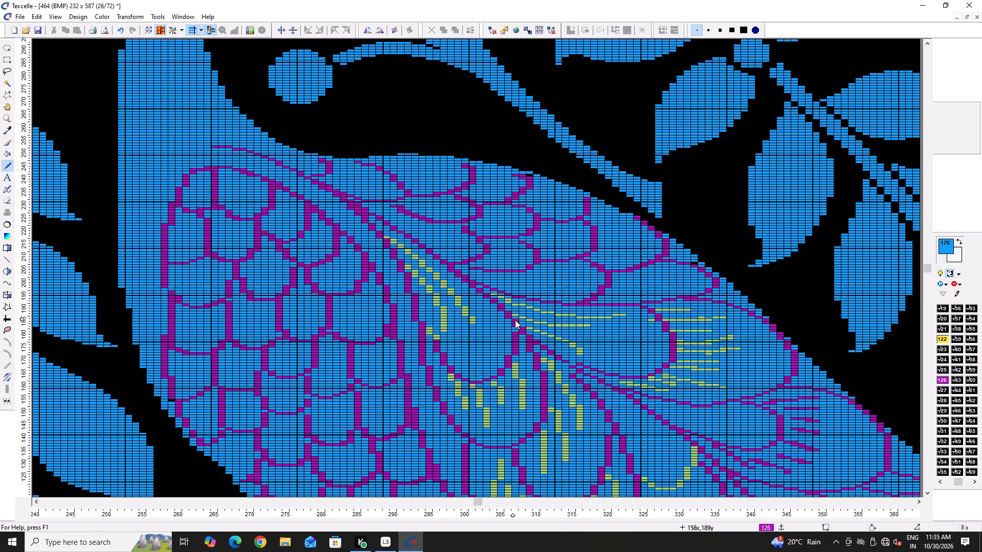
{"action": "scroll", "coordinate": [515, 321], "scroll_direction": "down", "scroll_amount": 4}
{"action": "scroll", "coordinate": [651, 249], "scroll_direction": "up", "scroll_amount": 2}
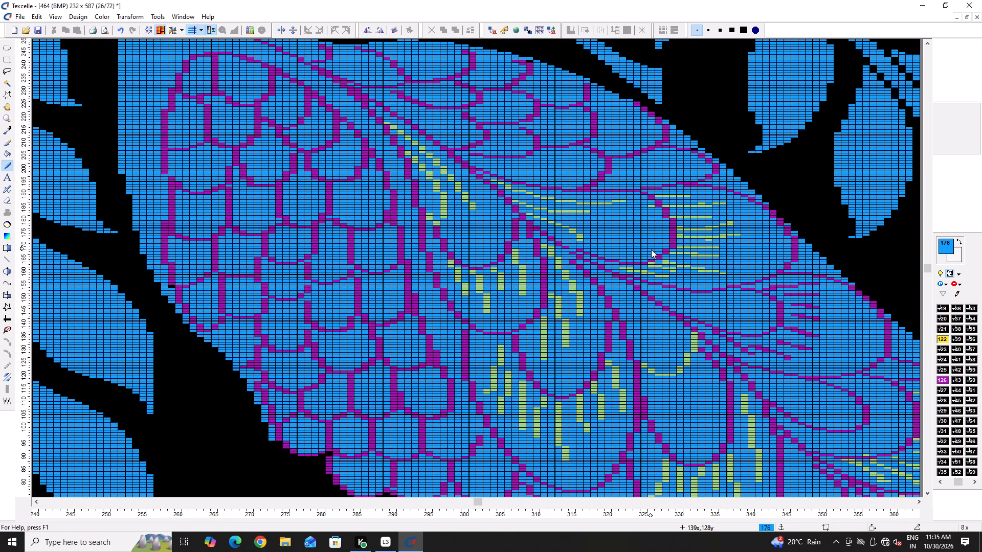
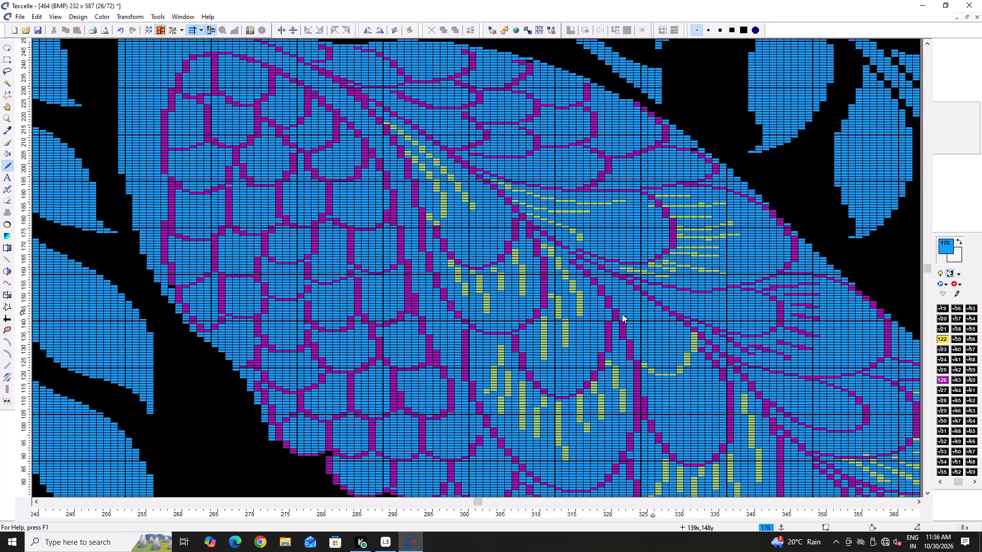
Save the 464 textile design with the blue pixel fills made on the peacock.
{"action": "scroll", "coordinate": [392, 423], "scroll_direction": "down", "scroll_amount": 2}
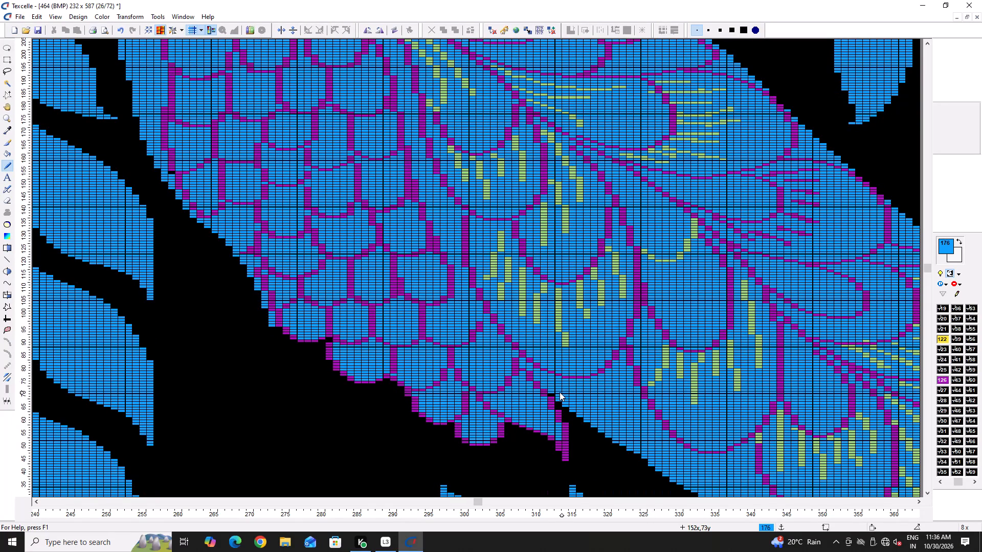
{"action": "key", "text": "ctrl+s"}
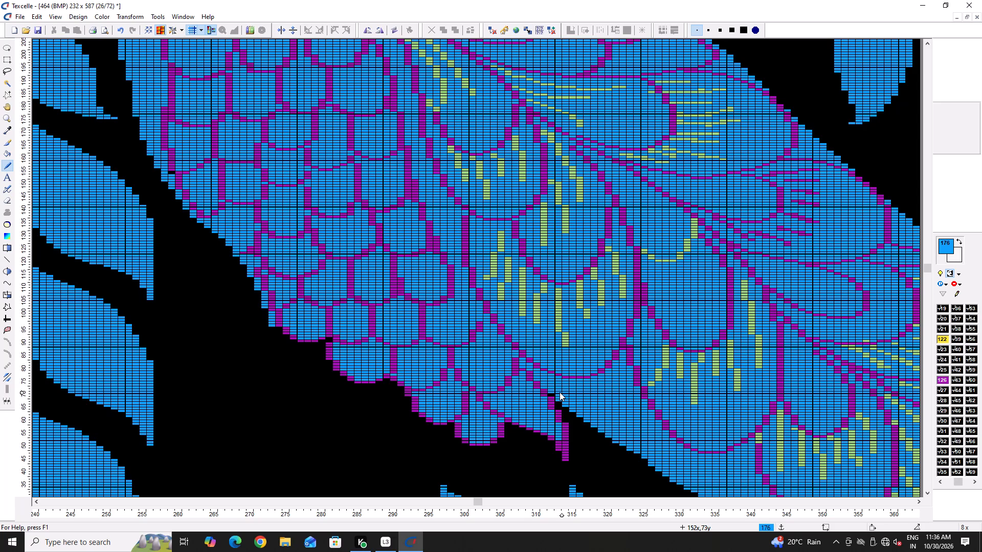
{"action": "key", "text": "ctrl+s"}
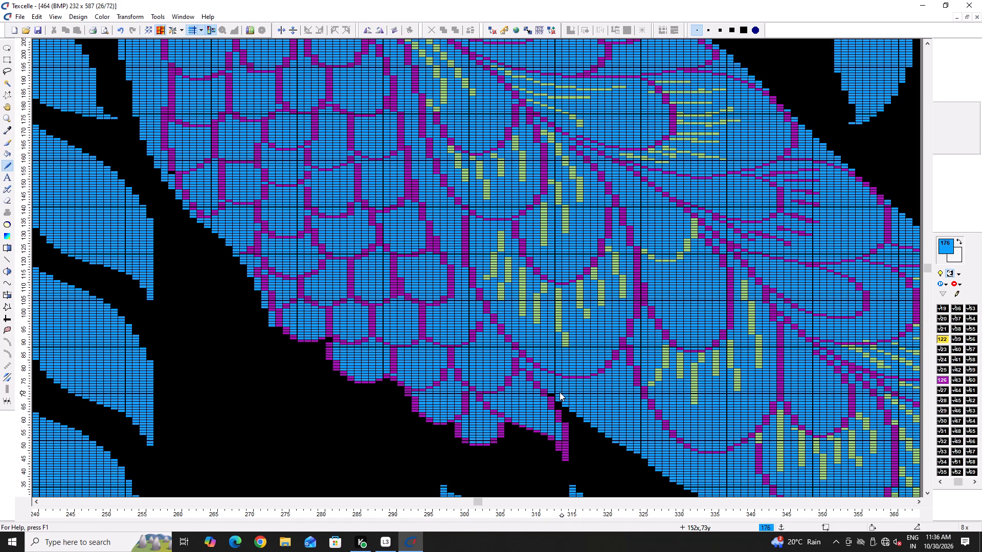
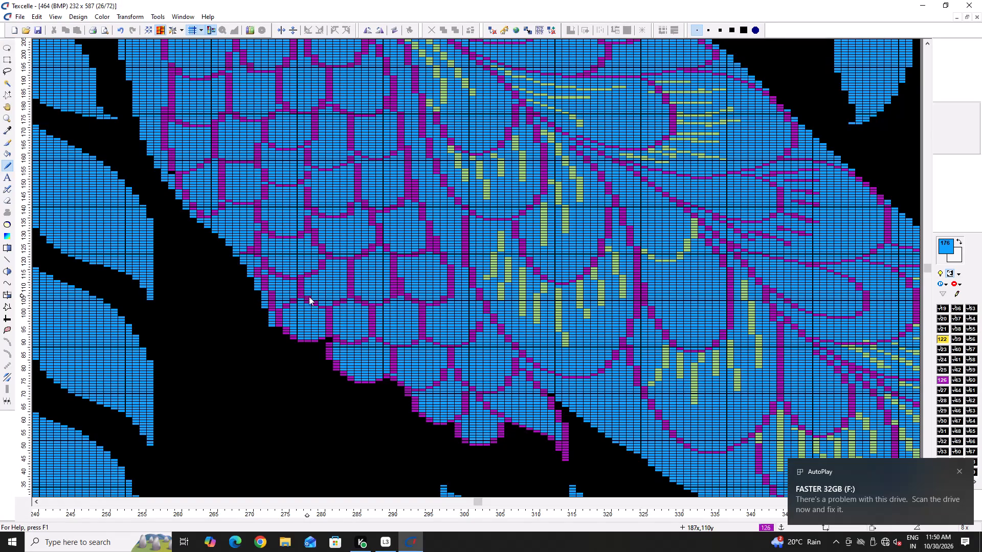
Open the 0126 bitmap from the Downloads folder and display the grid over the peacock sketch.
{"action": "key", "text": "ctrl+o"}
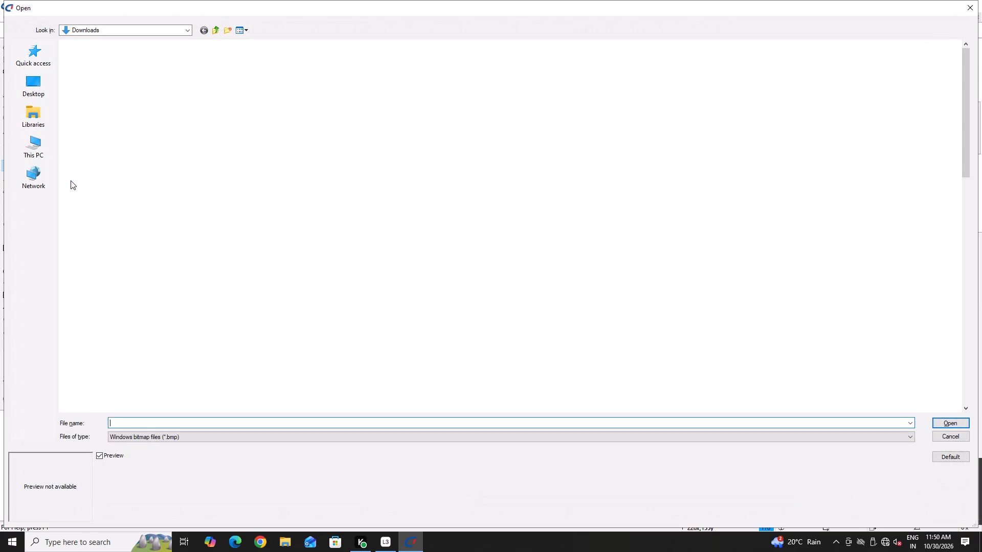
{"action": "scroll", "coordinate": [66, 165], "scroll_direction": "up", "scroll_amount": 11, "text": "ctrl"}
{"action": "double_click", "coordinate": [113, 178]}
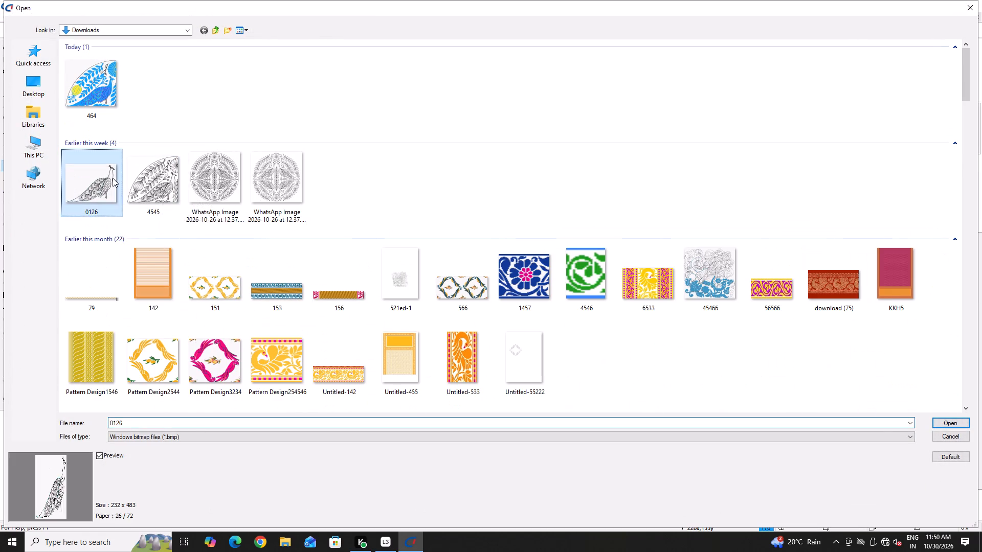
{"action": "scroll", "coordinate": [482, 279], "scroll_direction": "up", "scroll_amount": 3, "text": "ctrl"}
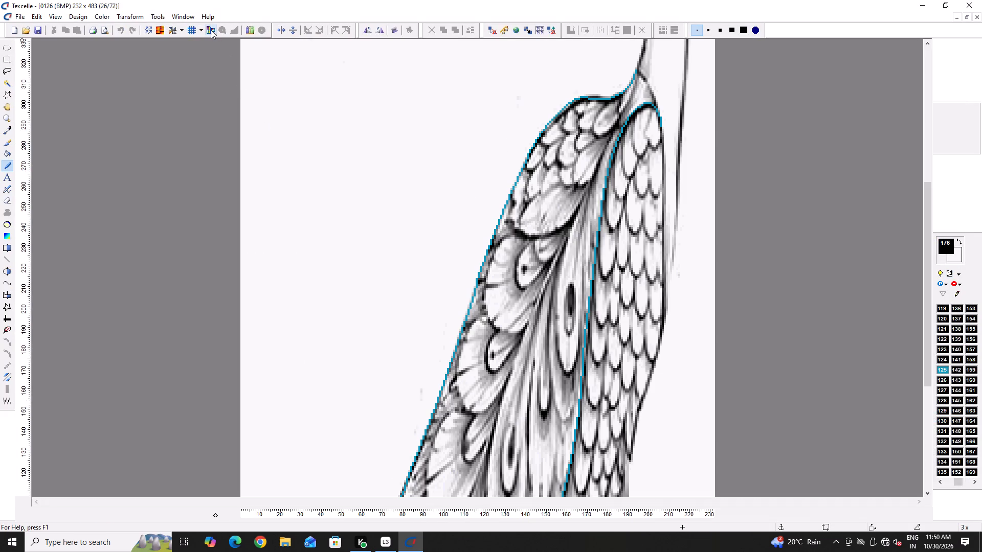
{"action": "left_click", "coordinate": [211, 30]}
{"action": "left_click", "coordinate": [192, 32]}
{"action": "scroll", "coordinate": [595, 328], "scroll_direction": "up", "scroll_amount": 2, "text": "ctrl"}
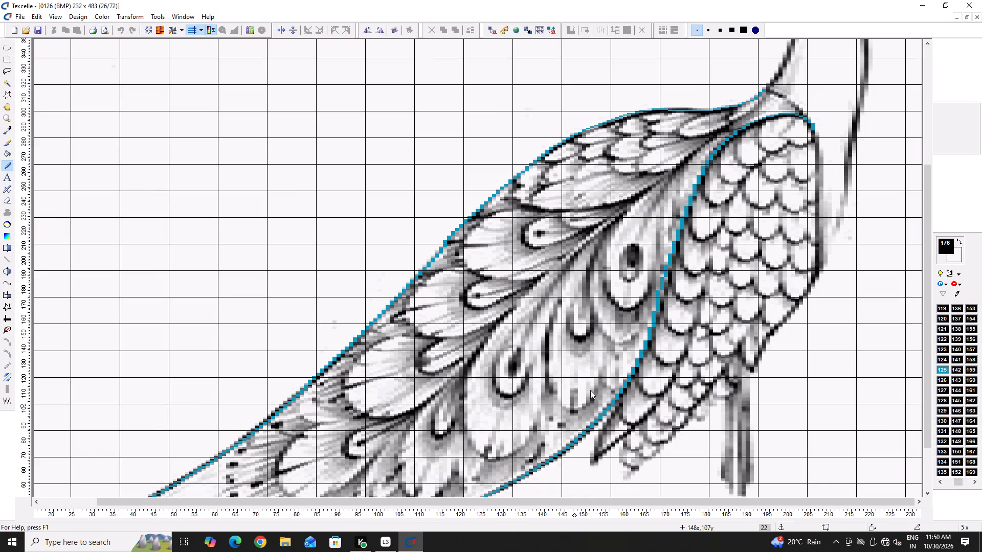
{"action": "scroll", "coordinate": [611, 367], "scroll_direction": "down", "scroll_amount": 4}
{"action": "scroll", "coordinate": [257, 478], "scroll_direction": "up", "scroll_amount": 7}
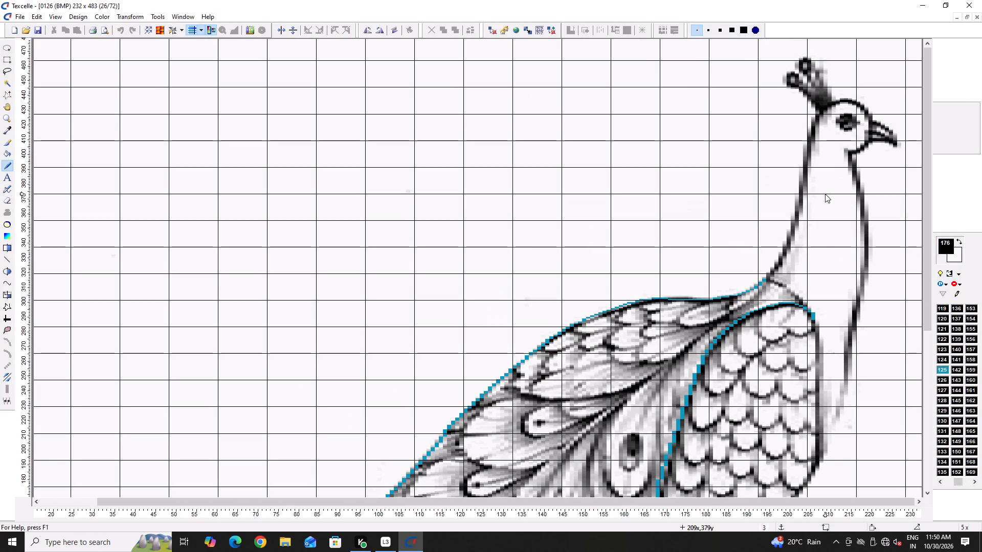
{"action": "scroll", "coordinate": [797, 348], "scroll_direction": "down", "scroll_amount": 5}
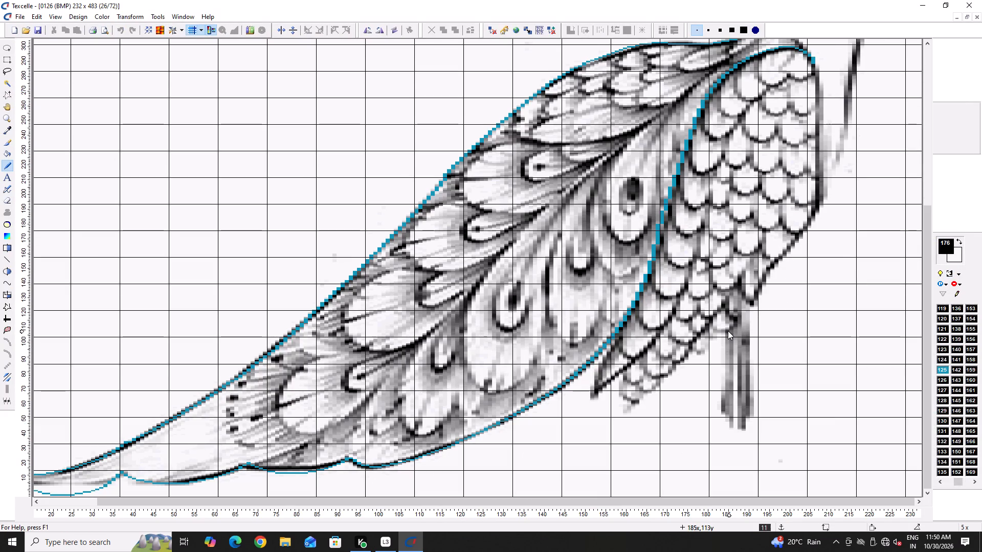
Begin saving a copy of the 0126 design, choosing the desing folder on the FASTER 32GB (F:) drive as destination.
{"action": "left_click", "coordinate": [16, 14]}
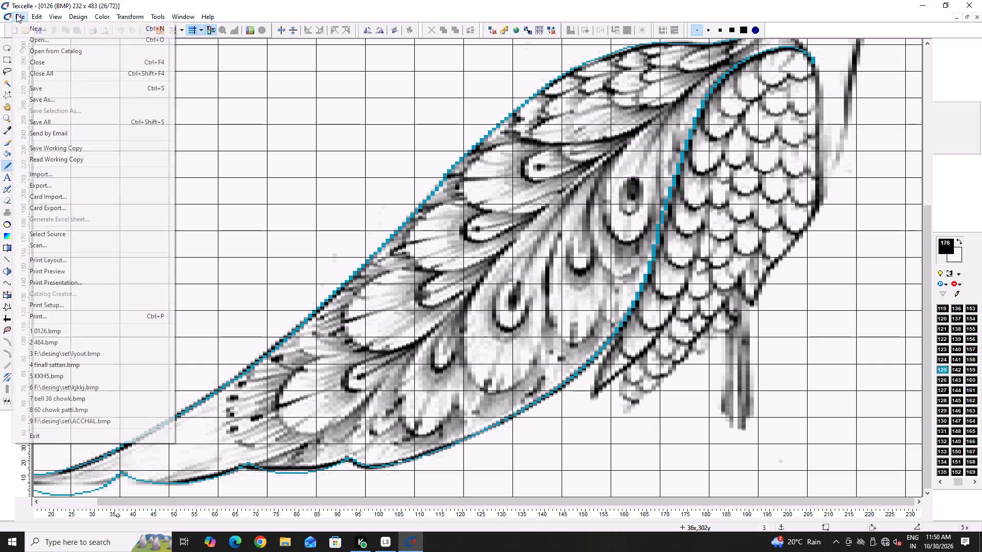
{"action": "left_click", "coordinate": [53, 99]}
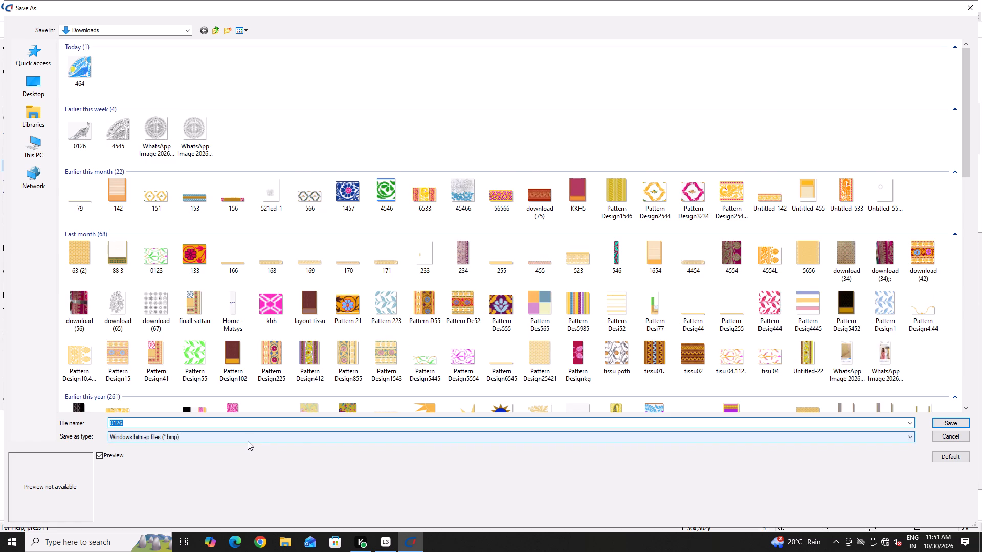
{"action": "left_click", "coordinate": [217, 438]}
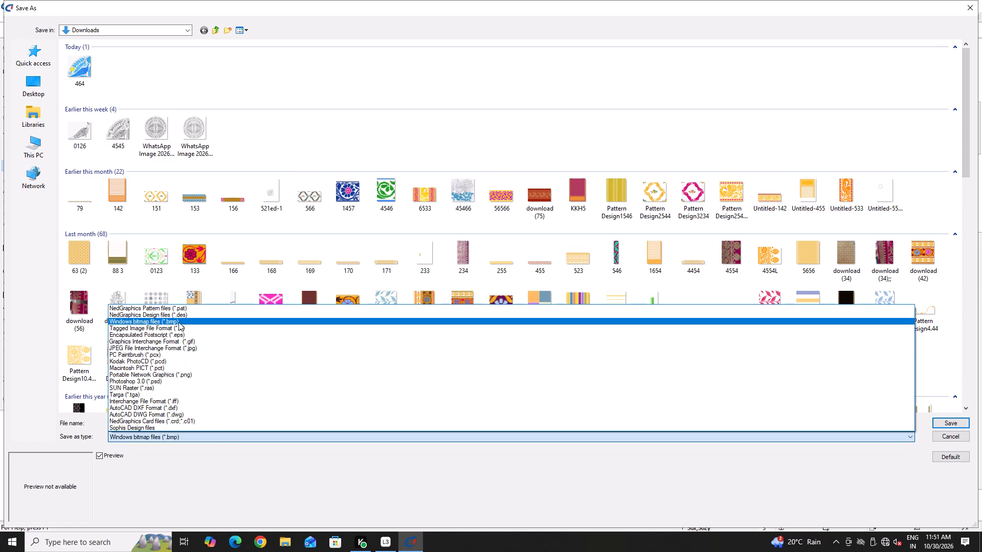
{"action": "left_click", "coordinate": [240, 492]}
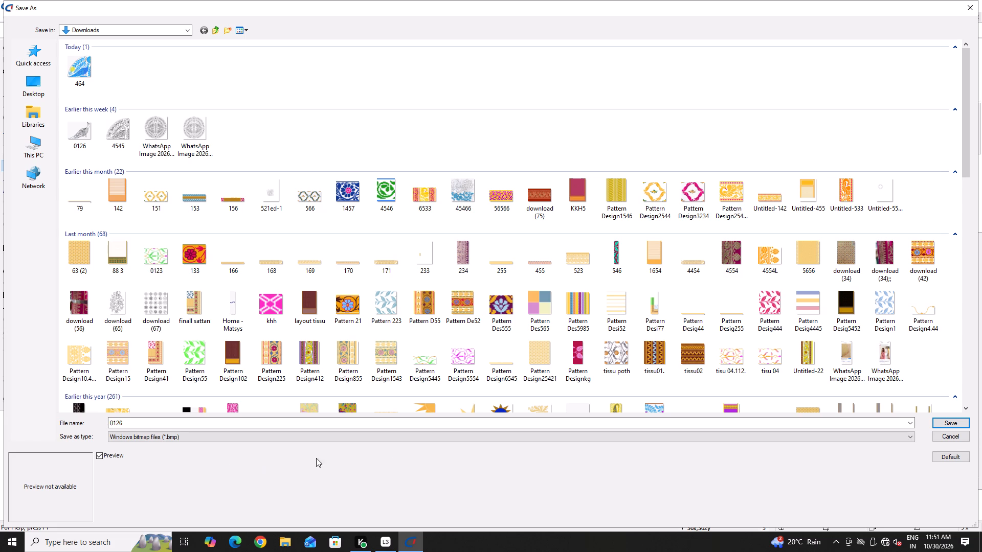
{"action": "scroll", "coordinate": [369, 383], "scroll_direction": "up", "scroll_amount": 14, "text": "ctrl"}
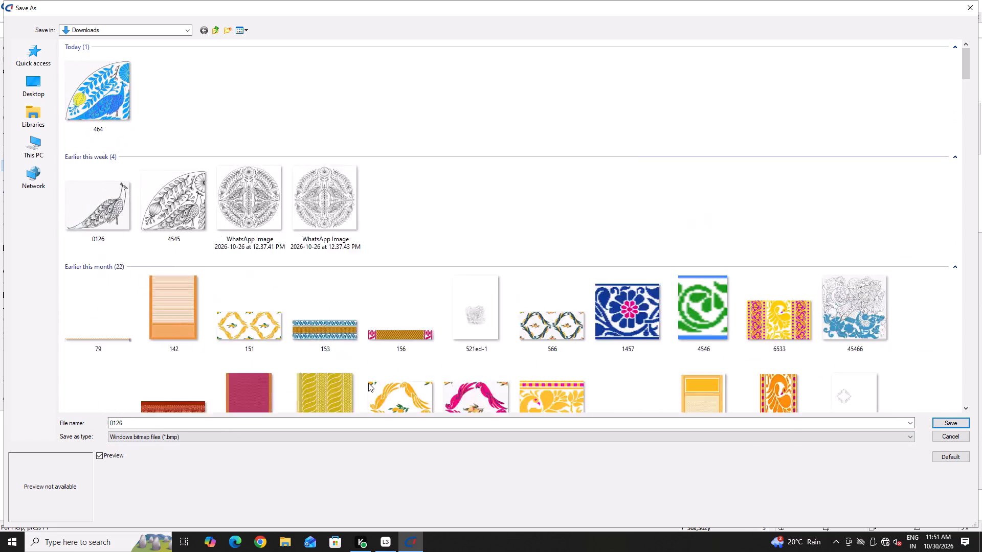
{"action": "scroll", "coordinate": [368, 383], "scroll_direction": "up", "scroll_amount": 7, "text": "ctrl"}
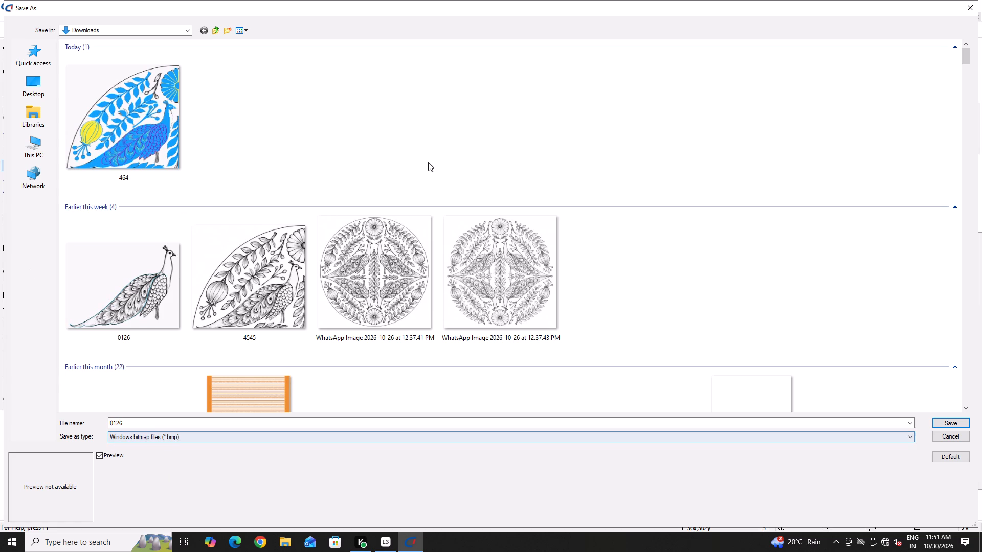
{"action": "left_click", "coordinate": [38, 161]}
{"action": "double_click", "coordinate": [163, 135]}
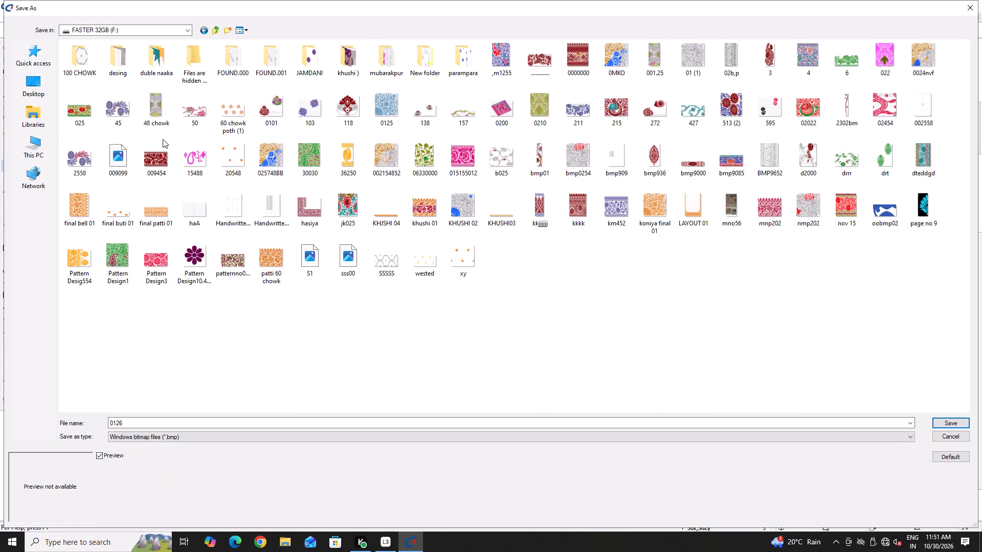
{"action": "scroll", "coordinate": [165, 143], "scroll_direction": "up", "scroll_amount": 14, "text": "ctrl"}
{"action": "double_click", "coordinate": [193, 95]}
{"action": "scroll", "coordinate": [241, 157], "scroll_direction": "up", "scroll_amount": 6, "text": "ctrl"}
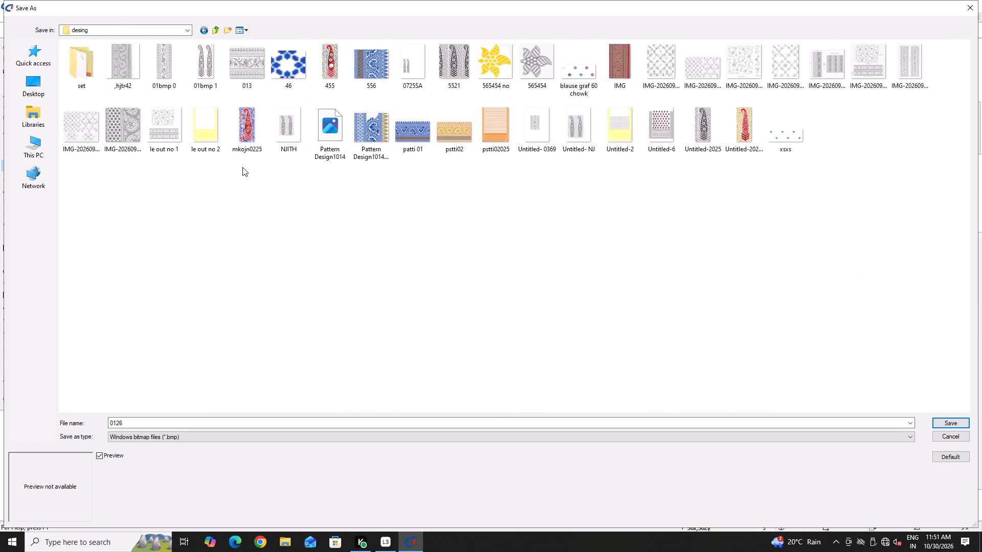
{"action": "scroll", "coordinate": [242, 167], "scroll_direction": "up", "scroll_amount": 6, "text": "ctrl"}
Name the copy khushi01 and save it as a Windows bitmap in the desing folder.
{"action": "left_click", "coordinate": [129, 422]}
{"action": "left_click_drag", "start_coordinate": [122, 423], "coordinate": [99, 427]}
{"action": "left_click_drag", "start_coordinate": [92, 428], "coordinate": [60, 444]}
{"action": "left_click", "coordinate": [60, 444]}
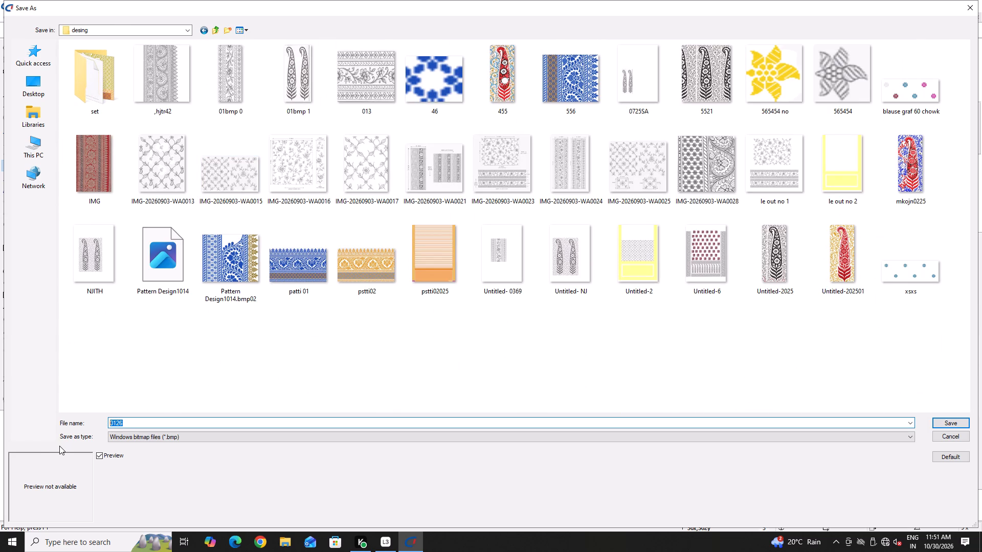
{"action": "type", "text": "khushi"}
{"action": "left_click_drag", "start_coordinate": [59, 446], "coordinate": [157, 490]}
{"action": "type", "text": "01"}
{"action": "left_click", "coordinate": [962, 422]}
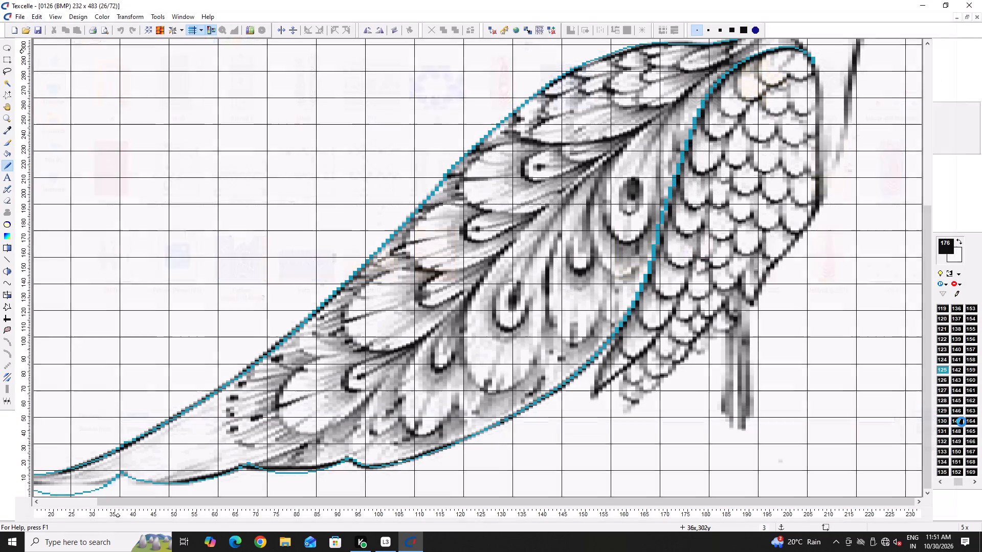
Check the desing folder for the saved khushi01 file without opening any design.
{"action": "key", "text": "ctrl+o"}
{"action": "scroll", "coordinate": [574, 263], "scroll_direction": "up", "scroll_amount": 3, "text": "ctrl"}
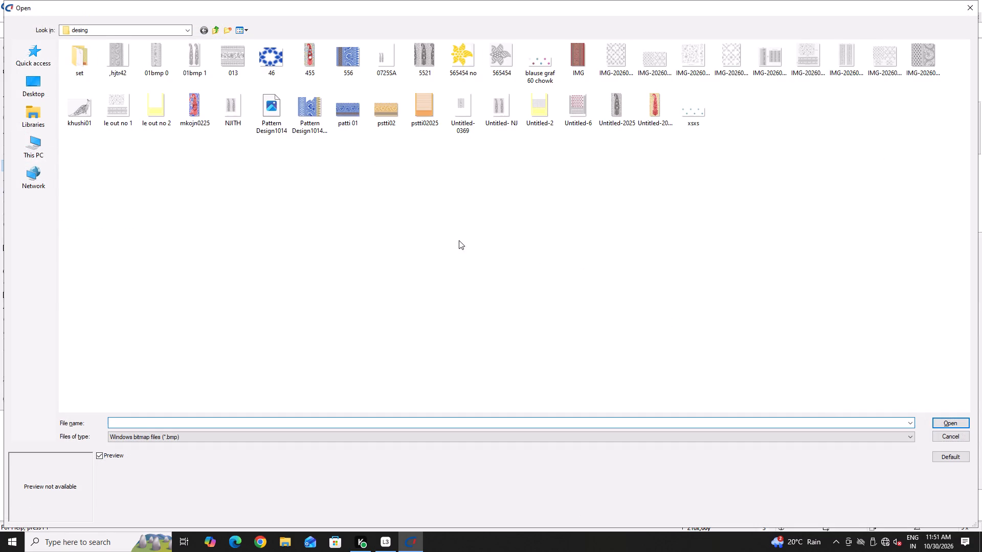
{"action": "scroll", "coordinate": [459, 240], "scroll_direction": "up", "scroll_amount": 6, "text": "ctrl"}
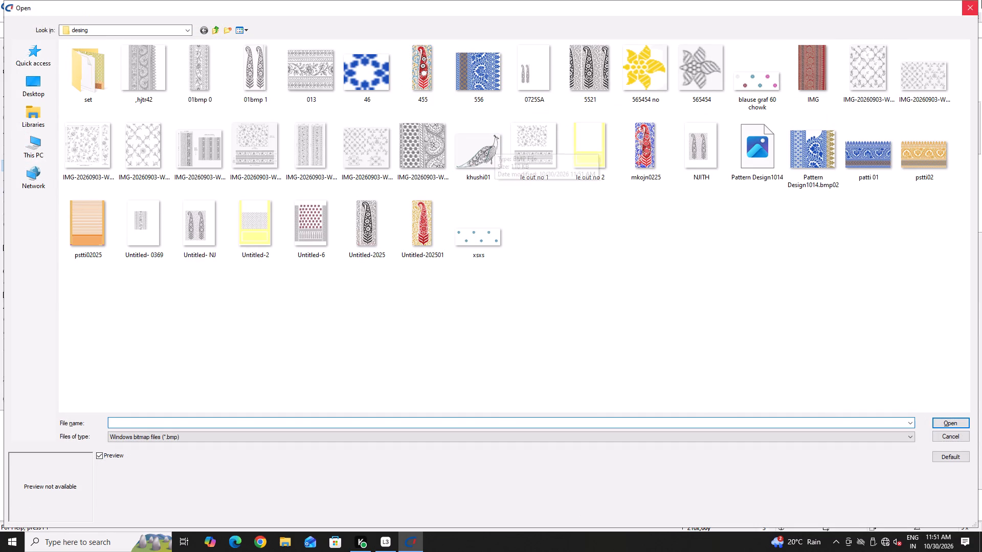
{"action": "left_click", "coordinate": [974, 1]}
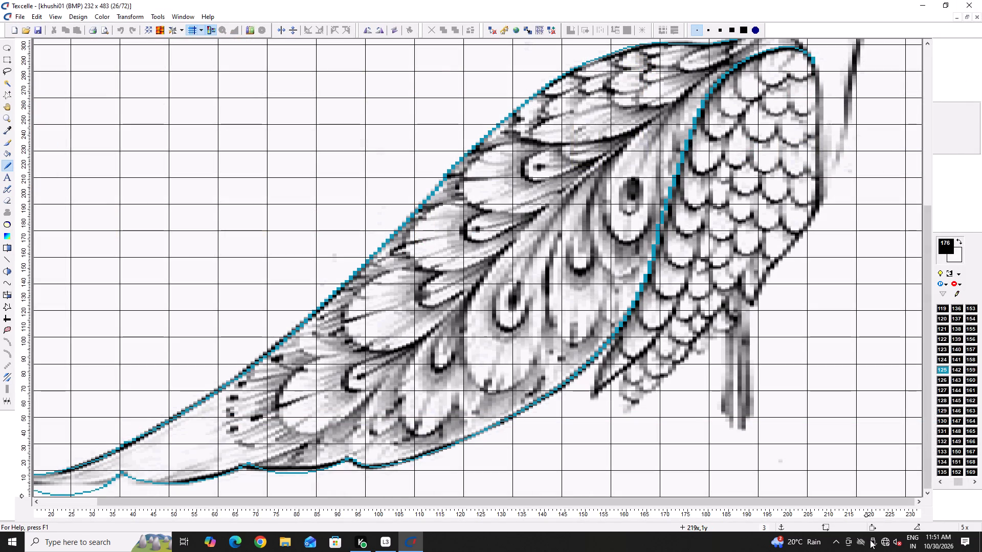
Eject the FASTER 32GB (F:) USB drive and return to the khushi01 design.
{"action": "left_click", "coordinate": [874, 543]}
{"action": "left_click", "coordinate": [865, 532]}
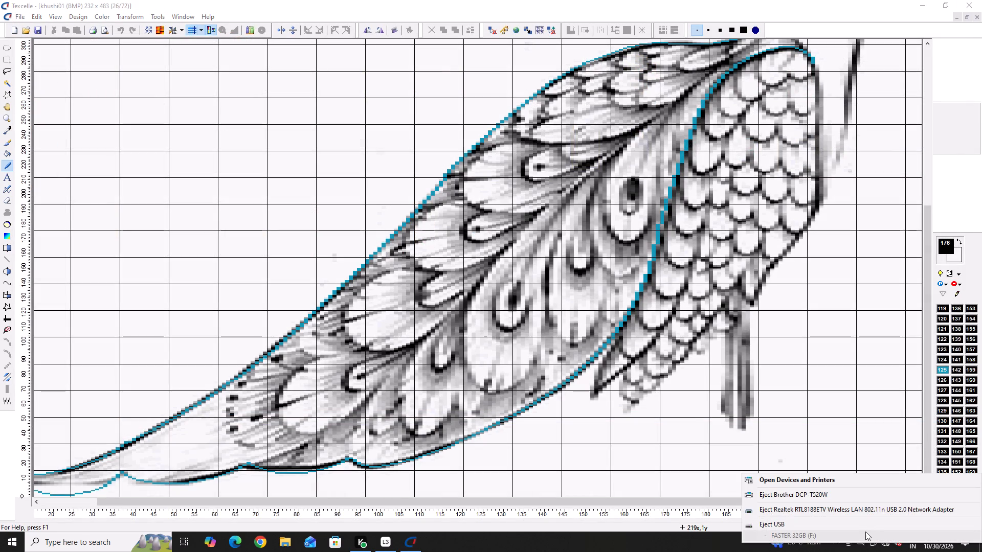
{"action": "left_click", "coordinate": [865, 532]}
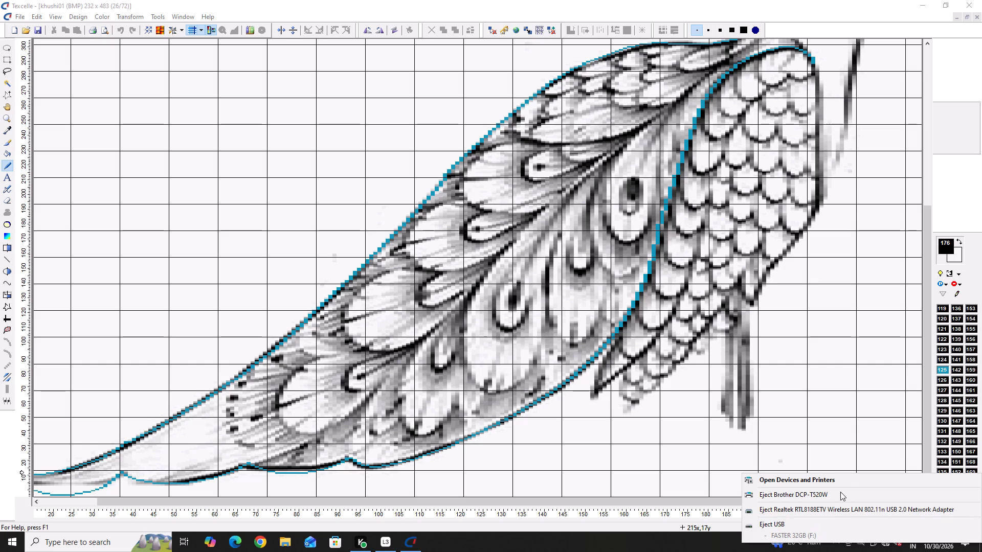
{"action": "left_click", "coordinate": [847, 532]}
{"action": "left_click", "coordinate": [789, 522]}
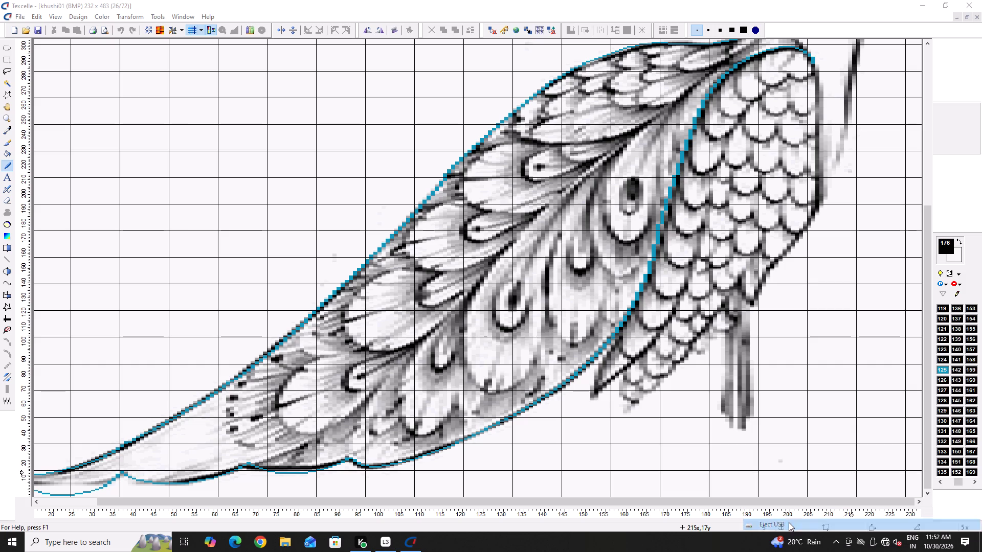
{"action": "left_click", "coordinate": [578, 311]}
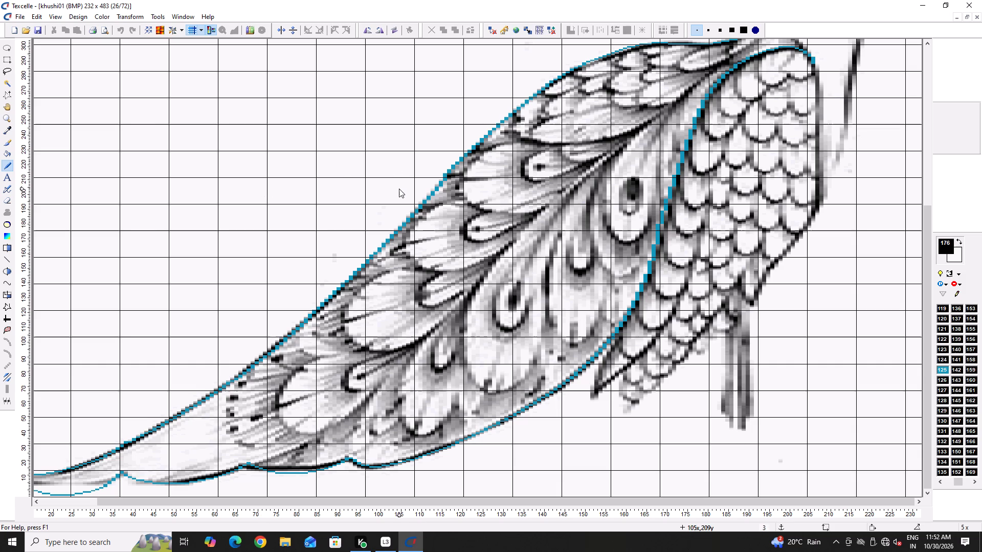
Close the khushi01 design to return to the 464 textile design.
{"action": "scroll", "coordinate": [616, 275], "scroll_direction": "up", "scroll_amount": 3, "text": "ctrl"}
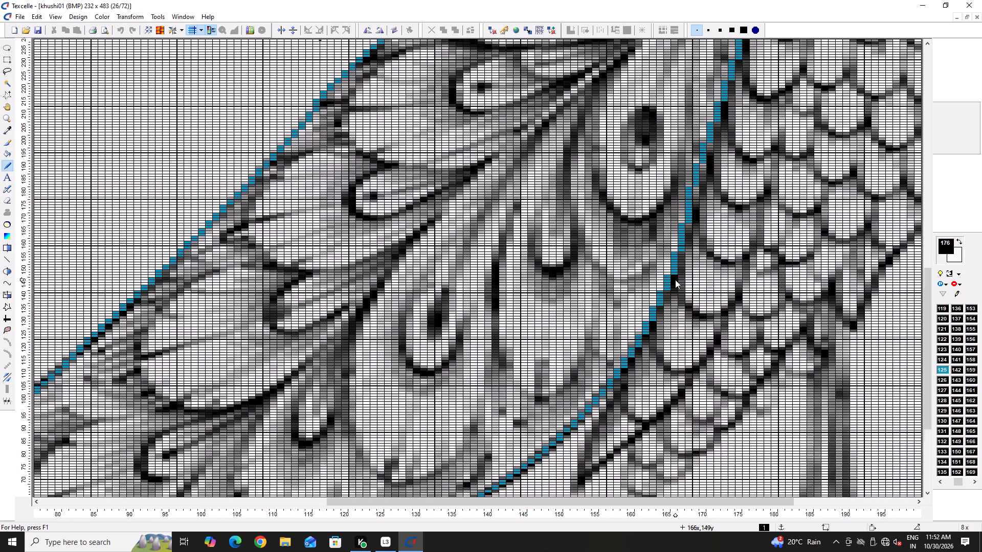
{"action": "scroll", "coordinate": [674, 281], "scroll_direction": "down", "scroll_amount": 6}
{"action": "scroll", "coordinate": [373, 337], "scroll_direction": "down", "scroll_amount": 3, "text": "ctrl"}
{"action": "left_click", "coordinate": [979, 18]}
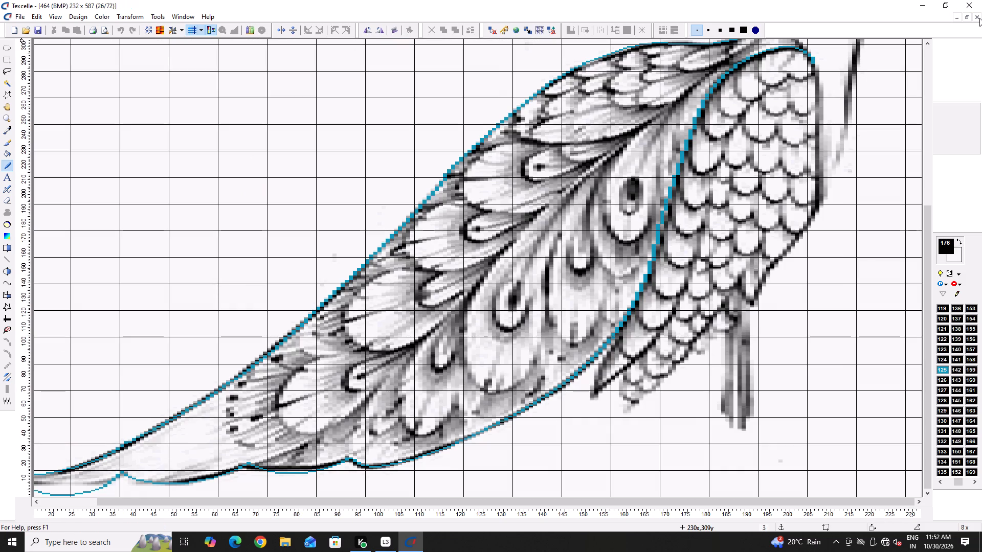
Examine the repeated 464 design and the peacock's feather outlines and edges up close.
{"action": "scroll", "coordinate": [413, 318], "scroll_direction": "down", "scroll_amount": 7, "text": "ctrl"}
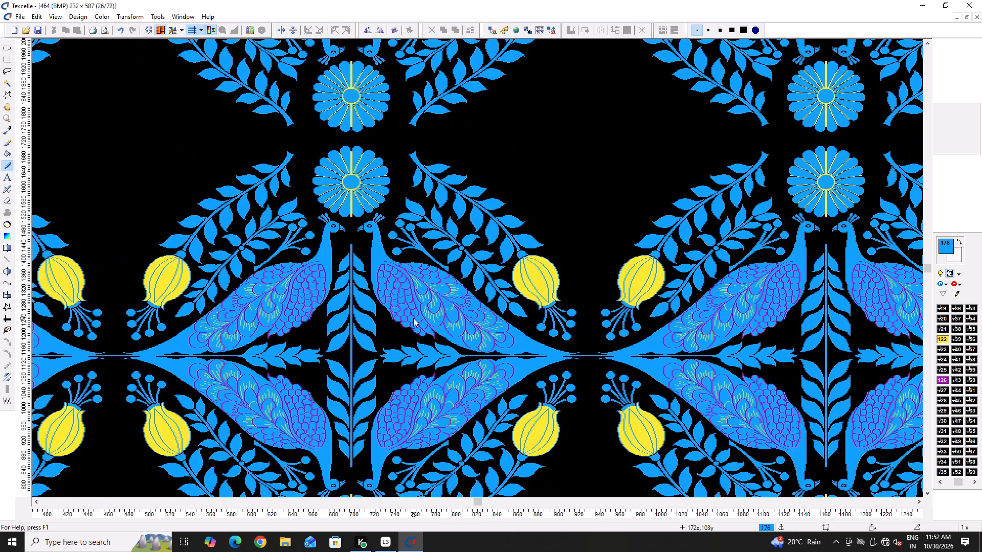
{"action": "scroll", "coordinate": [413, 318], "scroll_direction": "down", "scroll_amount": 2}
{"action": "scroll", "coordinate": [205, 336], "scroll_direction": "up", "scroll_amount": 8, "text": "ctrl"}
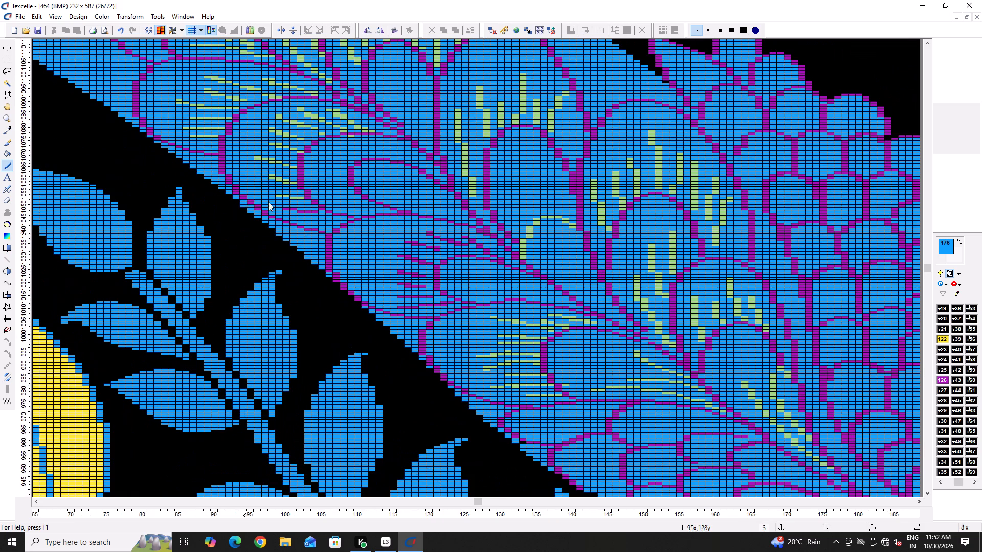
{"action": "scroll", "coordinate": [183, 233], "scroll_direction": "down", "scroll_amount": 3, "text": "ctrl"}
{"action": "scroll", "coordinate": [611, 224], "scroll_direction": "up", "scroll_amount": 3, "text": "ctrl"}
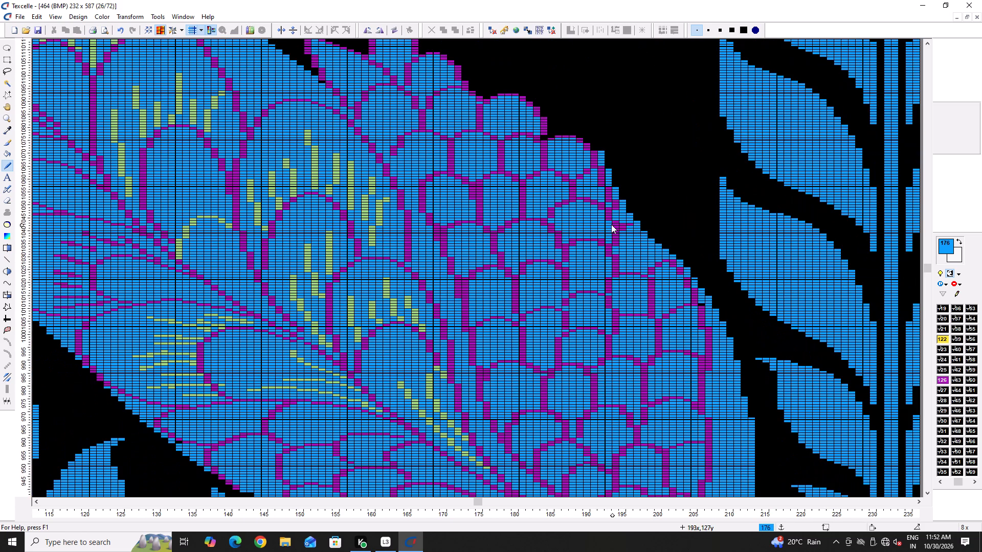
{"action": "scroll", "coordinate": [610, 222], "scroll_direction": "up", "scroll_amount": 3}
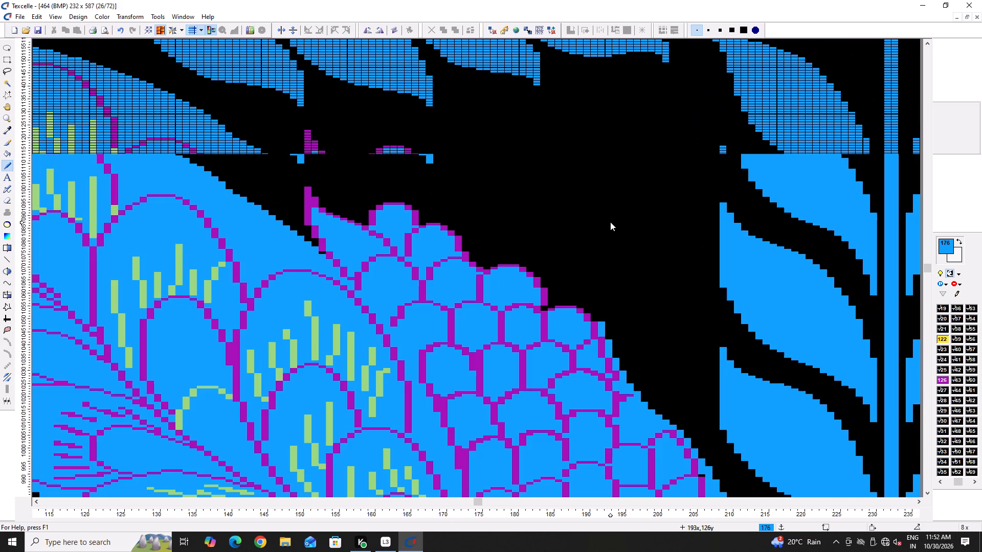
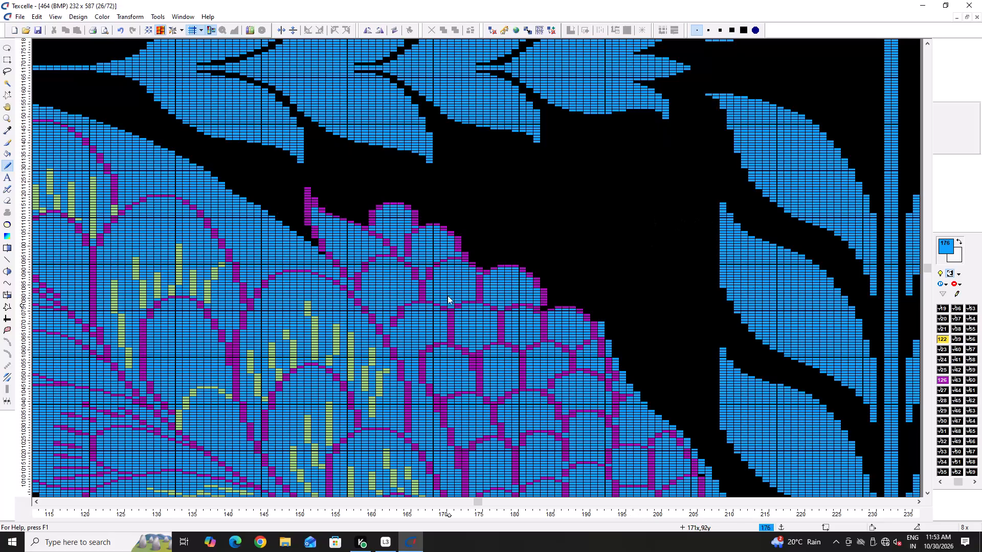
Draw a curved line in blue colour 176 across the outer edge of the purple-outlined feather scales, from the topmost scale down the slope.
{"action": "scroll", "coordinate": [444, 259], "scroll_direction": "up", "scroll_amount": 3, "text": "ctrl"}
{"action": "key", "text": "y"}
{"action": "type", "text": "yyy"}
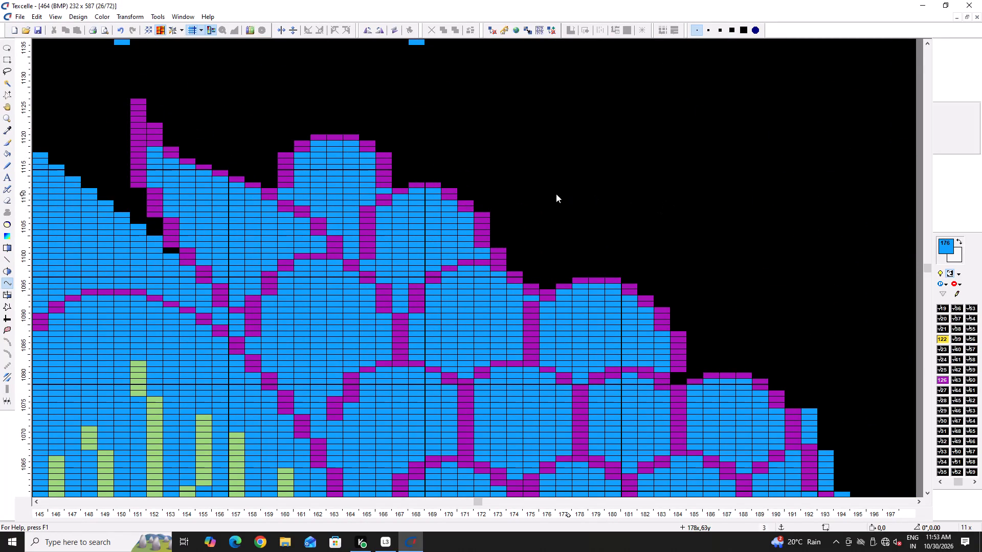
{"action": "key", "text": "y"}
{"action": "double_click", "coordinate": [358, 136]}
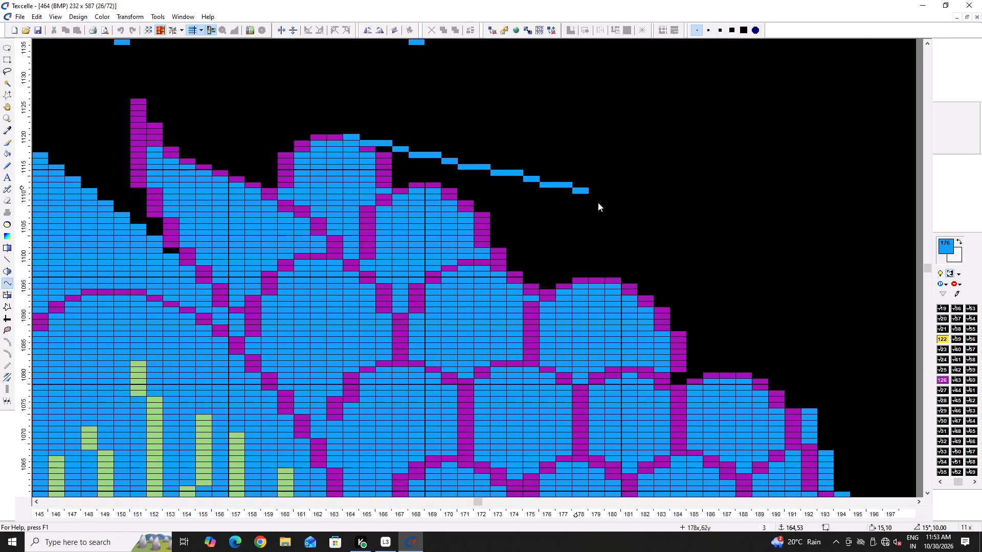
{"action": "left_click", "coordinate": [675, 354]}
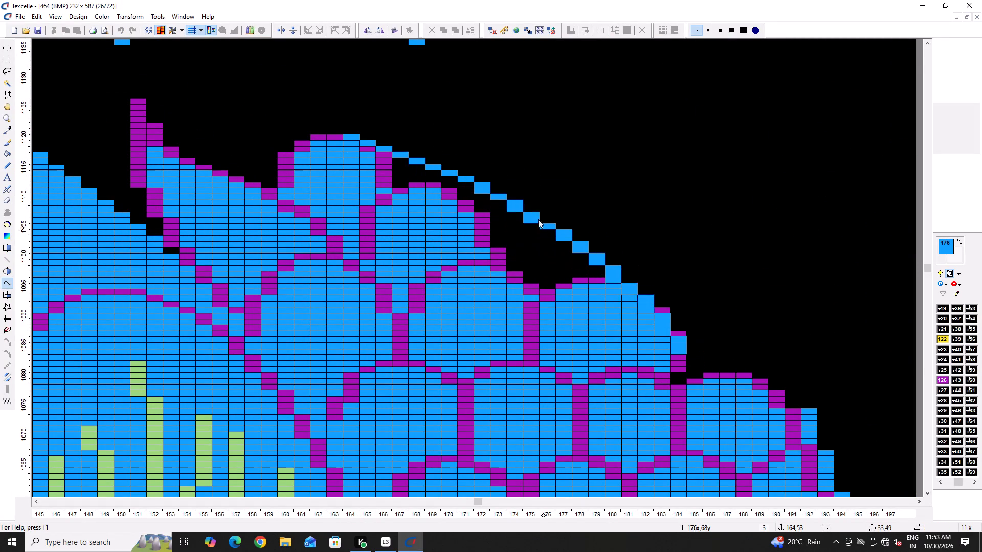
Set the bend of the blue 176 curve so it arches above the outer feather scales and finish it.
{"action": "left_click", "coordinate": [502, 190]}
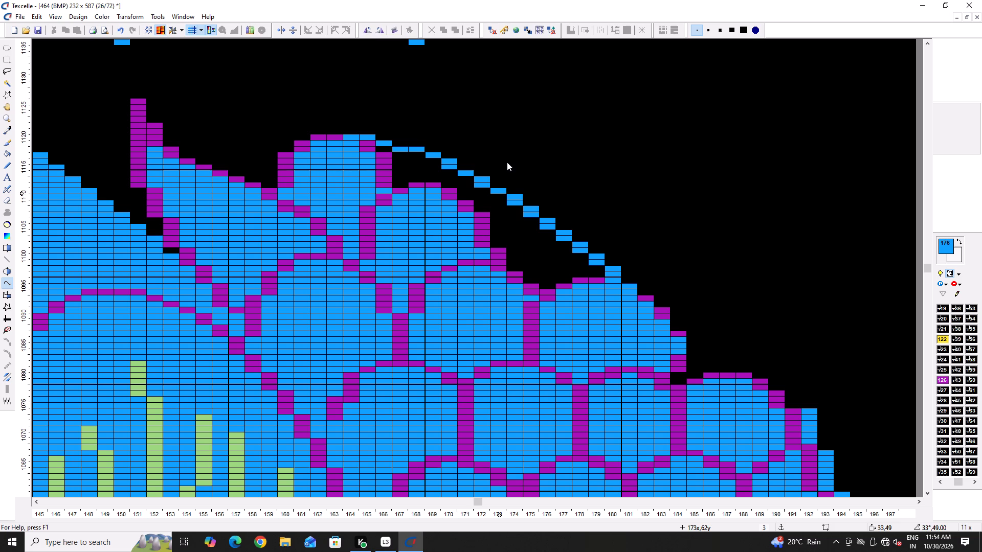
Connect the computer to the PARAMPARA Wi-Fi network.
{"action": "left_click", "coordinate": [889, 541]}
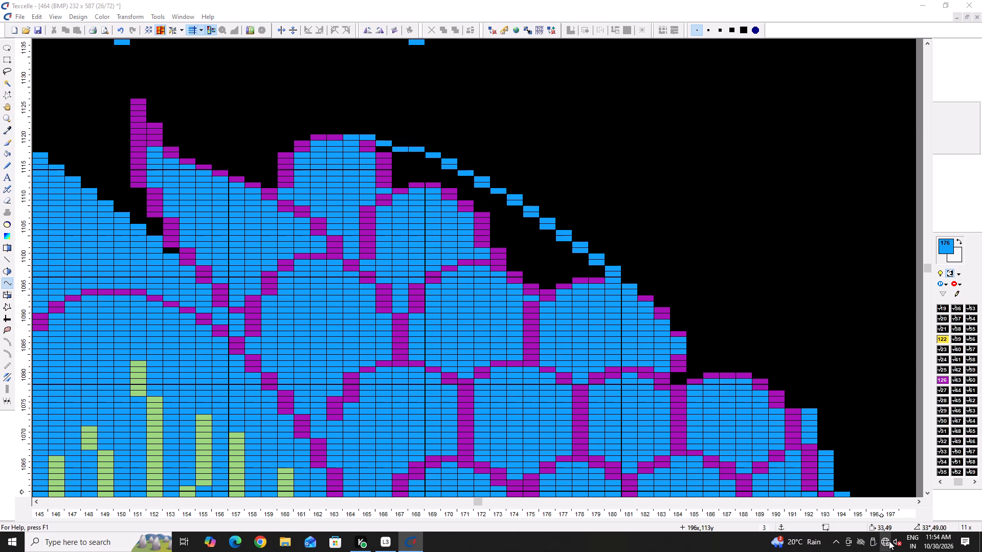
{"action": "left_click", "coordinate": [888, 251]}
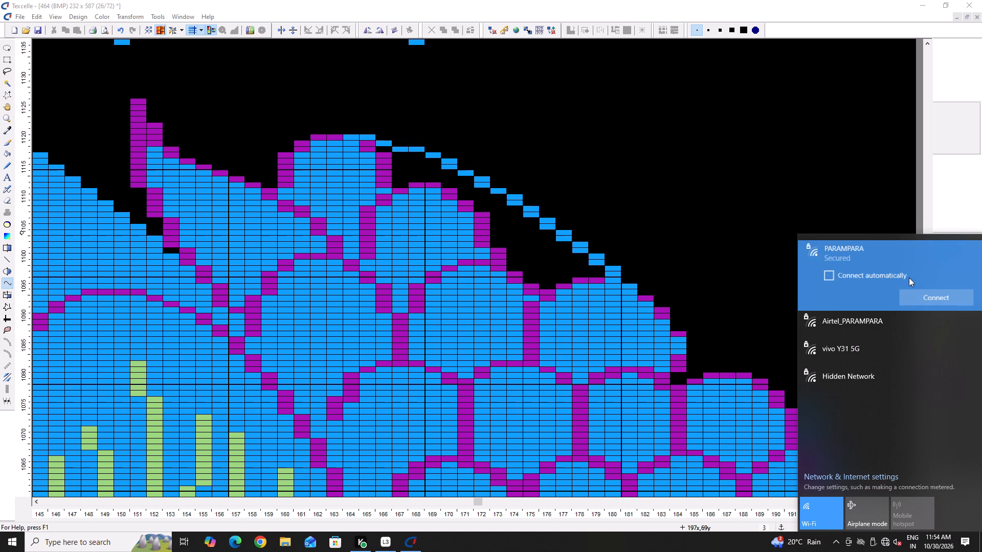
{"action": "left_click", "coordinate": [928, 294]}
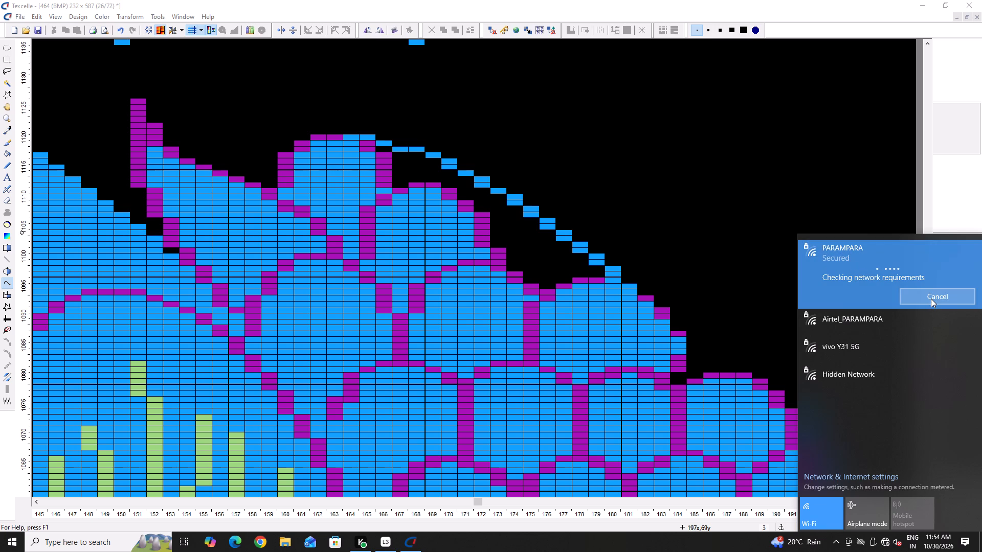
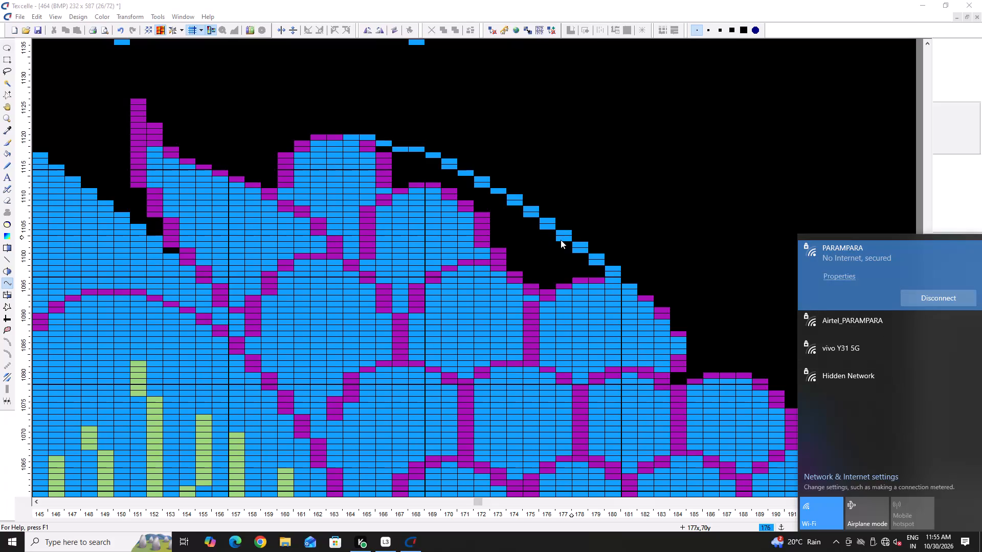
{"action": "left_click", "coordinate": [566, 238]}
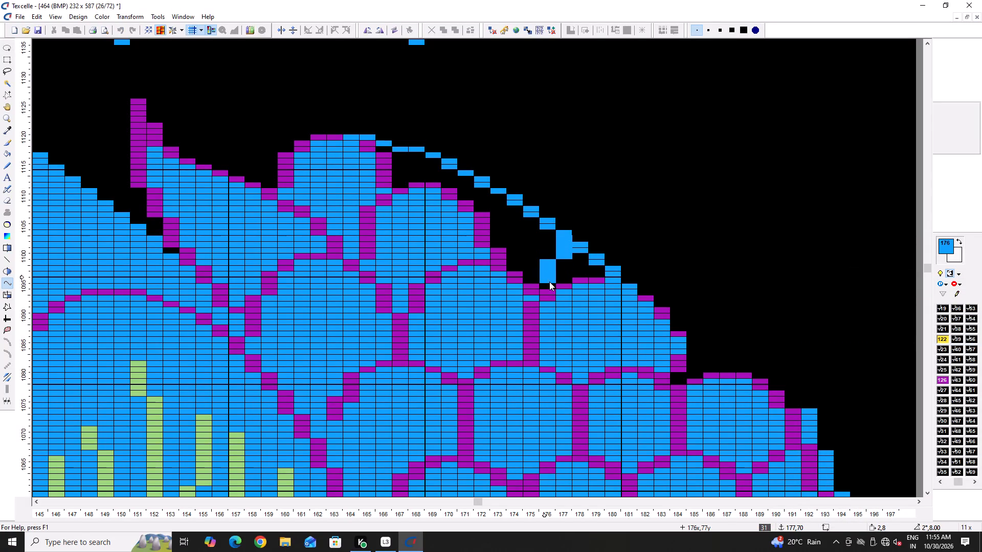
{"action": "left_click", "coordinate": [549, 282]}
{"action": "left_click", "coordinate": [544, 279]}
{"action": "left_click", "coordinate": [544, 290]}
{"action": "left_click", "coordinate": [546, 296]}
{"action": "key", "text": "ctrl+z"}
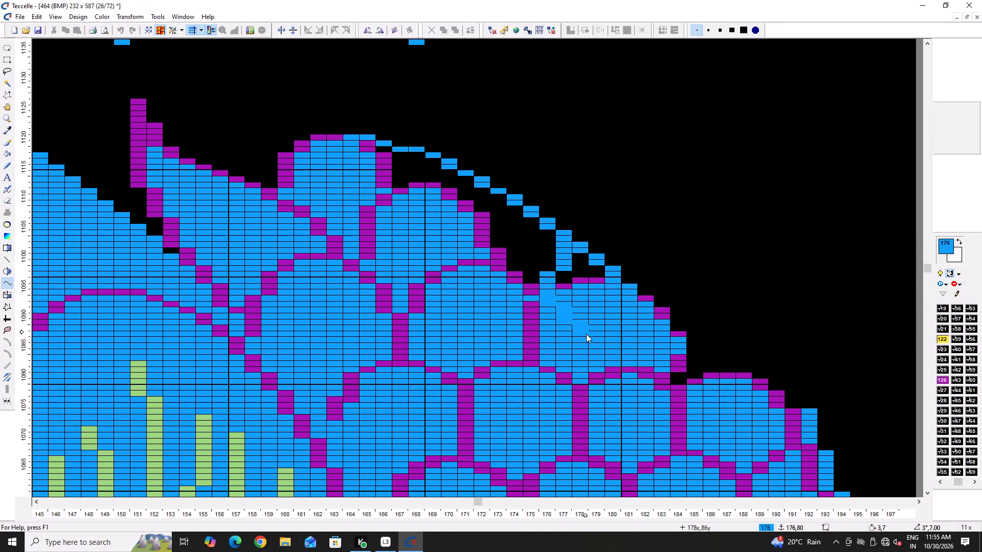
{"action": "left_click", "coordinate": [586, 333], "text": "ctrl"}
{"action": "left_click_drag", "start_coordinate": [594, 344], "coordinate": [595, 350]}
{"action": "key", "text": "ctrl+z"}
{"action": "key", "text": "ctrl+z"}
Flood-fill the black gaps between the blue curved line and the purple-outlined scales with blue colour 176.
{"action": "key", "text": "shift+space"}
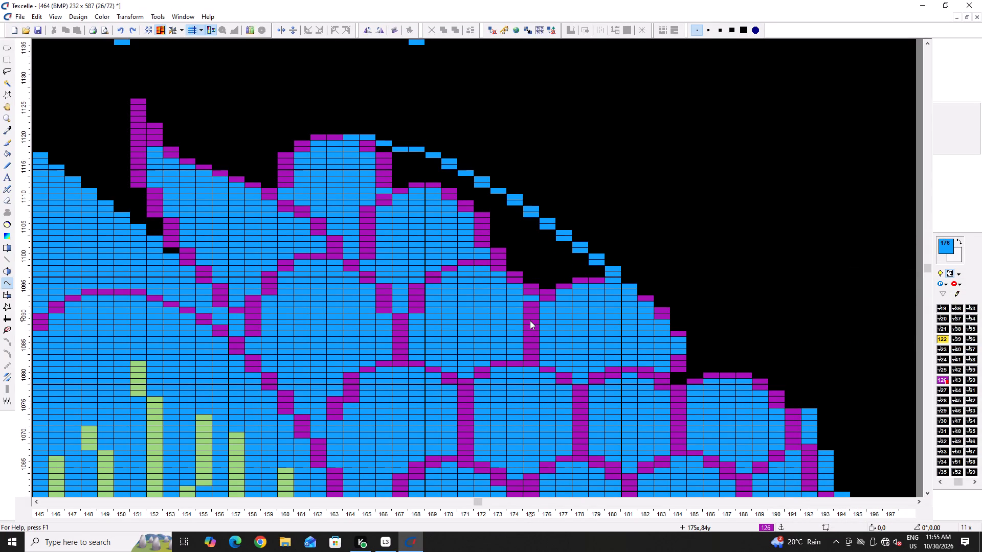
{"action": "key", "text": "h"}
{"action": "left_click", "coordinate": [566, 255]}
{"action": "left_click", "coordinate": [548, 266]}
{"action": "left_click", "coordinate": [523, 258]}
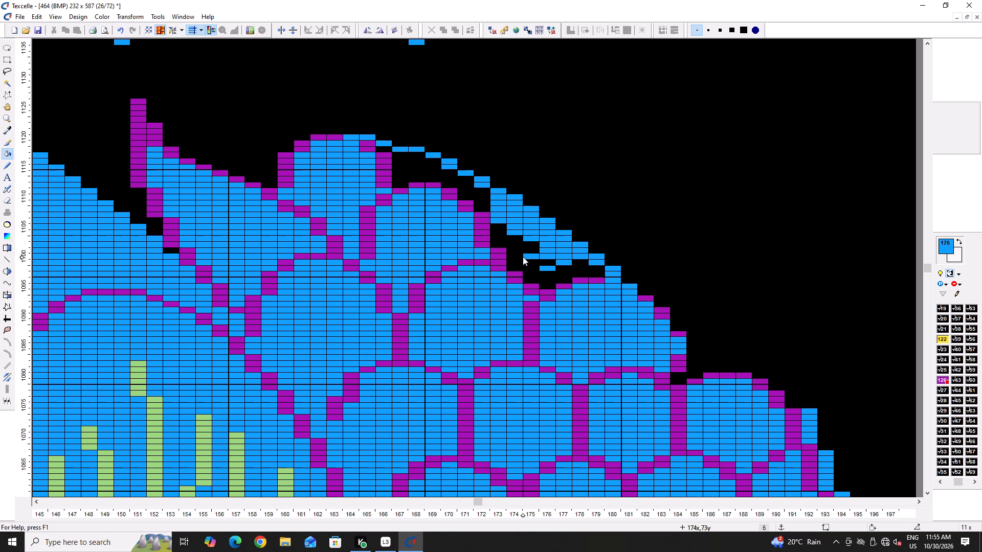
{"action": "left_click", "coordinate": [515, 242]}
{"action": "left_click_drag", "start_coordinate": [519, 260], "coordinate": [522, 265]}
{"action": "left_click", "coordinate": [560, 284]}
{"action": "left_click", "coordinate": [546, 278]}
{"action": "left_click", "coordinate": [574, 275]}
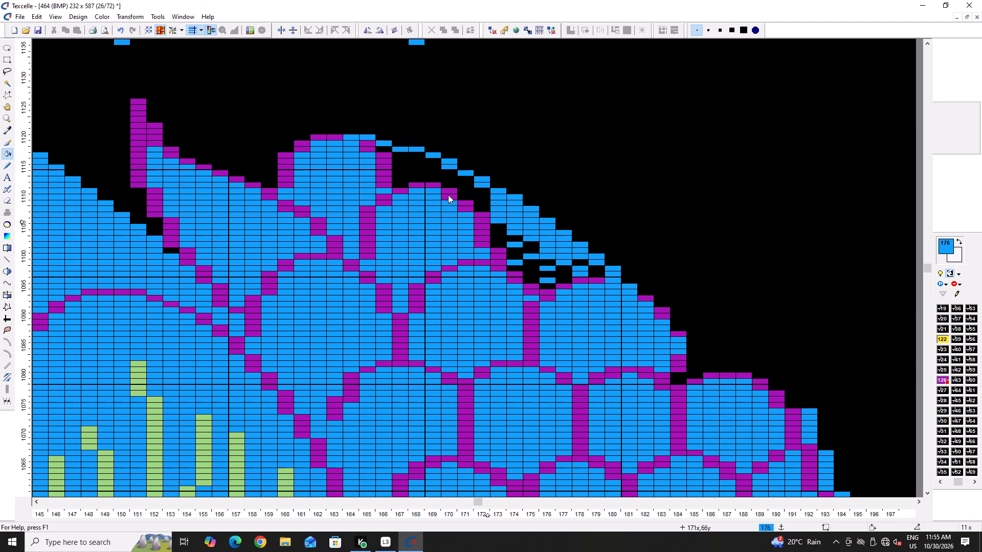
Flood-fill the black gaps between the curved edge line and the feather scales with blue 176.
{"action": "left_click", "coordinate": [403, 153]}
{"action": "left_click", "coordinate": [406, 158]}
{"action": "left_click", "coordinate": [410, 165]}
{"action": "left_click", "coordinate": [430, 172]}
{"action": "left_click", "coordinate": [444, 179]}
{"action": "left_click", "coordinate": [464, 193]}
{"action": "left_click", "coordinate": [472, 200]}
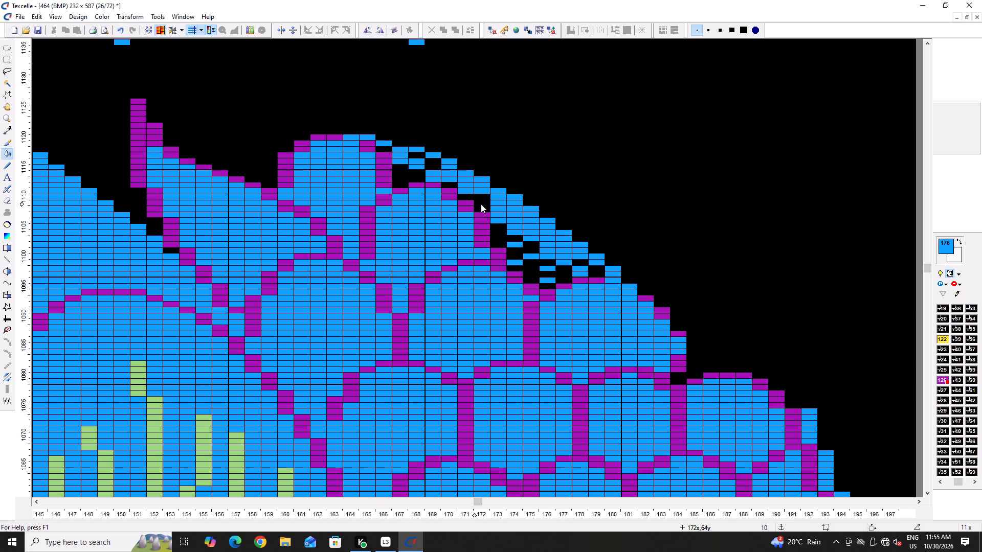
{"action": "left_click", "coordinate": [481, 204]}
Paint over the leftover black cells beside the topmost scale, just under the curved edge line, with blue 176.
{"action": "key", "text": "x"}
{"action": "left_click_drag", "start_coordinate": [394, 159], "coordinate": [398, 188]}
{"action": "left_click", "coordinate": [399, 188]}
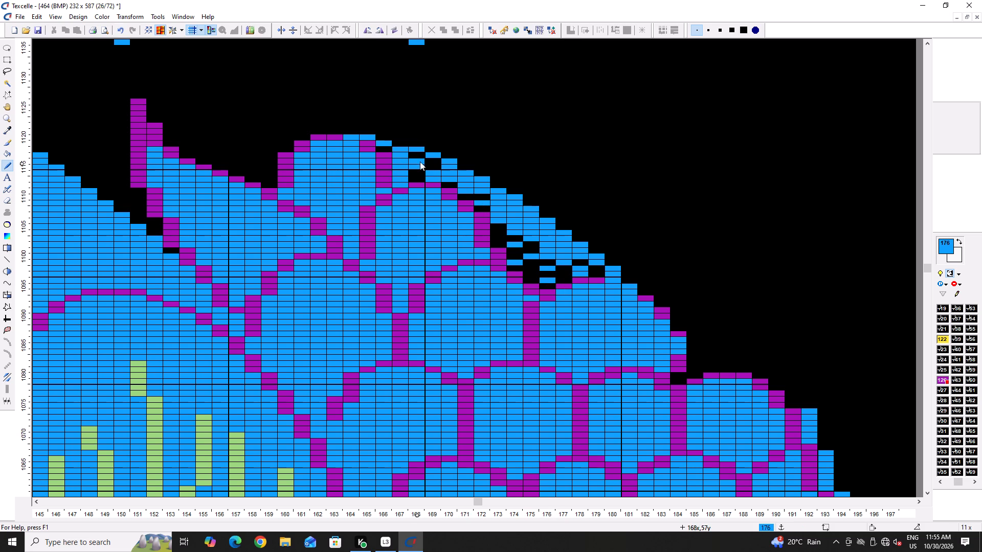
{"action": "left_click", "coordinate": [422, 157]}
{"action": "left_click_drag", "start_coordinate": [422, 157], "coordinate": [415, 197]}
{"action": "left_click", "coordinate": [383, 147]}
{"action": "left_click_drag", "start_coordinate": [408, 154], "coordinate": [415, 156]}
{"action": "left_click", "coordinate": [417, 157]}
{"action": "left_click", "coordinate": [426, 159]}
{"action": "left_click_drag", "start_coordinate": [427, 160], "coordinate": [444, 171]}
{"action": "left_click", "coordinate": [445, 172]}
{"action": "left_click", "coordinate": [445, 176]}
{"action": "left_click", "coordinate": [417, 176]}
{"action": "left_click", "coordinate": [413, 179]}
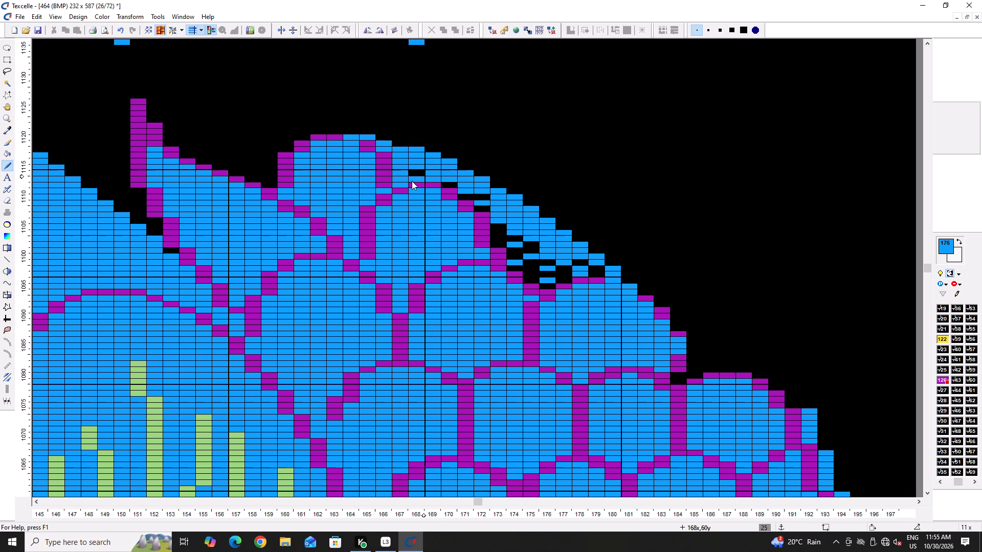
Paint the remaining black cells further down the slope, between the scale outlines and the edge line, with blue 176.
{"action": "left_click_drag", "start_coordinate": [441, 186], "coordinate": [469, 201]}
{"action": "left_click", "coordinate": [471, 203]}
{"action": "left_click_drag", "start_coordinate": [473, 205], "coordinate": [478, 208]}
{"action": "left_click_drag", "start_coordinate": [480, 209], "coordinate": [523, 246]}
{"action": "left_click", "coordinate": [517, 239]}
{"action": "left_click_drag", "start_coordinate": [516, 236], "coordinate": [391, 168]}
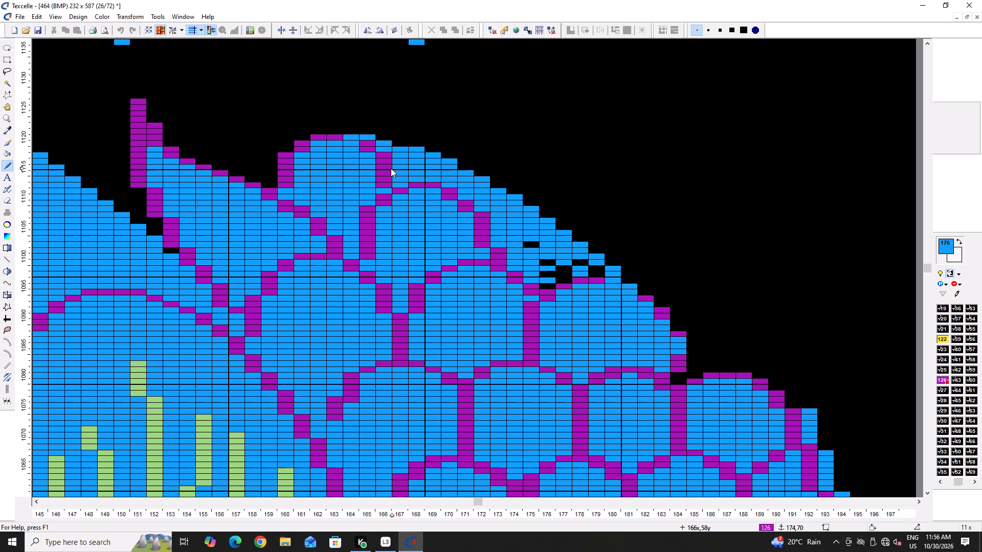
{"action": "left_click_drag", "start_coordinate": [391, 168], "coordinate": [575, 291]}
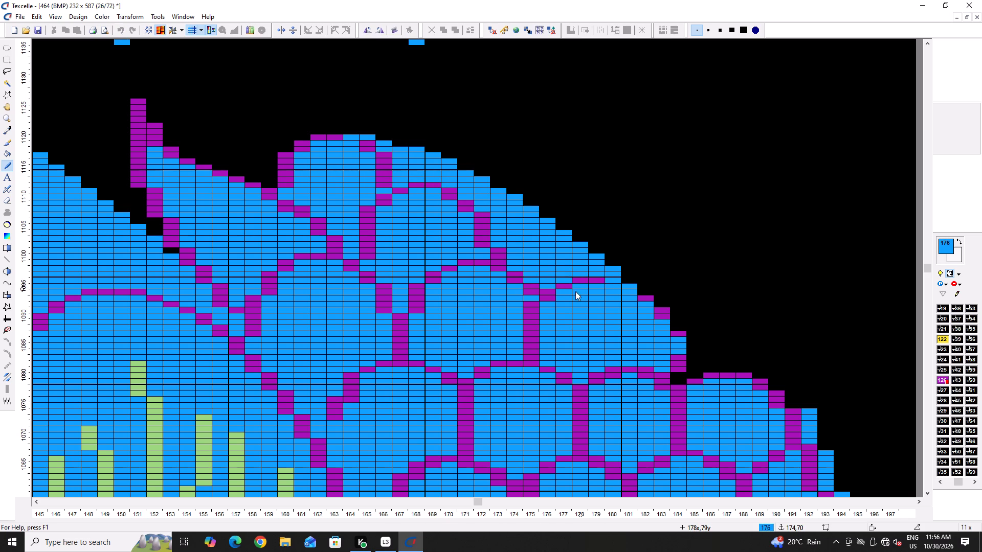
{"action": "left_click_drag", "start_coordinate": [575, 291], "coordinate": [577, 291]}
{"action": "left_click", "coordinate": [575, 291], "text": "ctrl"}
{"action": "scroll", "coordinate": [511, 304], "scroll_direction": "down", "scroll_amount": 5, "text": "ctrl"}
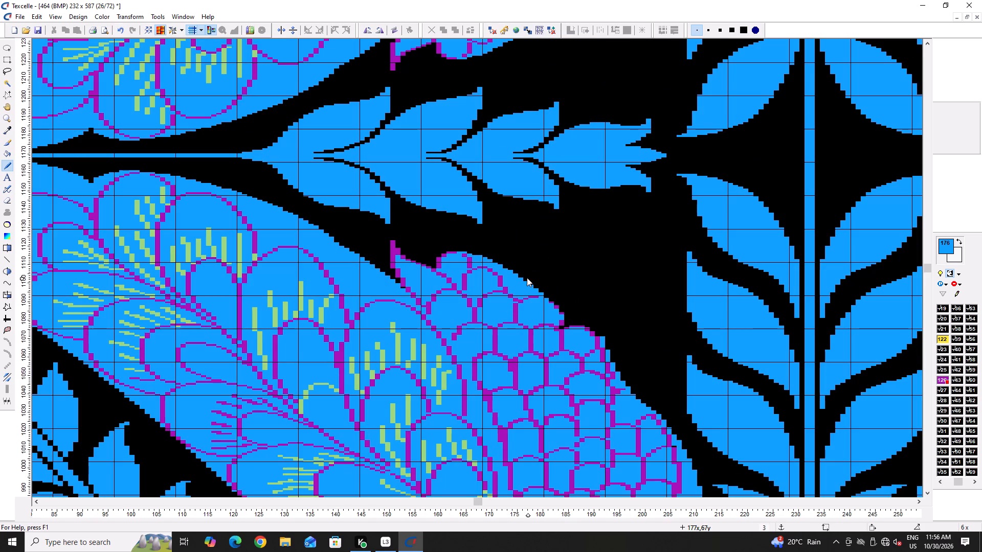
{"action": "key", "text": "ctrl+z"}
{"action": "scroll", "coordinate": [579, 317], "scroll_direction": "up", "scroll_amount": 6, "text": "ctrl"}
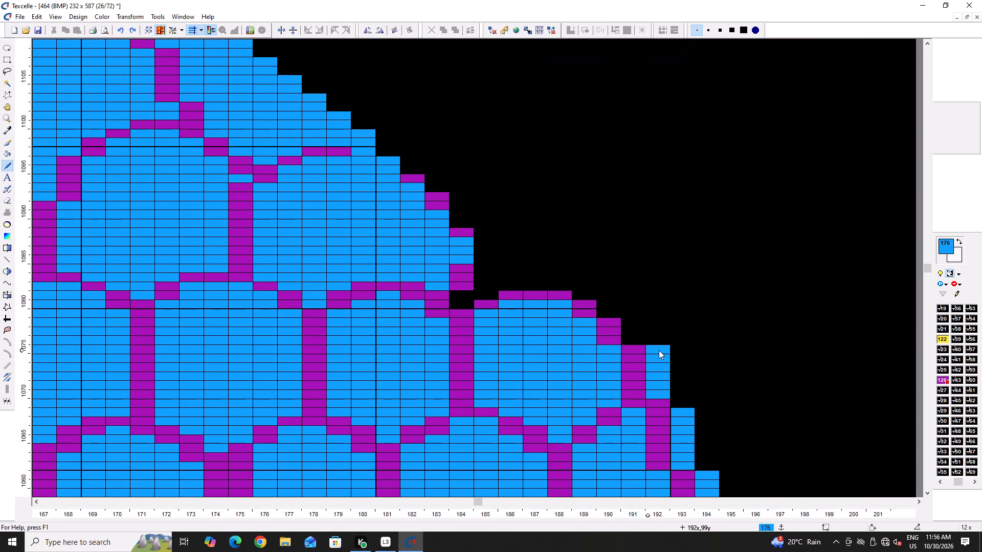
Trim the protruding blue edge cells and bridge the notch down to the next scale, filling it with blue 176.
{"action": "right_click_drag", "start_coordinate": [659, 350], "coordinate": [657, 361]}
{"action": "left_click_drag", "start_coordinate": [401, 168], "coordinate": [464, 213]}
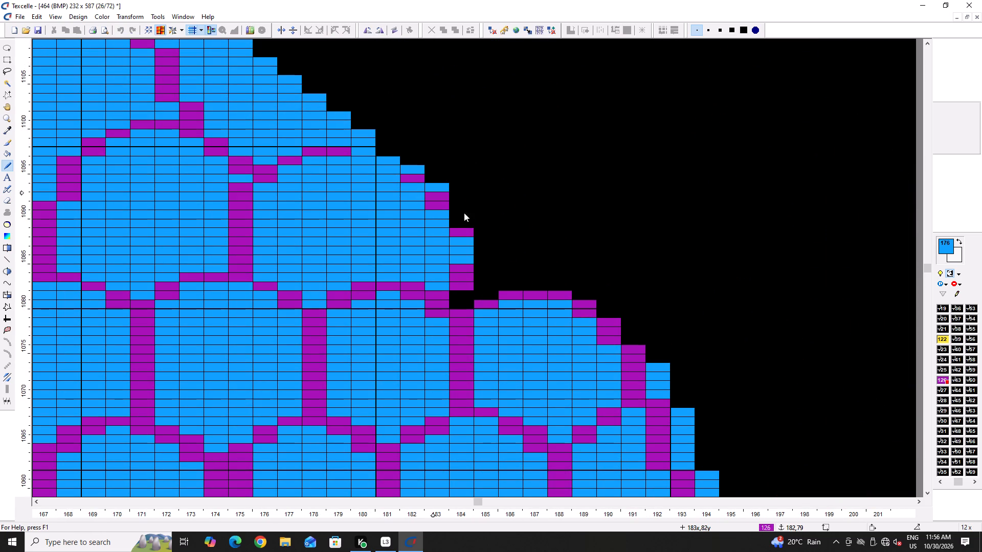
{"action": "left_click_drag", "start_coordinate": [464, 213], "coordinate": [632, 341]}
{"action": "left_click_drag", "start_coordinate": [484, 238], "coordinate": [483, 244]}
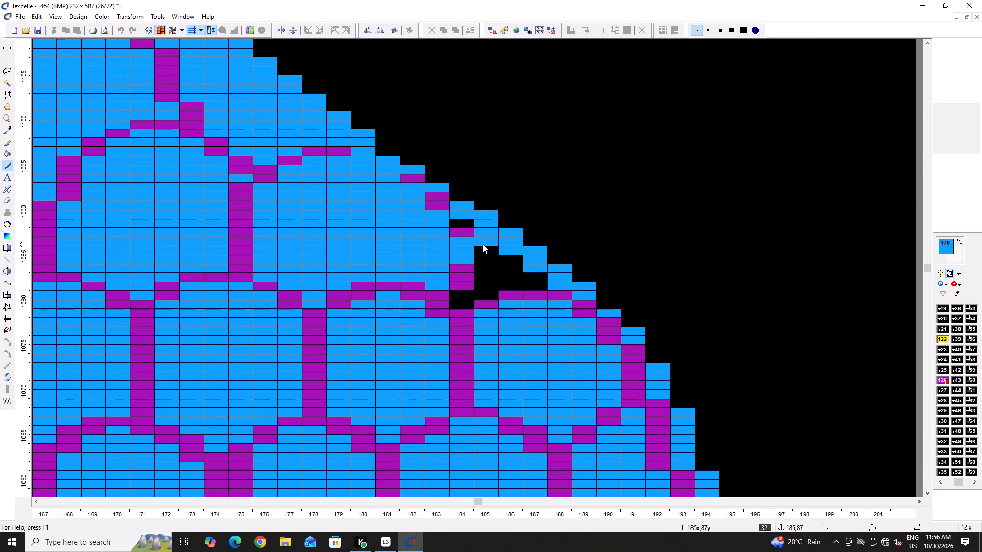
{"action": "left_click_drag", "start_coordinate": [483, 244], "coordinate": [433, 298]}
{"action": "left_click_drag", "start_coordinate": [433, 295], "coordinate": [474, 326]}
{"action": "left_click_drag", "start_coordinate": [477, 320], "coordinate": [510, 269]}
{"action": "left_click_drag", "start_coordinate": [511, 275], "coordinate": [511, 282]}
{"action": "left_click_drag", "start_coordinate": [511, 293], "coordinate": [512, 316]}
{"action": "left_click_drag", "start_coordinate": [512, 315], "coordinate": [517, 302]}
{"action": "left_click_drag", "start_coordinate": [517, 298], "coordinate": [538, 278]}
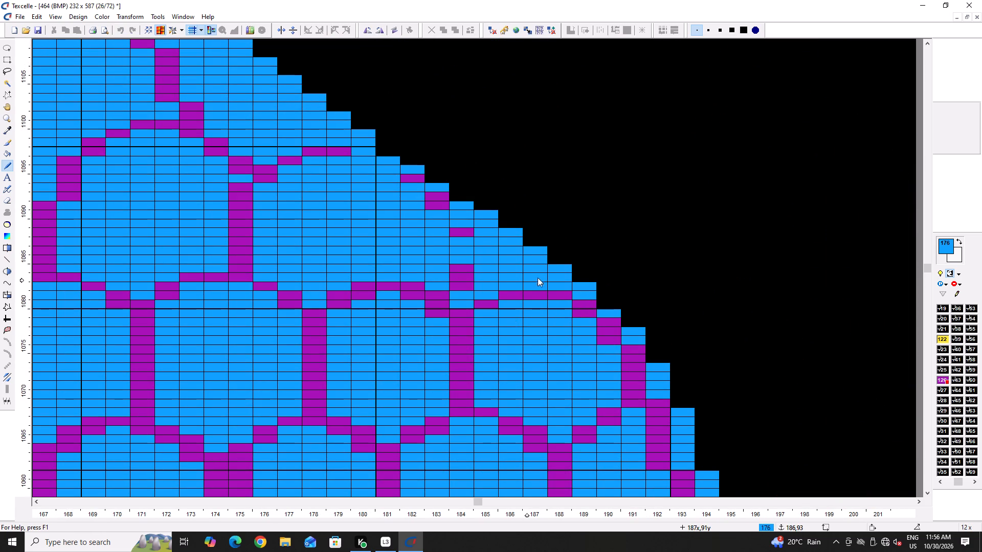
{"action": "left_click_drag", "start_coordinate": [538, 278], "coordinate": [545, 305]}
Redraw the side and curved upper outline of the scale above the filled notch in purple 126.
{"action": "key", "text": "space"}
{"action": "left_click_drag", "start_coordinate": [456, 239], "coordinate": [459, 302]}
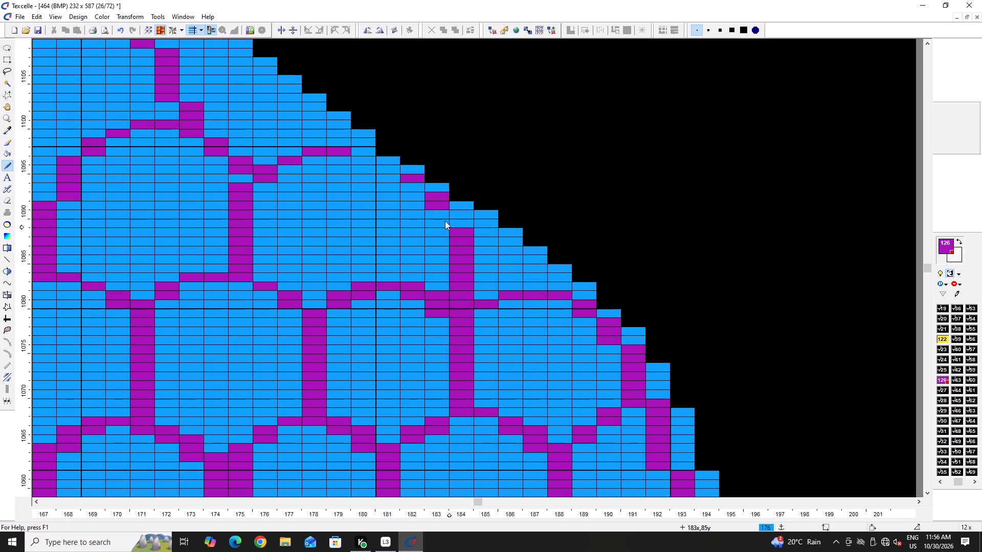
{"action": "left_click_drag", "start_coordinate": [441, 215], "coordinate": [441, 227]}
{"action": "left_click", "coordinate": [413, 190]}
{"action": "left_click_drag", "start_coordinate": [391, 171], "coordinate": [356, 154]}
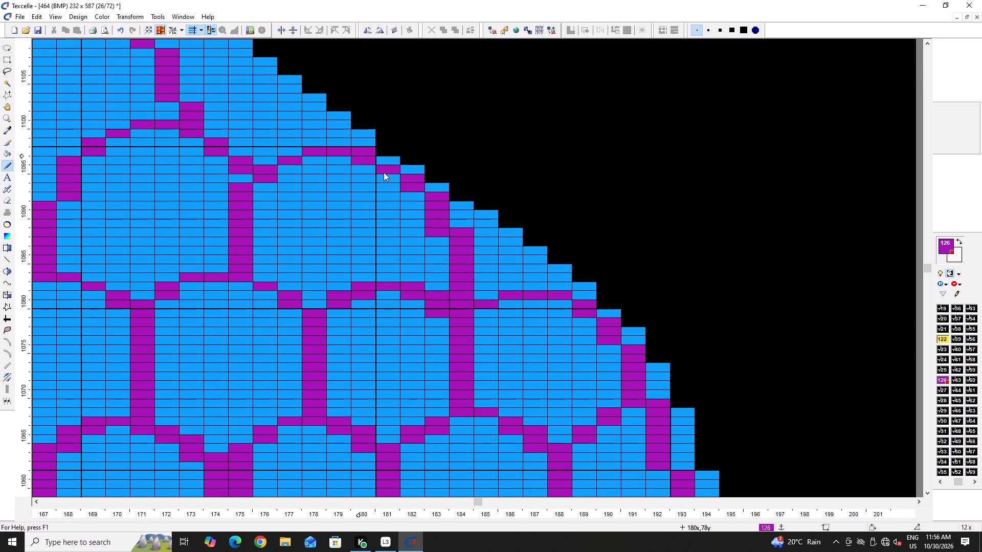
{"action": "right_click", "coordinate": [360, 152]}
{"action": "right_click", "coordinate": [362, 152]}
{"action": "right_click", "coordinate": [362, 151]}
{"action": "right_click", "coordinate": [362, 151]}
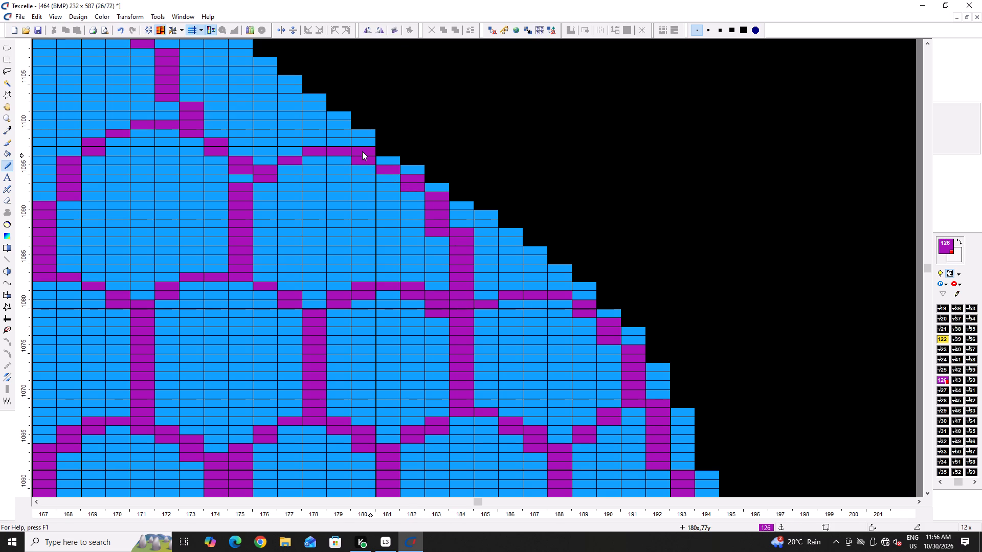
{"action": "key", "text": "ctrl+space"}
{"action": "right_click_drag", "start_coordinate": [375, 148], "coordinate": [370, 151]}
{"action": "right_click", "coordinate": [370, 151]}
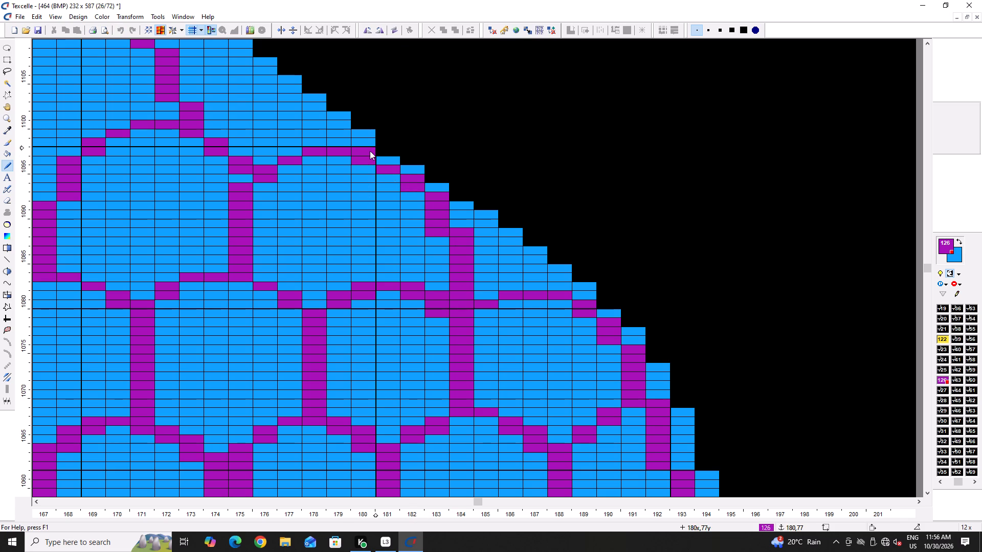
Draw a blue 176 edge line from the topmost scale across to the tip of the pointed purple-outlined feather.
{"action": "scroll", "coordinate": [368, 156], "scroll_direction": "down", "scroll_amount": 4, "text": "ctrl"}
{"action": "scroll", "coordinate": [280, 137], "scroll_direction": "up", "scroll_amount": 2}
{"action": "scroll", "coordinate": [240, 224], "scroll_direction": "up", "scroll_amount": 3, "text": "ctrl"}
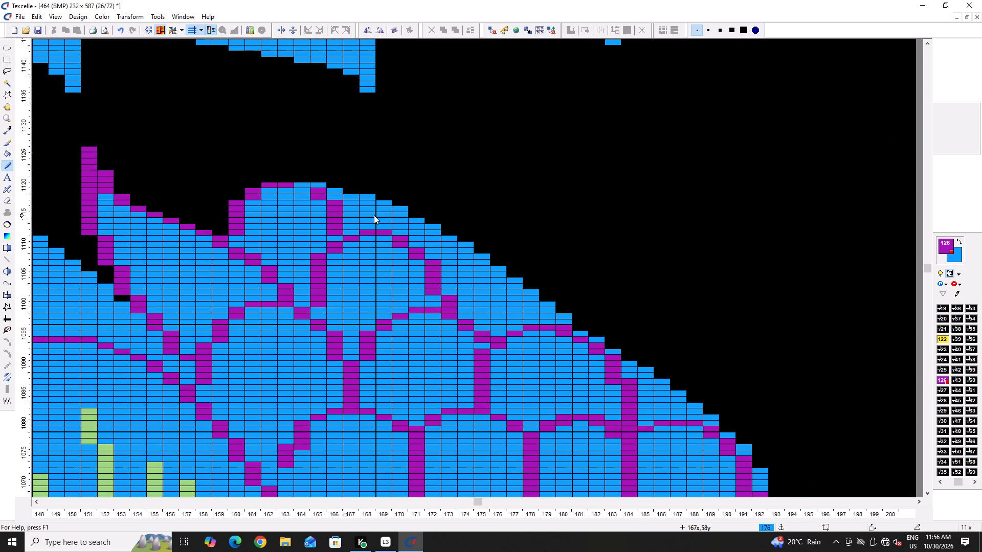
{"action": "key", "text": "space"}
{"action": "key", "text": "x"}
{"action": "left_click_drag", "start_coordinate": [313, 185], "coordinate": [235, 183]}
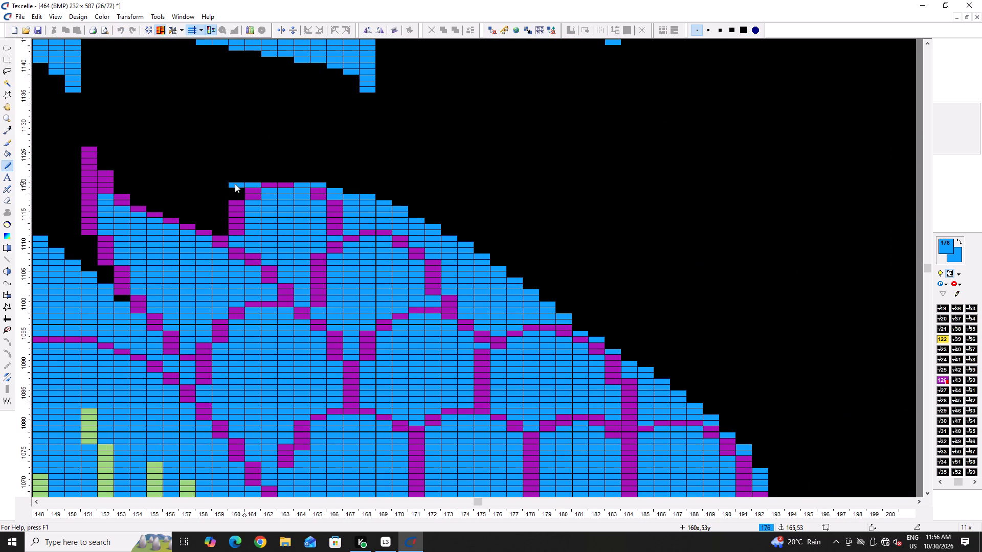
{"action": "left_click_drag", "start_coordinate": [235, 183], "coordinate": [110, 167]}
Fill the black gap between the new edge line and the pointed feather with blue 176.
{"action": "left_click_drag", "start_coordinate": [198, 183], "coordinate": [220, 247]}
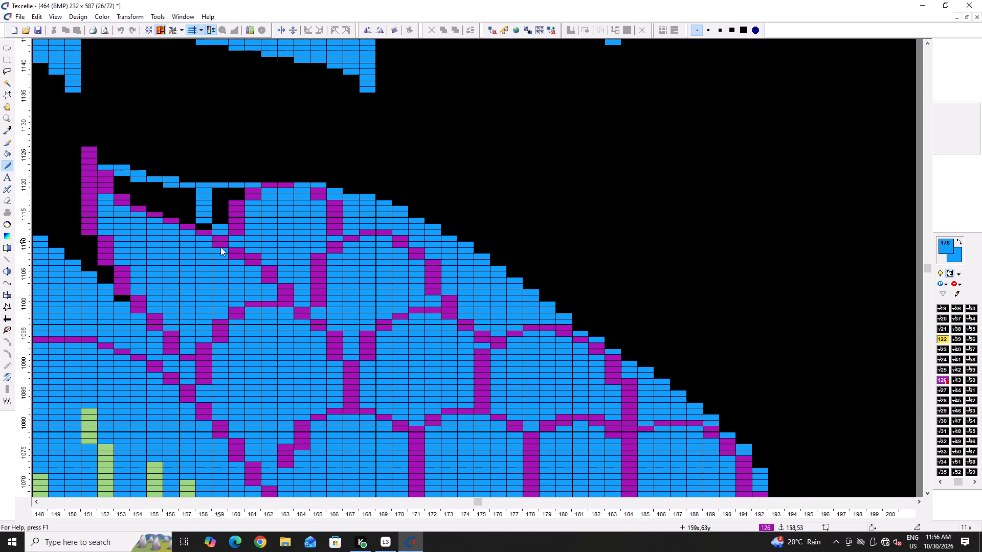
{"action": "left_click_drag", "start_coordinate": [220, 247], "coordinate": [220, 246]}
{"action": "left_click_drag", "start_coordinate": [229, 189], "coordinate": [211, 241]}
{"action": "left_click_drag", "start_coordinate": [238, 194], "coordinate": [233, 199]}
{"action": "left_click", "coordinate": [231, 201]}
{"action": "left_click_drag", "start_coordinate": [198, 193], "coordinate": [196, 239]}
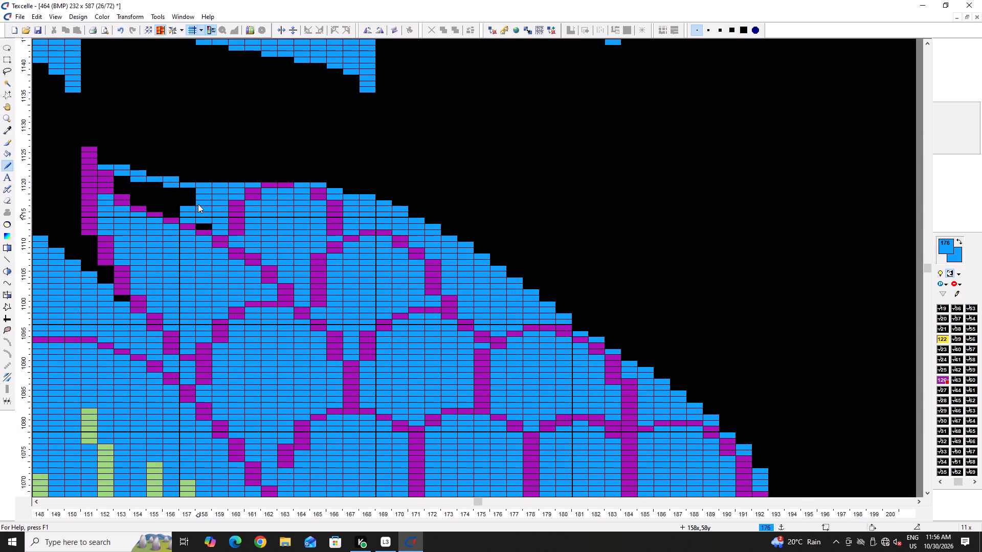
{"action": "left_click_drag", "start_coordinate": [191, 188], "coordinate": [192, 220]}
{"action": "left_click_drag", "start_coordinate": [207, 221], "coordinate": [200, 232]}
{"action": "left_click_drag", "start_coordinate": [170, 188], "coordinate": [169, 221]}
{"action": "left_click_drag", "start_coordinate": [161, 182], "coordinate": [160, 183]}
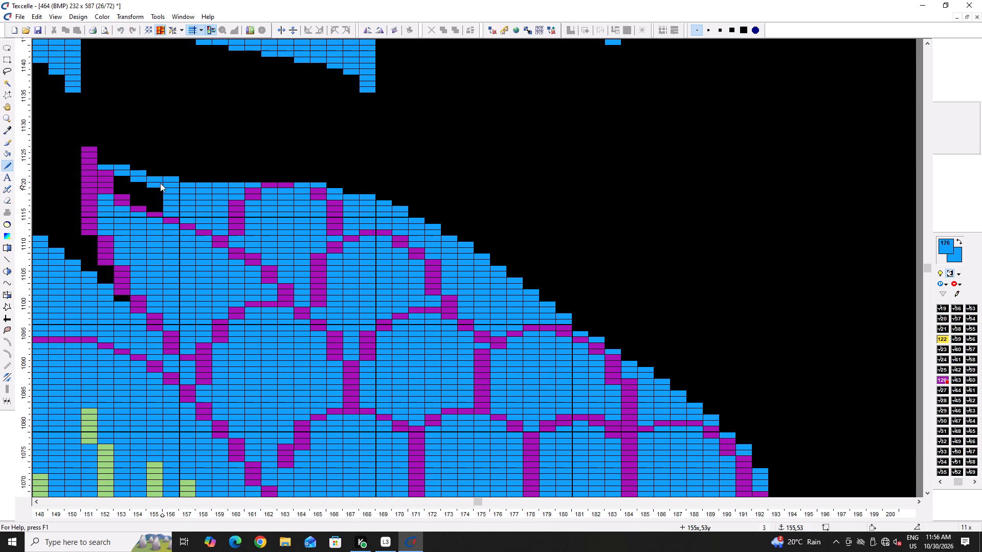
{"action": "left_click_drag", "start_coordinate": [160, 183], "coordinate": [156, 221]}
{"action": "left_click_drag", "start_coordinate": [139, 185], "coordinate": [136, 211]}
{"action": "left_click_drag", "start_coordinate": [113, 164], "coordinate": [119, 206]}
{"action": "left_click_drag", "start_coordinate": [126, 174], "coordinate": [121, 222]}
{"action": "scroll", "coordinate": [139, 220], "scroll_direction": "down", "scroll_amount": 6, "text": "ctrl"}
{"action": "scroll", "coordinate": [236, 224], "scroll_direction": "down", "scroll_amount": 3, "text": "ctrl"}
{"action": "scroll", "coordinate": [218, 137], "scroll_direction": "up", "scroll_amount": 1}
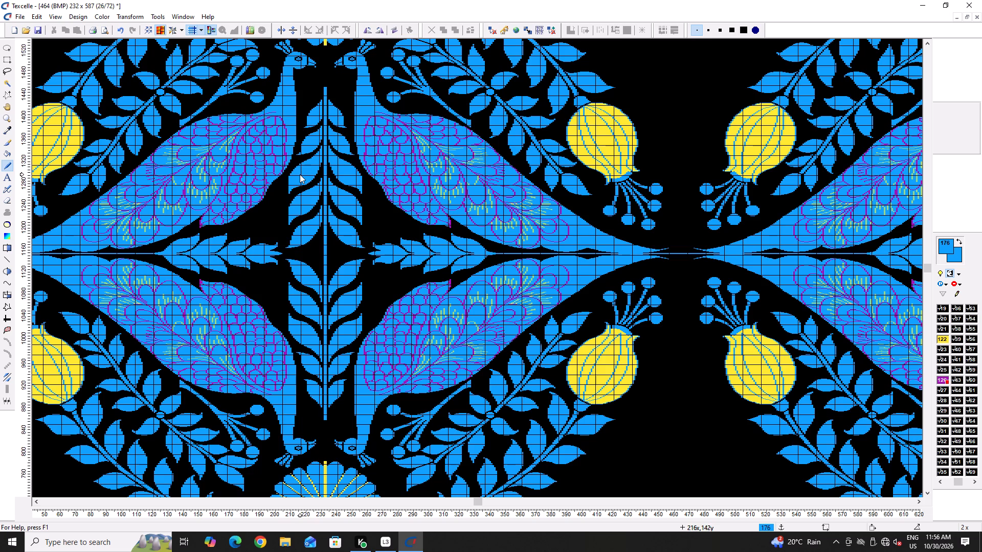
Check the Wi-Fi connection in the list of available networks.
{"action": "left_click", "coordinate": [886, 544]}
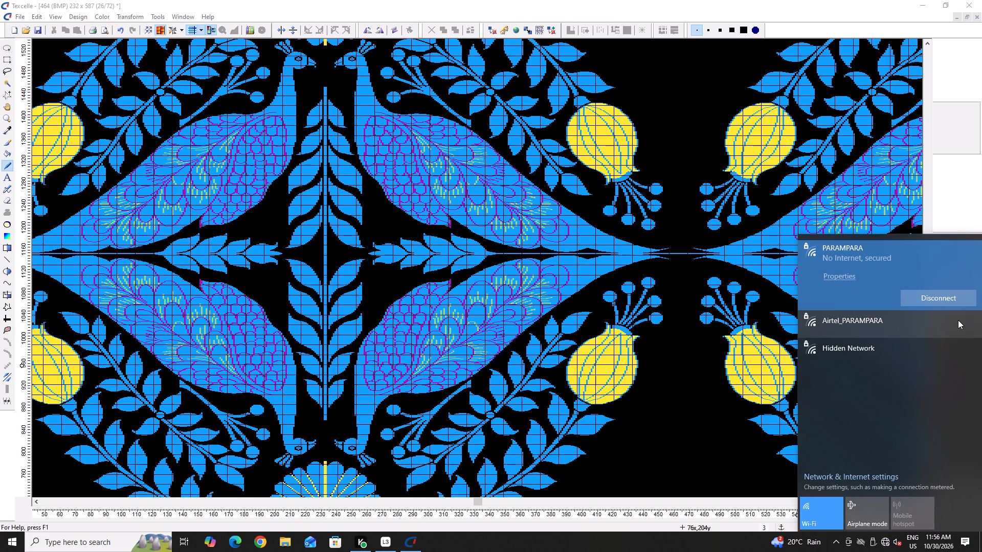
{"action": "left_click", "coordinate": [711, 551]}
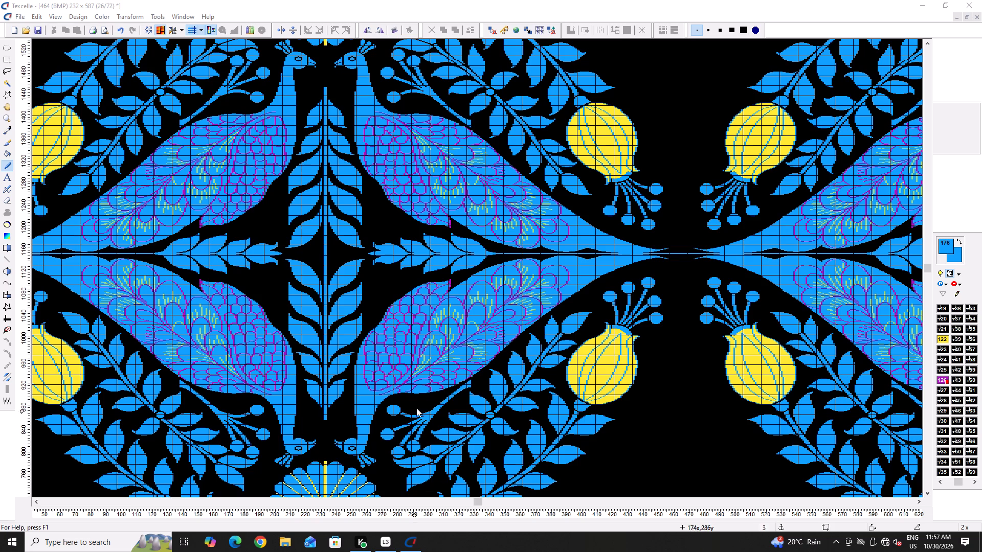
Clear the colour protection set on purple 126.
{"action": "scroll", "coordinate": [435, 325], "scroll_direction": "up", "scroll_amount": 4, "text": "ctrl"}
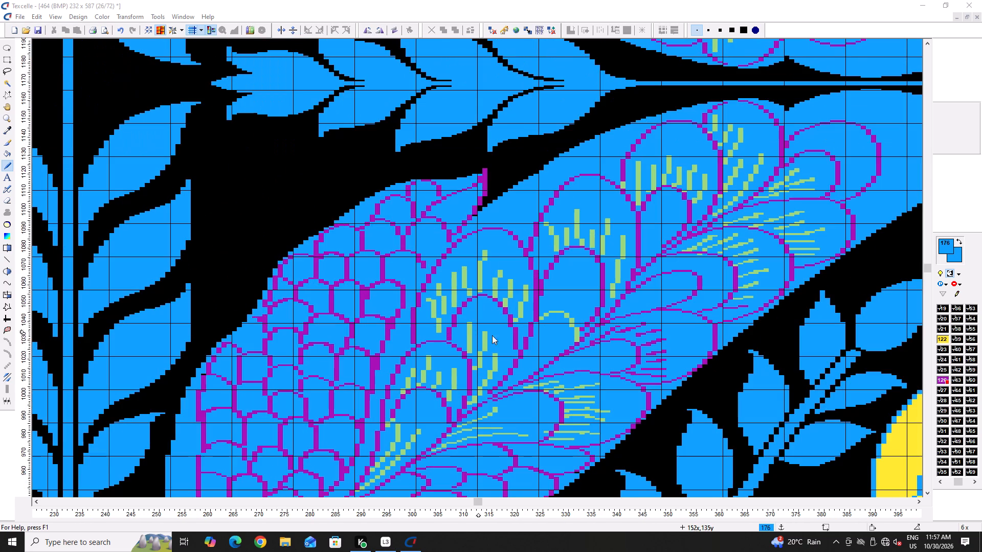
{"action": "scroll", "coordinate": [588, 308], "scroll_direction": "up", "scroll_amount": 5, "text": "ctrl"}
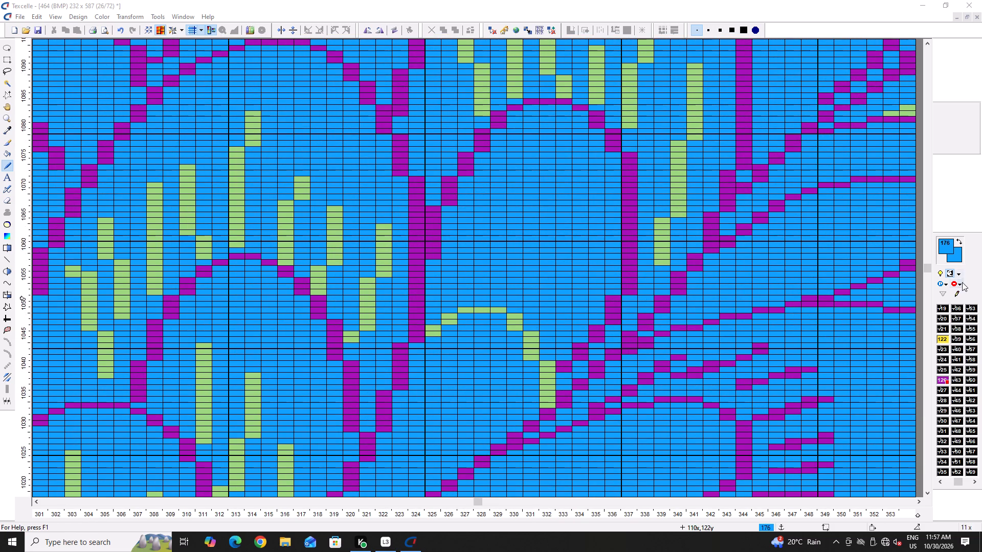
{"action": "left_click", "coordinate": [961, 285]}
{"action": "left_click", "coordinate": [956, 307]}
Paint over the stray black cell beside the purple outline of the outer edge scale with blue 176.
{"action": "scroll", "coordinate": [507, 263], "scroll_direction": "down", "scroll_amount": 4, "text": "ctrl"}
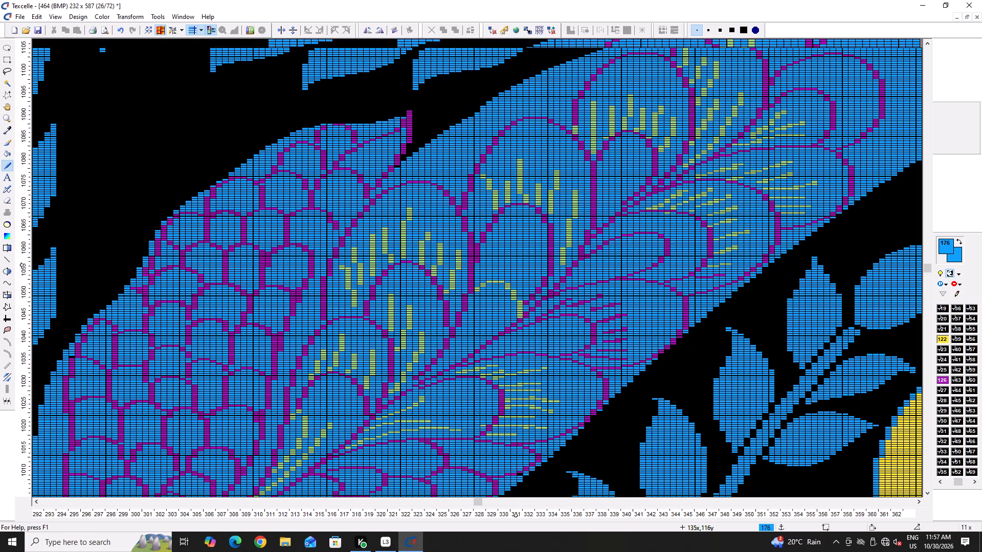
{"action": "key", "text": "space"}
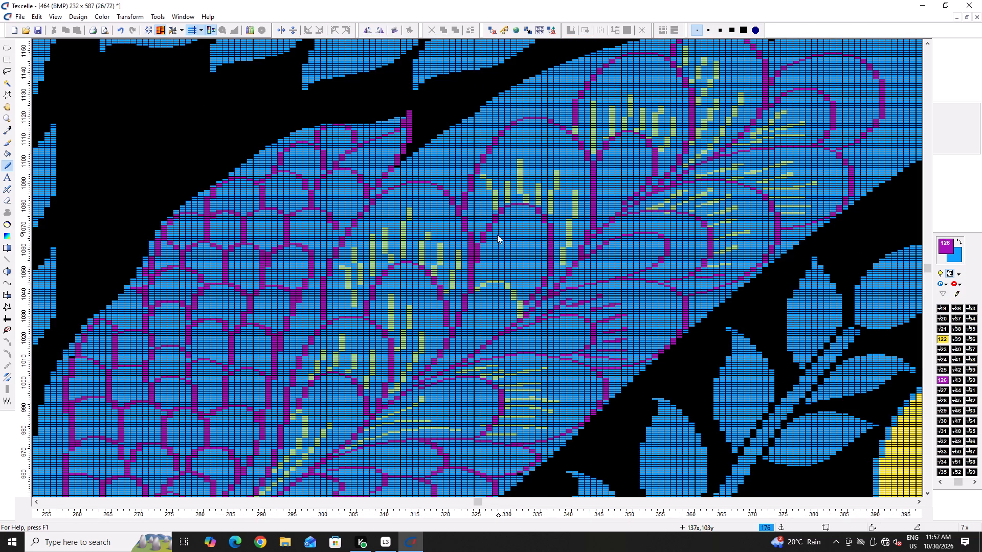
{"action": "scroll", "coordinate": [497, 235], "scroll_direction": "down", "scroll_amount": 2, "text": "ctrl"}
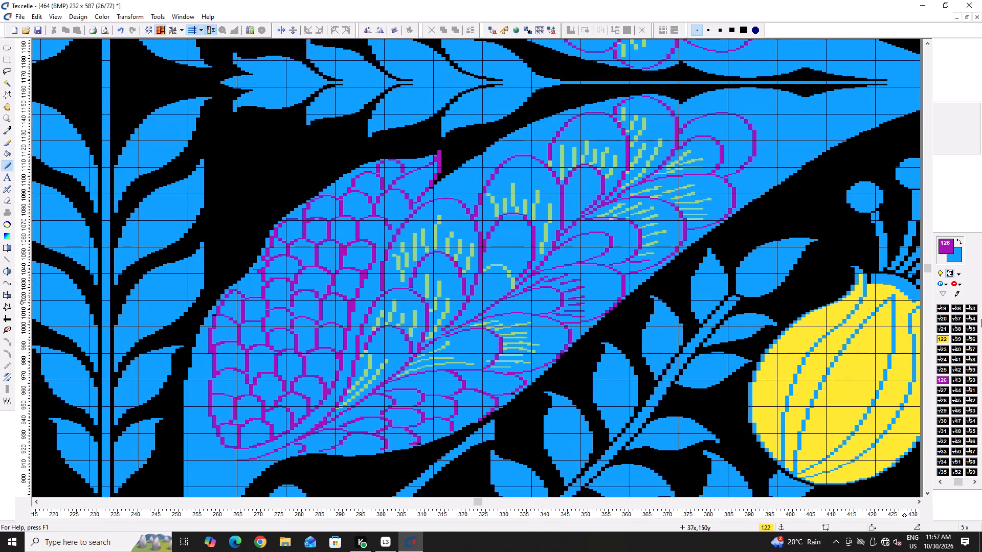
{"action": "scroll", "coordinate": [312, 304], "scroll_direction": "up", "scroll_amount": 7, "text": "ctrl"}
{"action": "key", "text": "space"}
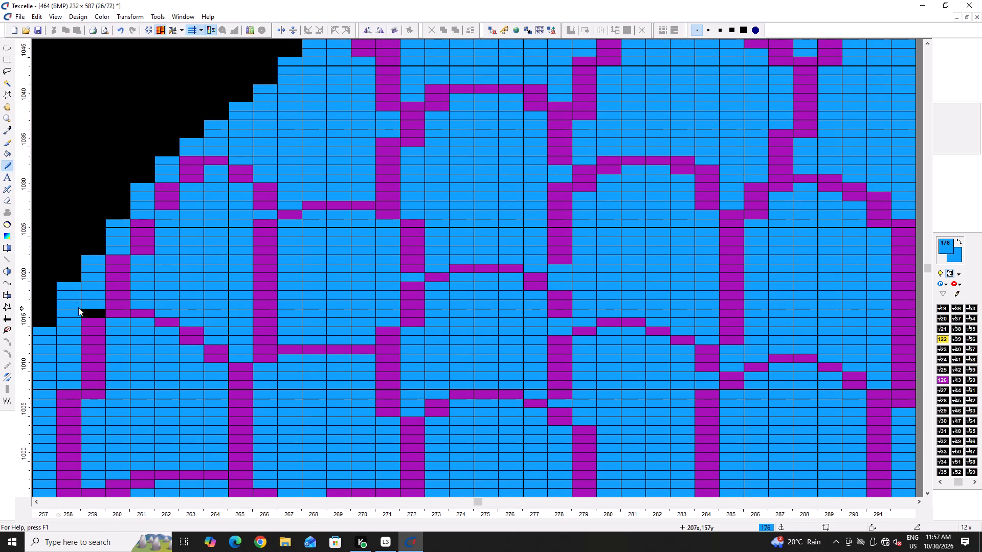
{"action": "left_click", "coordinate": [78, 307]}
{"action": "scroll", "coordinate": [94, 318], "scroll_direction": "down", "scroll_amount": 6, "text": "ctrl"}
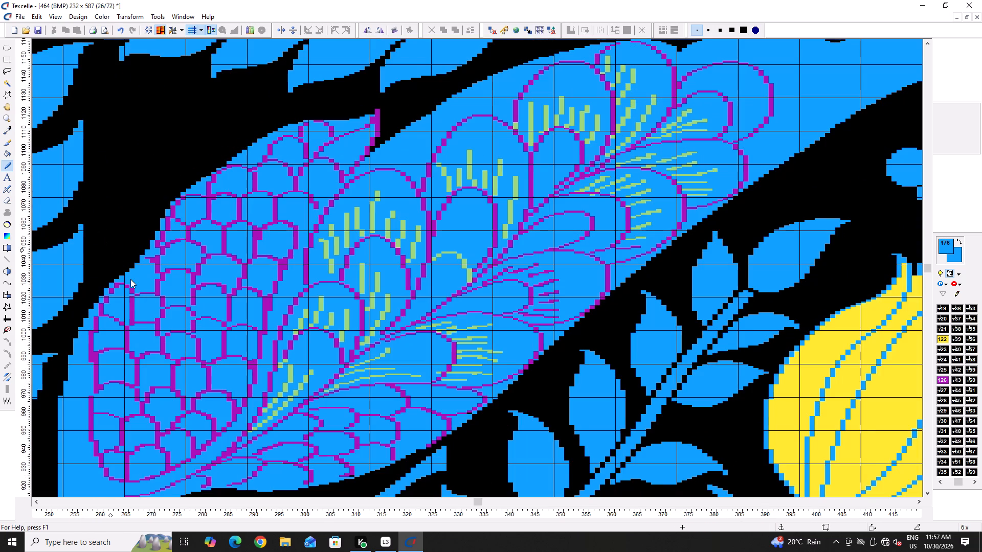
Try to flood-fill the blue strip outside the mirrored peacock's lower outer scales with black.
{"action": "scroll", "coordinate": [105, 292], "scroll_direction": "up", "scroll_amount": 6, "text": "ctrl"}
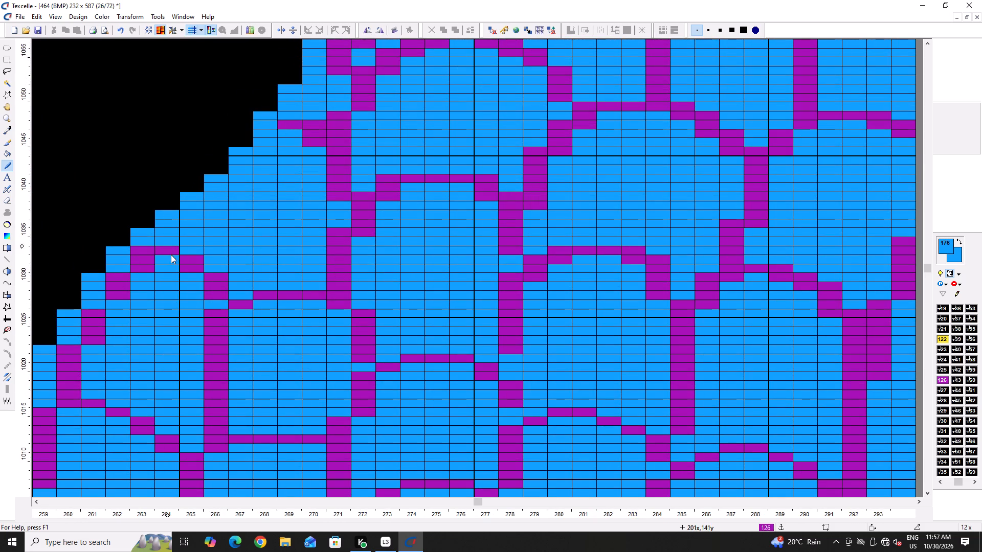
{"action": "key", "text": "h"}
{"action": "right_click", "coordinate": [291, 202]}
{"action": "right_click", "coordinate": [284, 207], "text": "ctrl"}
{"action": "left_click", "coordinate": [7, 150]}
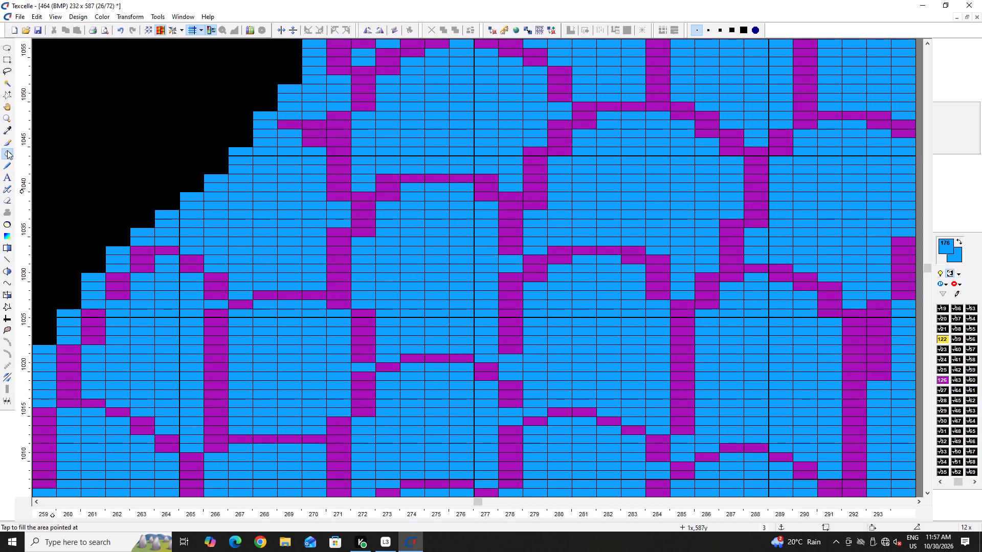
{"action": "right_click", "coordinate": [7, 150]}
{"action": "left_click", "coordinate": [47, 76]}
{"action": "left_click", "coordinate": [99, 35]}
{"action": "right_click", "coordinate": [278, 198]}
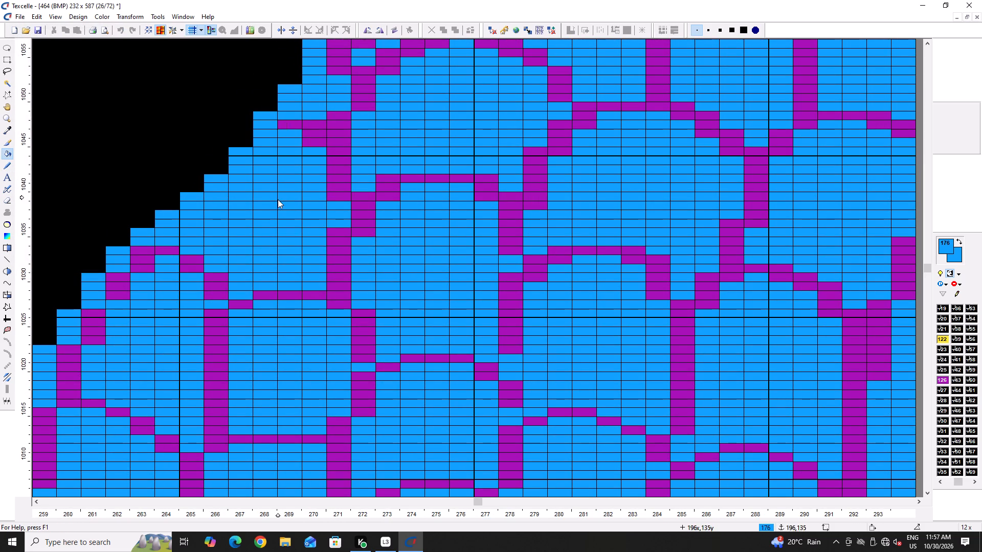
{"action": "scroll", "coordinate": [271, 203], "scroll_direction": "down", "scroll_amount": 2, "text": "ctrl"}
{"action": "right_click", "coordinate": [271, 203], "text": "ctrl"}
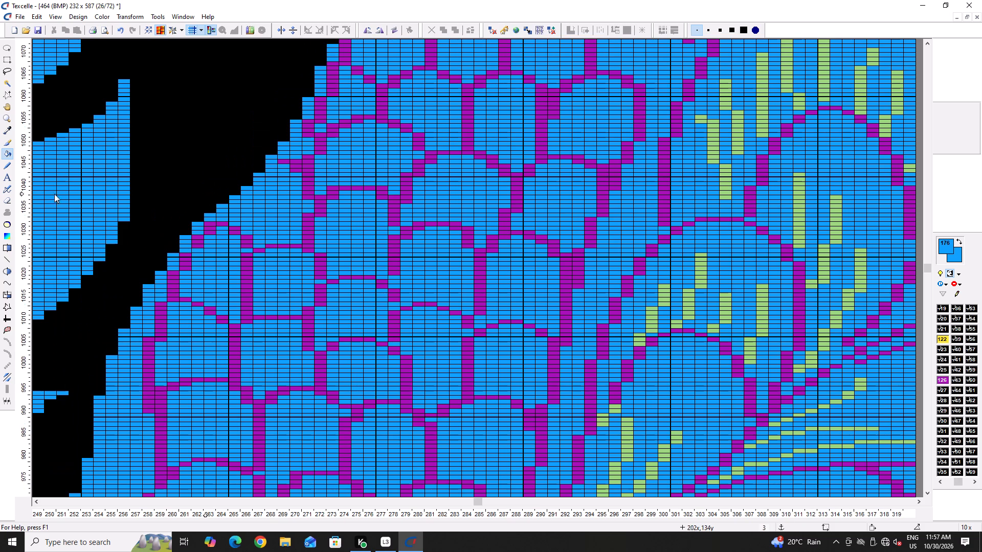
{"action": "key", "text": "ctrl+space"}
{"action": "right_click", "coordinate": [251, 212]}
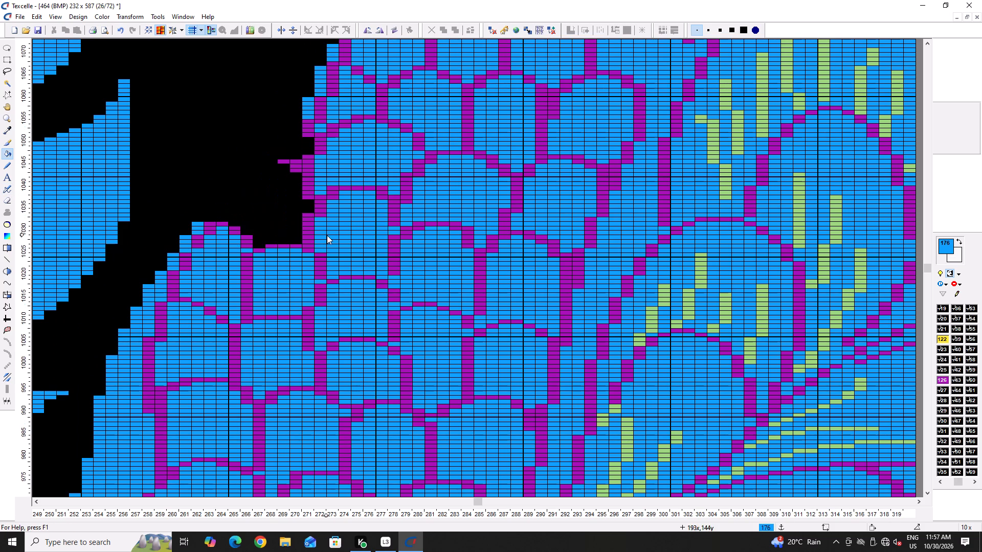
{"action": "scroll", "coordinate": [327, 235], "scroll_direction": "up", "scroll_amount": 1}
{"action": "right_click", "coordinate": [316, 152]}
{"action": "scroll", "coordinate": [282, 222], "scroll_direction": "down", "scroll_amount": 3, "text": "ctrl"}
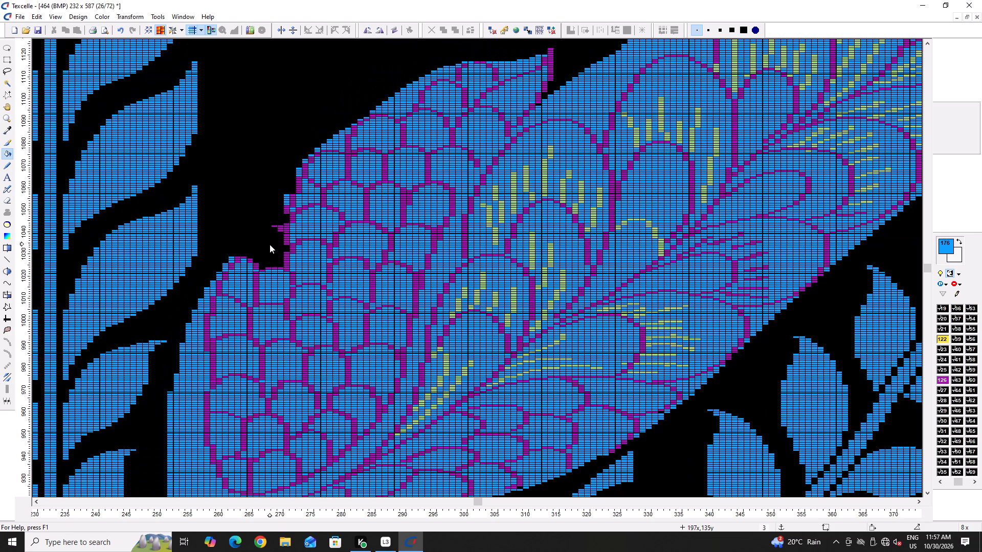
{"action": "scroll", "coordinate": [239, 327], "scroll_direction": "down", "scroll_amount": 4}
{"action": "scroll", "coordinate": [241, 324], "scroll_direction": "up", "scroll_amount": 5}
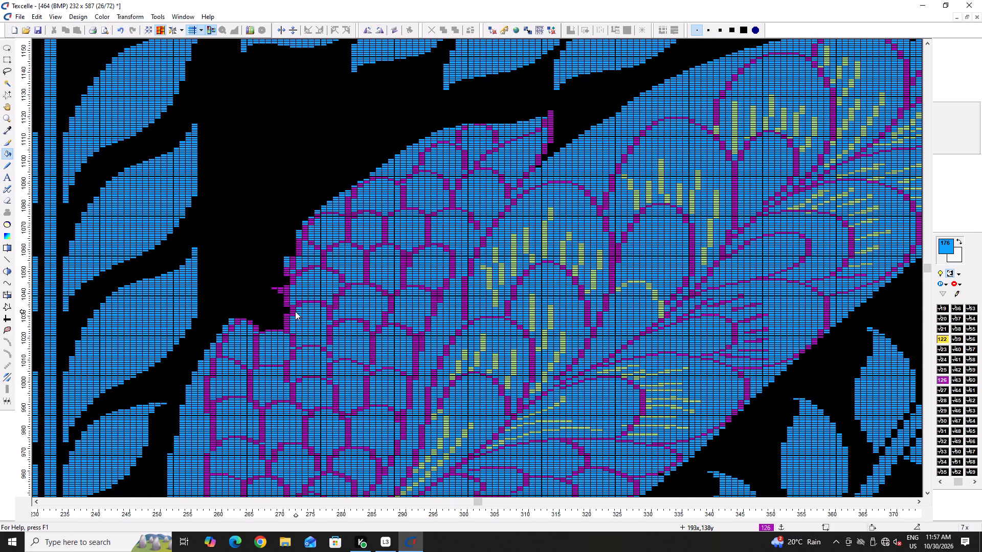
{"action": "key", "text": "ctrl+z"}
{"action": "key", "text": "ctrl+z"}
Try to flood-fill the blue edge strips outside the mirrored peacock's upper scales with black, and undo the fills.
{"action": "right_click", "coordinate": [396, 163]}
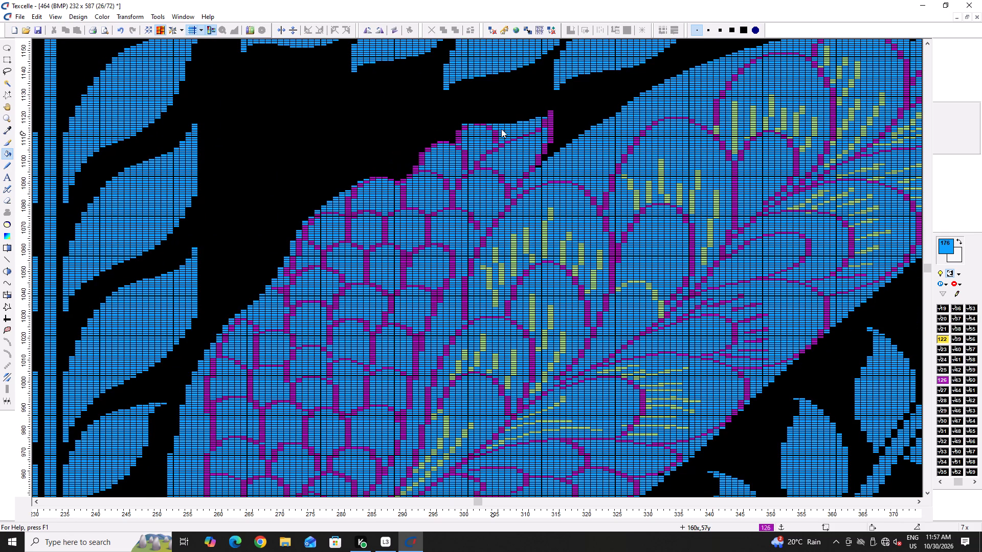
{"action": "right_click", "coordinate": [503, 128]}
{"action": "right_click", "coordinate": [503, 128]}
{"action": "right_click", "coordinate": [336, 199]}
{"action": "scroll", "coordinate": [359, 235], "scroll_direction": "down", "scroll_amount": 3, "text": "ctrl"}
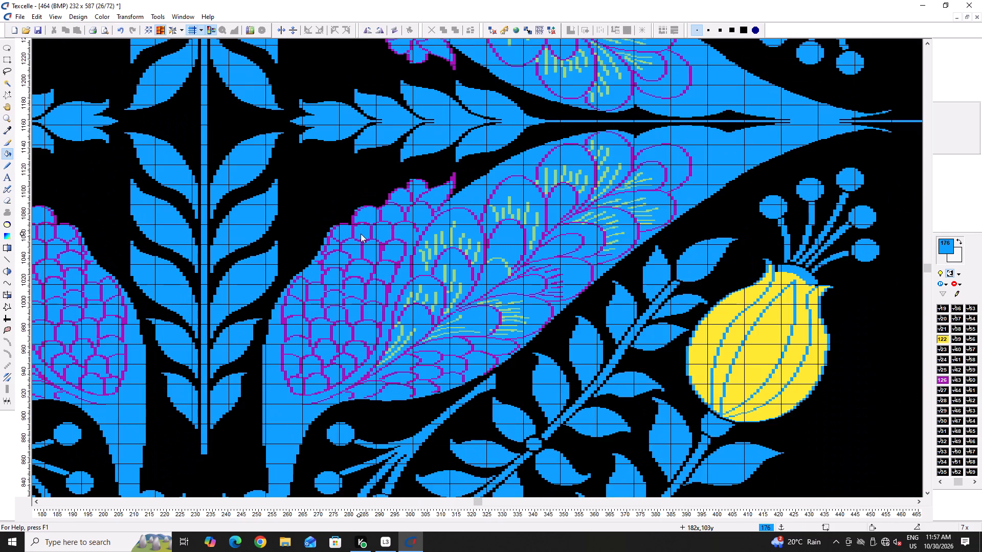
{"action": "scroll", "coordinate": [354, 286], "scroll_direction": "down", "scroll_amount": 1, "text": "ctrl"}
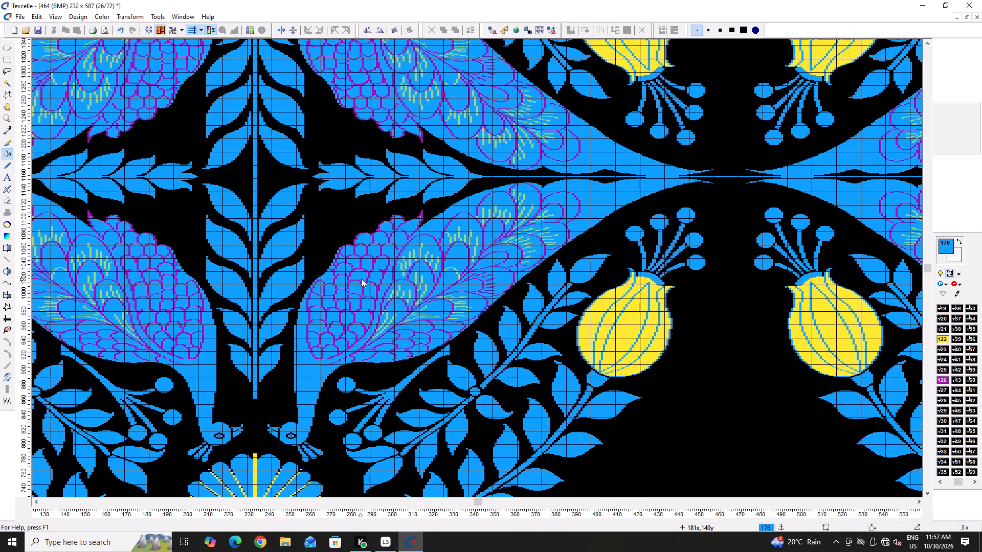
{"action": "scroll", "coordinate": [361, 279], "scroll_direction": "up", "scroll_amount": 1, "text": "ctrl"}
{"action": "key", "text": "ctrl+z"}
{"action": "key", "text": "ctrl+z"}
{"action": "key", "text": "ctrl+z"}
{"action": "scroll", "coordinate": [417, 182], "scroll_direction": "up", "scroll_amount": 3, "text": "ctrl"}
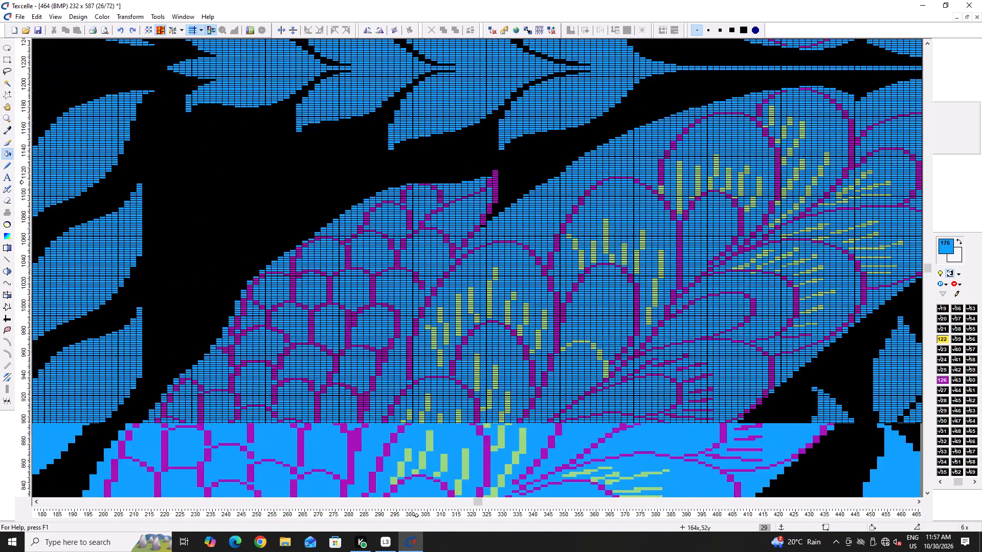
Trim the protruding blue cells above the mirrored peacock's outer scales with black so the edge rises in even single-row steps.
{"action": "scroll", "coordinate": [416, 182], "scroll_direction": "up", "scroll_amount": 3, "text": "ctrl"}
{"action": "key", "text": "x"}
{"action": "scroll", "coordinate": [350, 199], "scroll_direction": "up", "scroll_amount": 2}
{"action": "scroll", "coordinate": [350, 329], "scroll_direction": "up", "scroll_amount": 2, "text": "ctrl"}
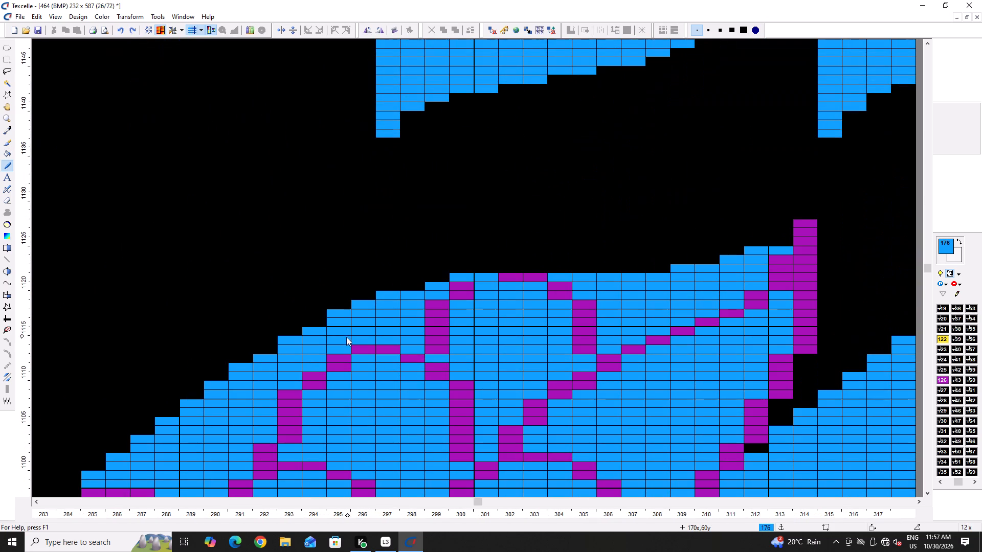
{"action": "right_click", "coordinate": [285, 337]}
{"action": "right_click", "coordinate": [316, 329]}
{"action": "right_click", "coordinate": [316, 329]}
{"action": "right_click", "coordinate": [333, 317]}
{"action": "right_click_drag", "start_coordinate": [333, 317], "coordinate": [420, 291]}
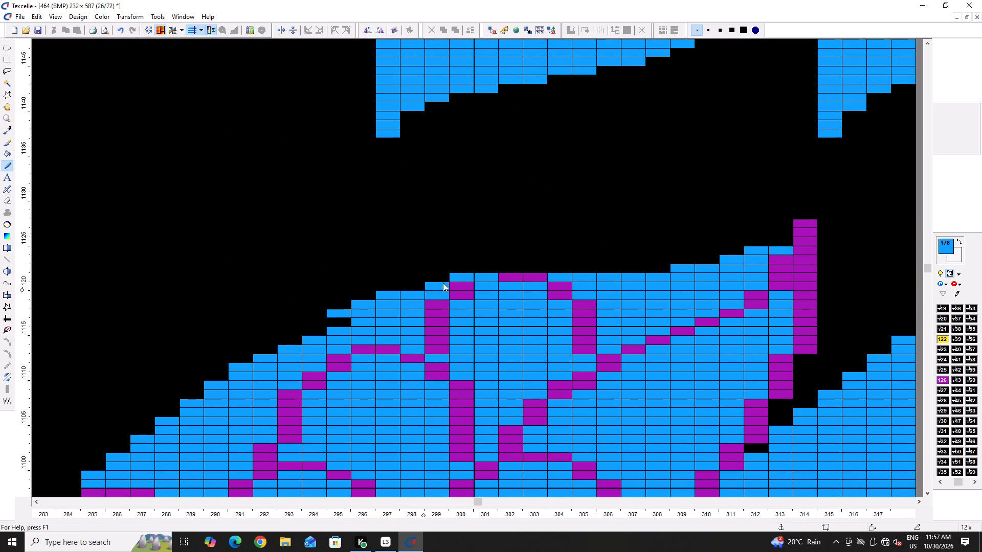
{"action": "right_click_drag", "start_coordinate": [454, 279], "coordinate": [419, 290]}
{"action": "right_click_drag", "start_coordinate": [418, 291], "coordinate": [403, 289]}
{"action": "right_click", "coordinate": [410, 286]}
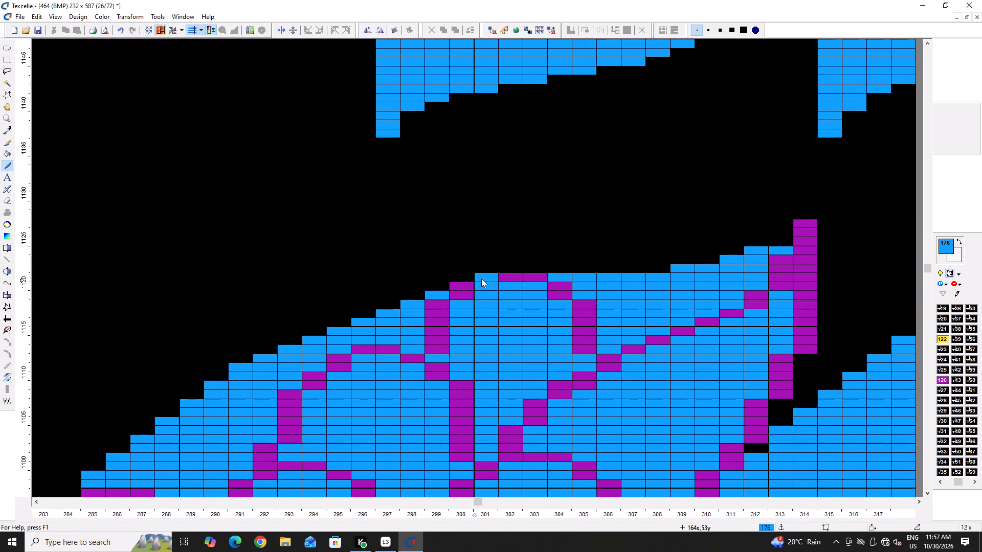
{"action": "right_click", "coordinate": [483, 278]}
Smooth the top outline of the uppermost rounded outer scale with purple 126, blacking out the cell above it.
{"action": "key", "text": "space"}
{"action": "left_click", "coordinate": [477, 286]}
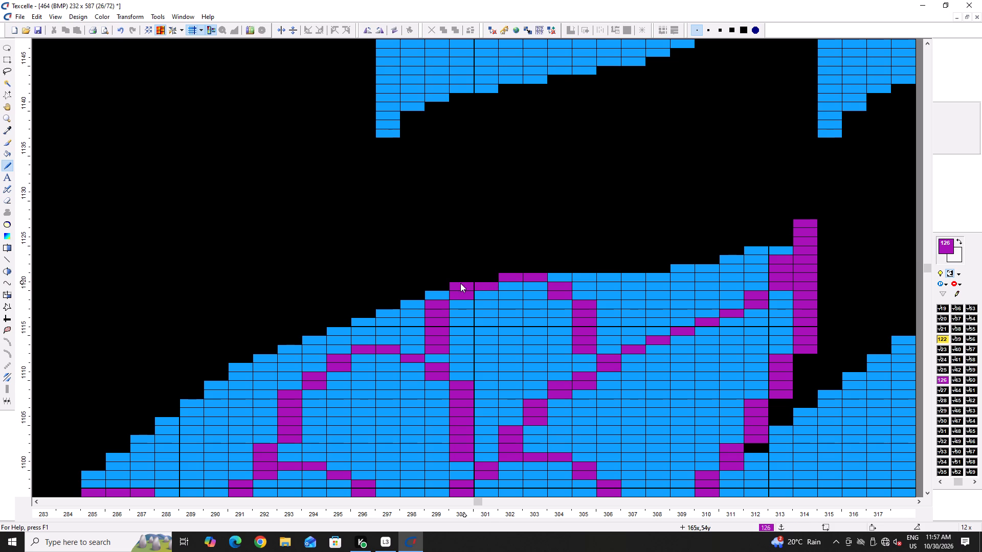
{"action": "right_click", "coordinate": [460, 283]}
{"action": "left_click_drag", "start_coordinate": [500, 276], "coordinate": [528, 276]}
{"action": "left_click", "coordinate": [528, 276]}
Restore the display of the original white and grey sketch colours around the peacock motifs.
{"action": "scroll", "coordinate": [501, 304], "scroll_direction": "down", "scroll_amount": 3, "text": "ctrl"}
{"action": "scroll", "coordinate": [459, 327], "scroll_direction": "down", "scroll_amount": 2, "text": "ctrl"}
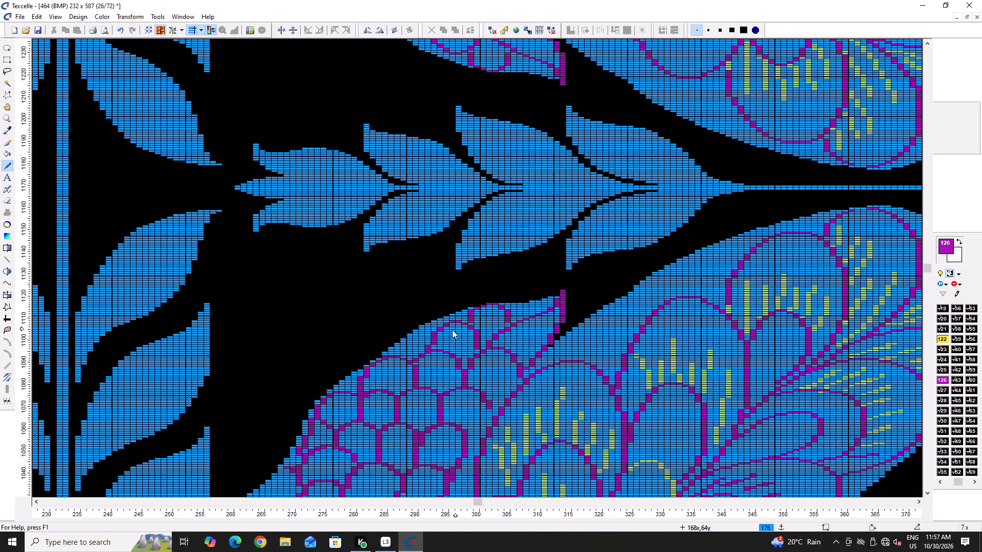
{"action": "scroll", "coordinate": [446, 332], "scroll_direction": "down", "scroll_amount": 1}
{"action": "scroll", "coordinate": [422, 307], "scroll_direction": "down", "scroll_amount": 3, "text": "ctrl"}
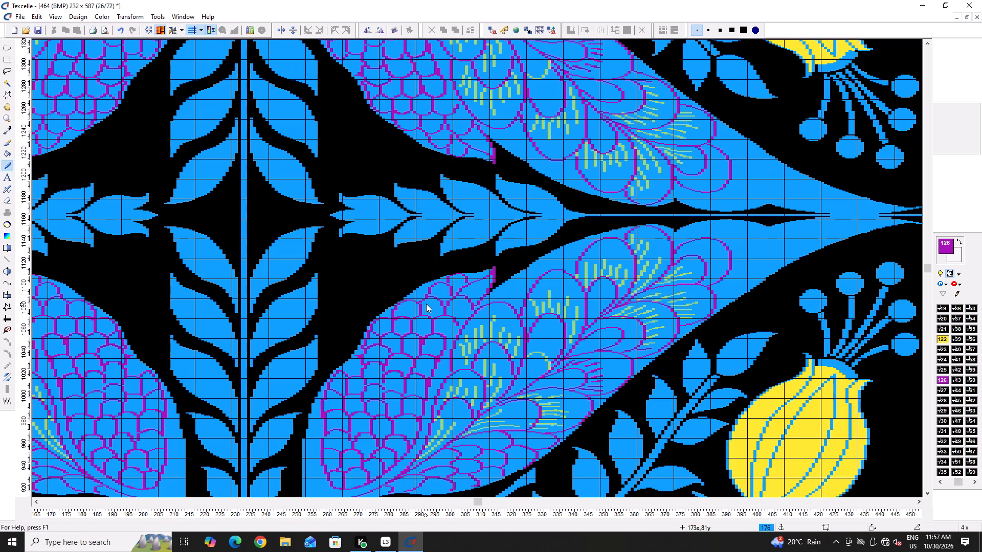
{"action": "scroll", "coordinate": [501, 280], "scroll_direction": "up", "scroll_amount": 2}
{"action": "scroll", "coordinate": [499, 281], "scroll_direction": "down", "scroll_amount": 3, "text": "ctrl"}
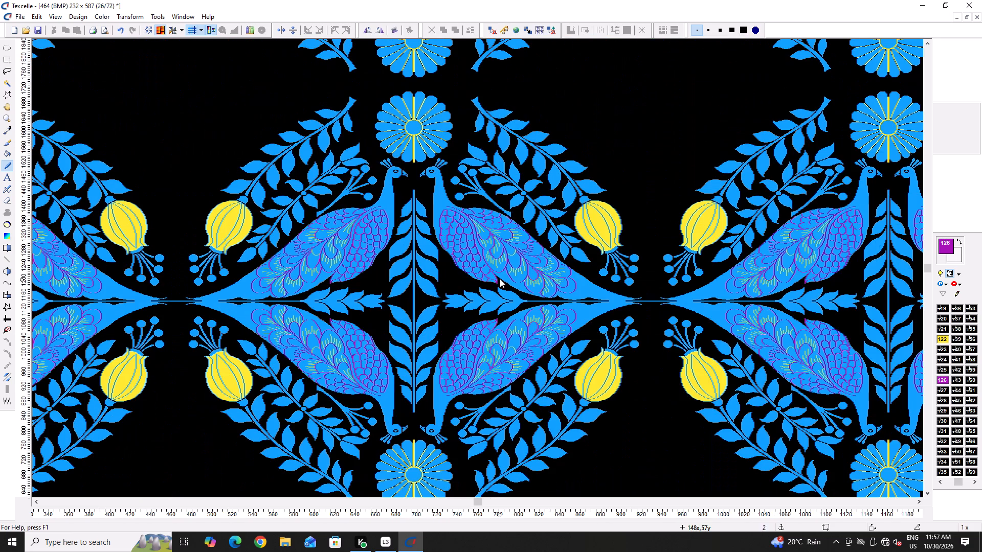
{"action": "left_click", "coordinate": [951, 272]}
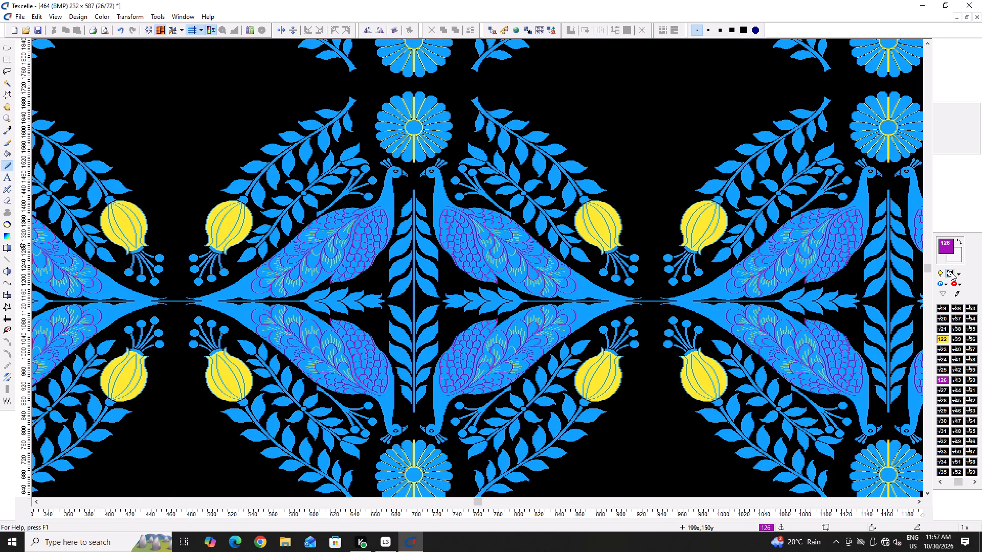
{"action": "left_click", "coordinate": [950, 273]}
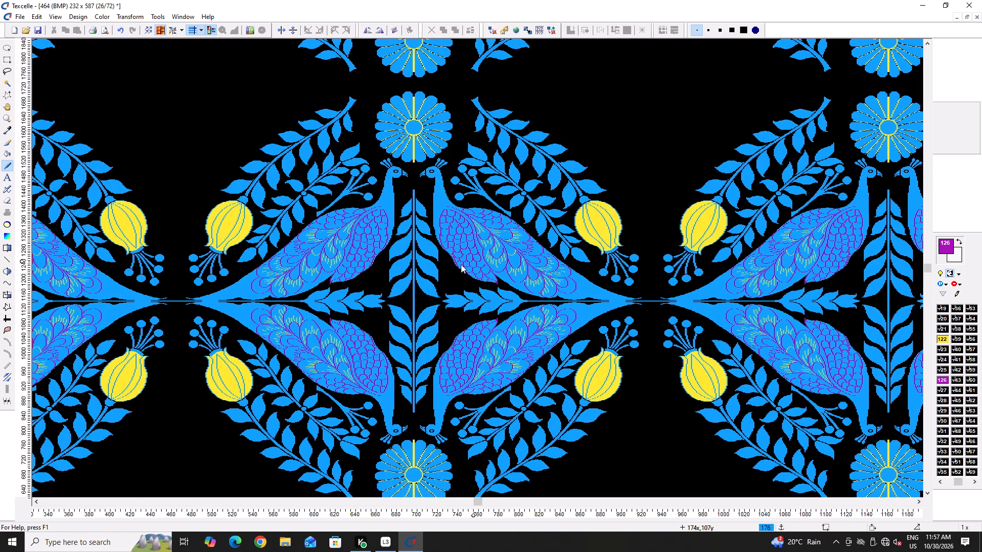
{"action": "left_click", "coordinate": [946, 274]}
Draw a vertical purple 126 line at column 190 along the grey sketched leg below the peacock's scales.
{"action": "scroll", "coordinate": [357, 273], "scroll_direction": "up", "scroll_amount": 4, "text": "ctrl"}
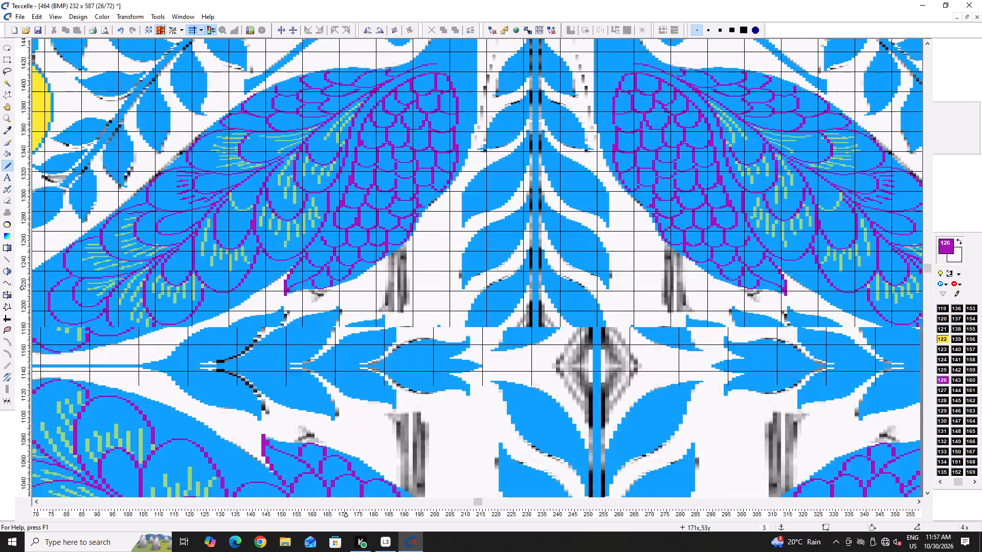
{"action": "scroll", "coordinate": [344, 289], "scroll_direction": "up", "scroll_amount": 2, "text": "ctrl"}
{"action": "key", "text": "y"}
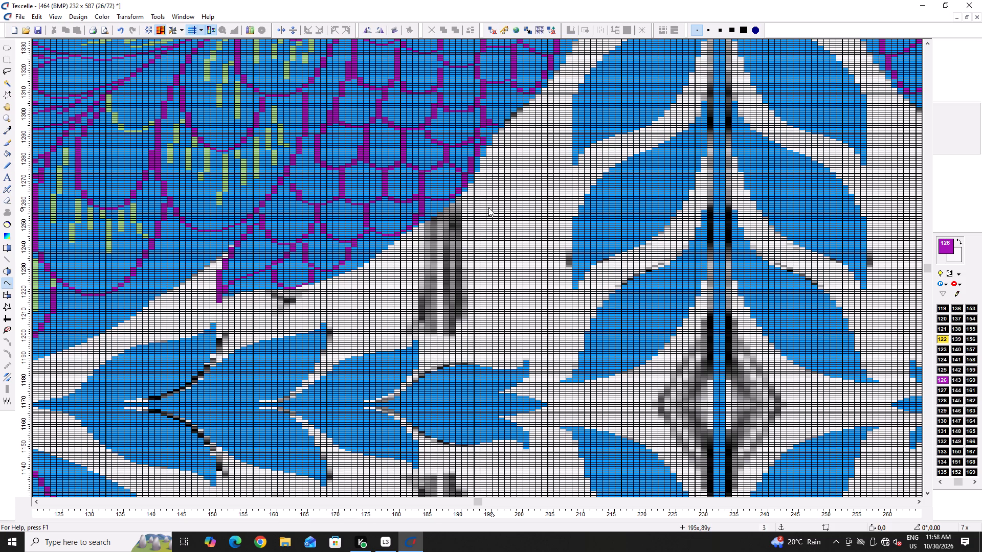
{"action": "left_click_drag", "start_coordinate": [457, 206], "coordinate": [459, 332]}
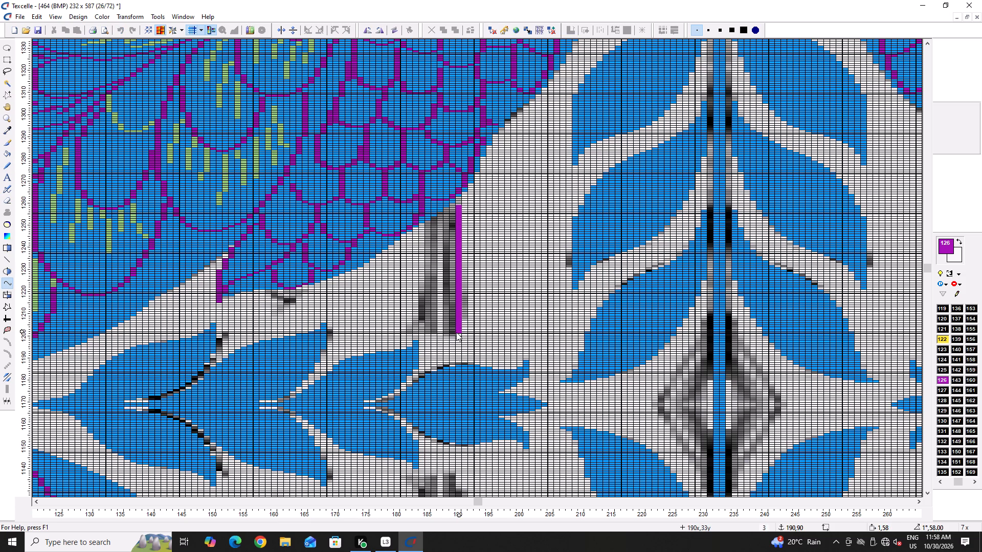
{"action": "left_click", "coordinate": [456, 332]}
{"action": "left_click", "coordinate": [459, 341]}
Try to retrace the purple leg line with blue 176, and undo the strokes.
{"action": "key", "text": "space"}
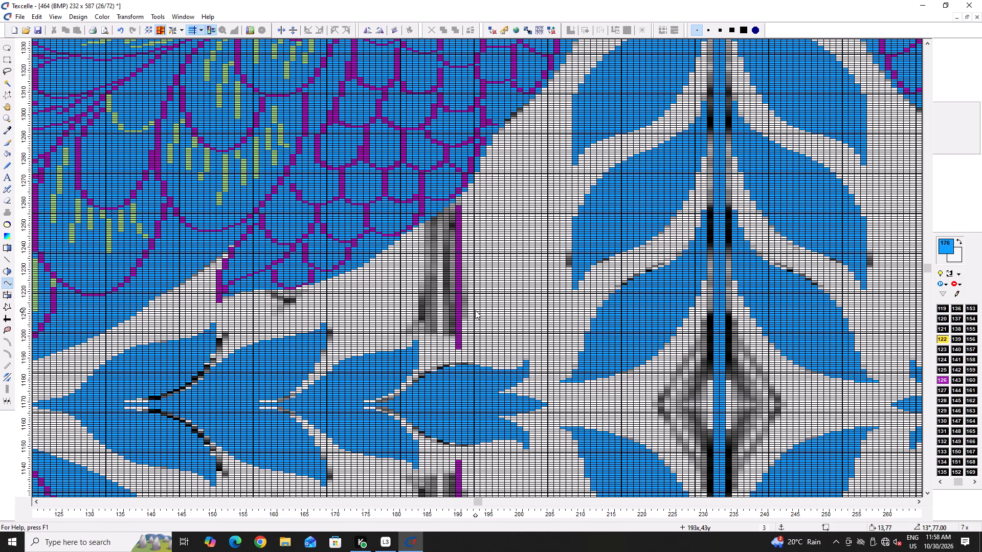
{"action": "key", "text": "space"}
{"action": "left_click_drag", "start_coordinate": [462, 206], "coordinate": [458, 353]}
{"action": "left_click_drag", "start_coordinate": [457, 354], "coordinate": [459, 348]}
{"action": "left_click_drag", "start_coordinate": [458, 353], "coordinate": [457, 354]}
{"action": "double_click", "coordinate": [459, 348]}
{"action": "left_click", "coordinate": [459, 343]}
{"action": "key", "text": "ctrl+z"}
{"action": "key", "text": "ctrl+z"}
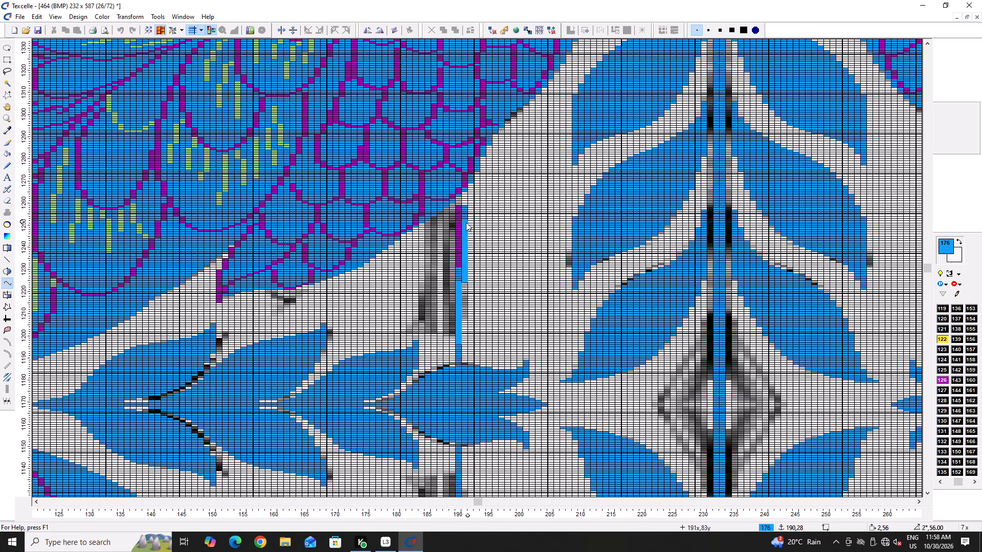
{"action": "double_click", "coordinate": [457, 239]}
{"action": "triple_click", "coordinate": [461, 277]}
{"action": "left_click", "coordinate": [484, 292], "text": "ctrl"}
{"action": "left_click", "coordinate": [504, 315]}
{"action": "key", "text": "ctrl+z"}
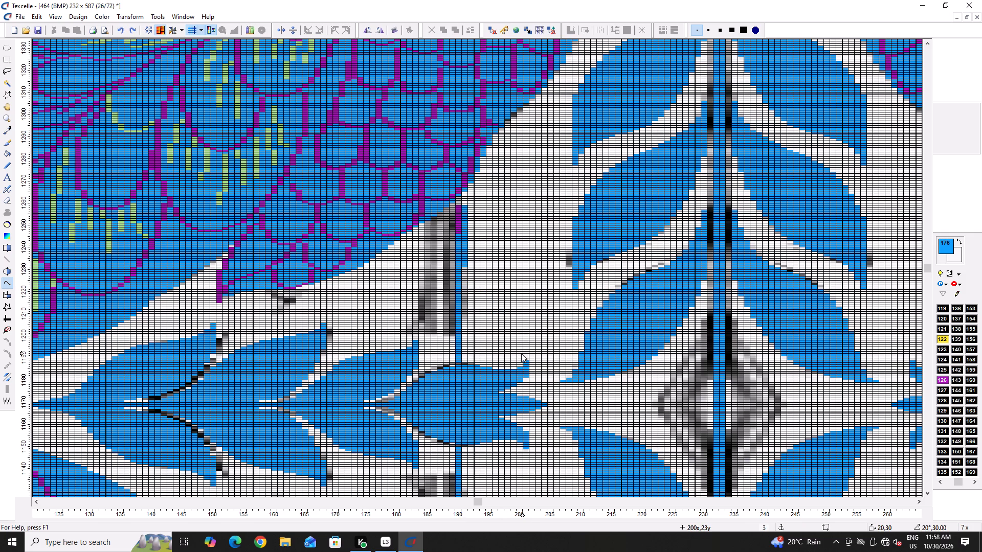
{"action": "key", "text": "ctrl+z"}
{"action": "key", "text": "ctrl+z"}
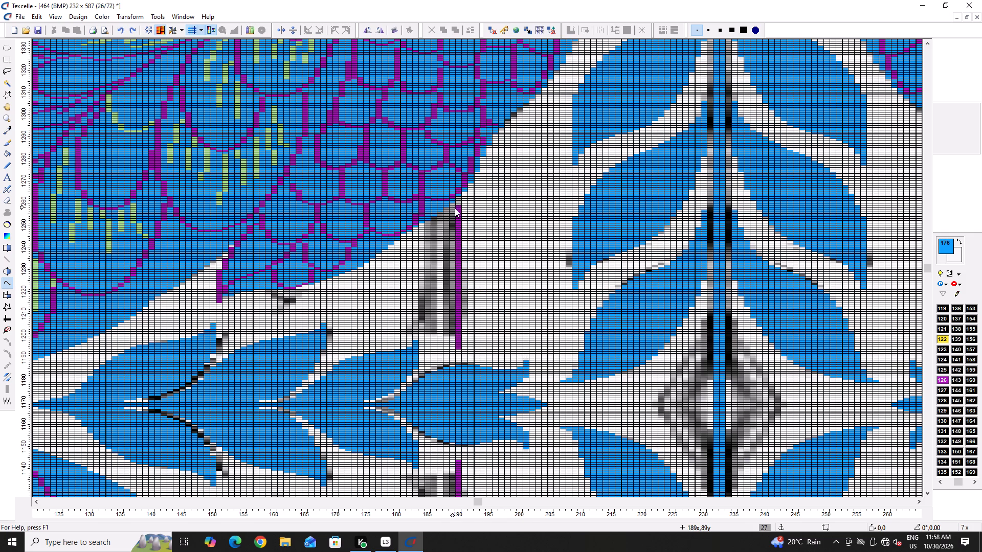
Draw two adjacent vertical blue 176 lines at columns 189 and 190, covering the purple leg line.
{"action": "left_click_drag", "start_coordinate": [458, 204], "coordinate": [460, 299]}
{"action": "left_click_drag", "start_coordinate": [460, 300], "coordinate": [455, 336]}
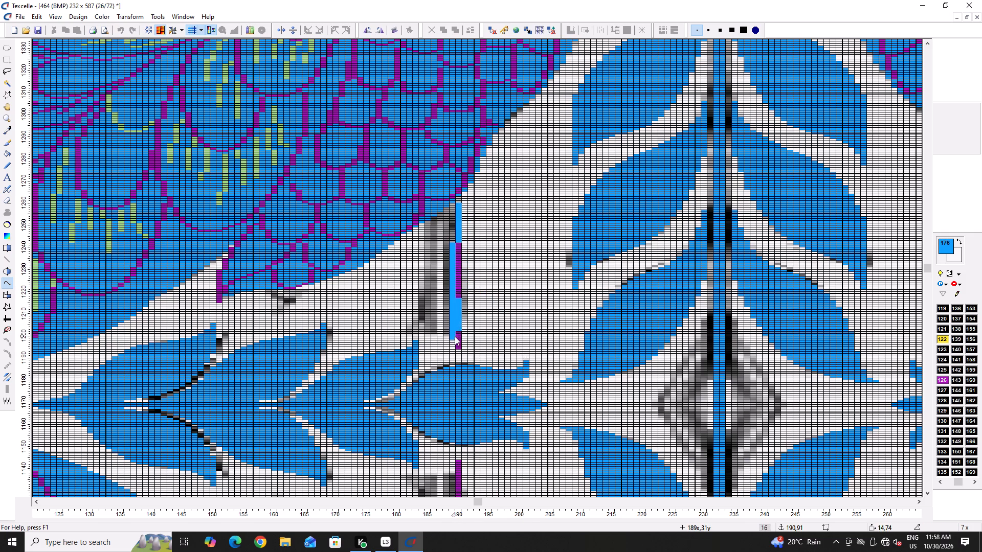
{"action": "left_click_drag", "start_coordinate": [455, 336], "coordinate": [458, 344]}
{"action": "double_click", "coordinate": [458, 344]}
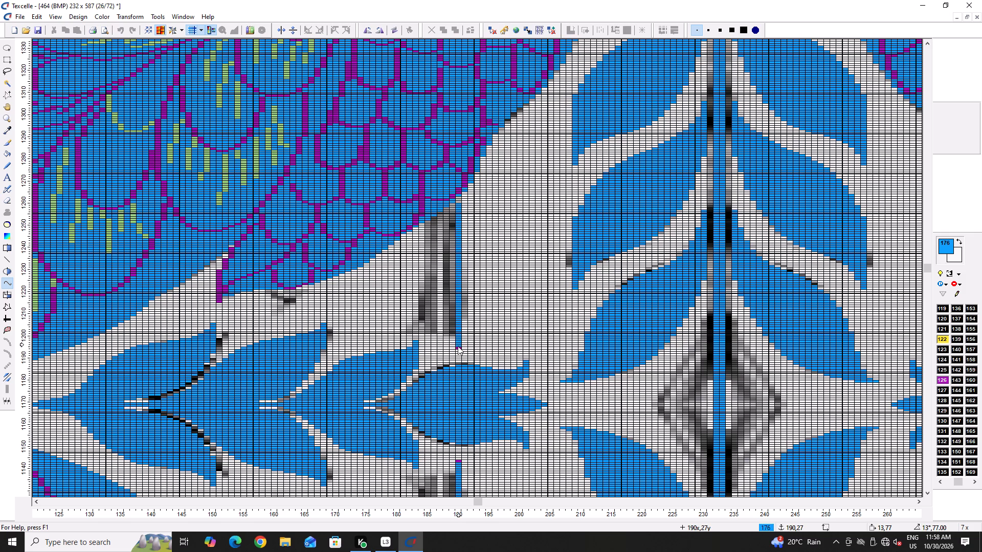
{"action": "left_click", "coordinate": [458, 346]}
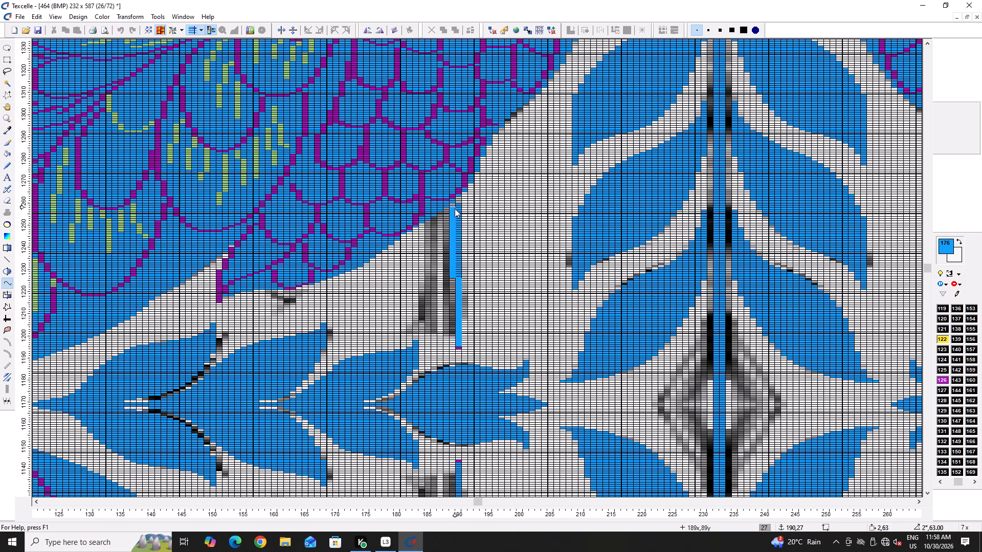
{"action": "left_click", "coordinate": [454, 212]}
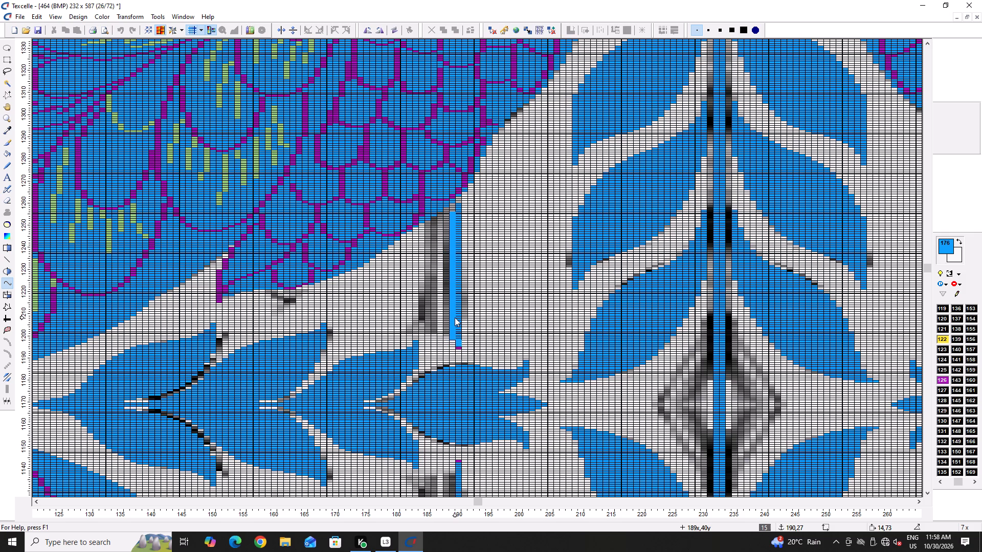
{"action": "left_click", "coordinate": [455, 317]}
Shorten the blue leg bar's lower end to about row 40 with white and square off its ends with blue 176.
{"action": "key", "text": "x"}
{"action": "scroll", "coordinate": [468, 338], "scroll_direction": "up", "scroll_amount": 4, "text": "ctrl"}
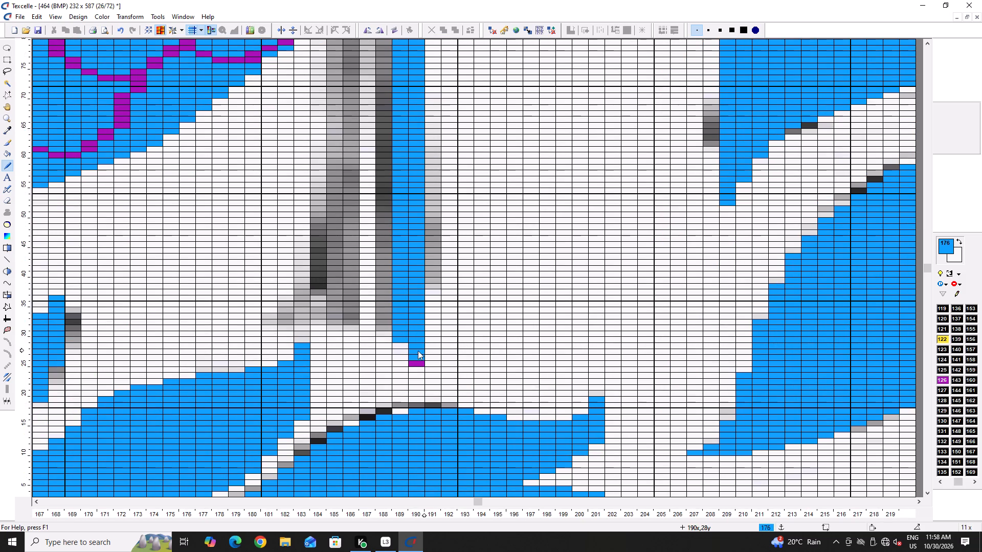
{"action": "right_click", "coordinate": [417, 348]}
{"action": "right_click_drag", "start_coordinate": [417, 353], "coordinate": [417, 365]}
{"action": "scroll", "coordinate": [411, 352], "scroll_direction": "down", "scroll_amount": 5, "text": "ctrl"}
{"action": "scroll", "coordinate": [405, 342], "scroll_direction": "up", "scroll_amount": 4, "text": "ctrl"}
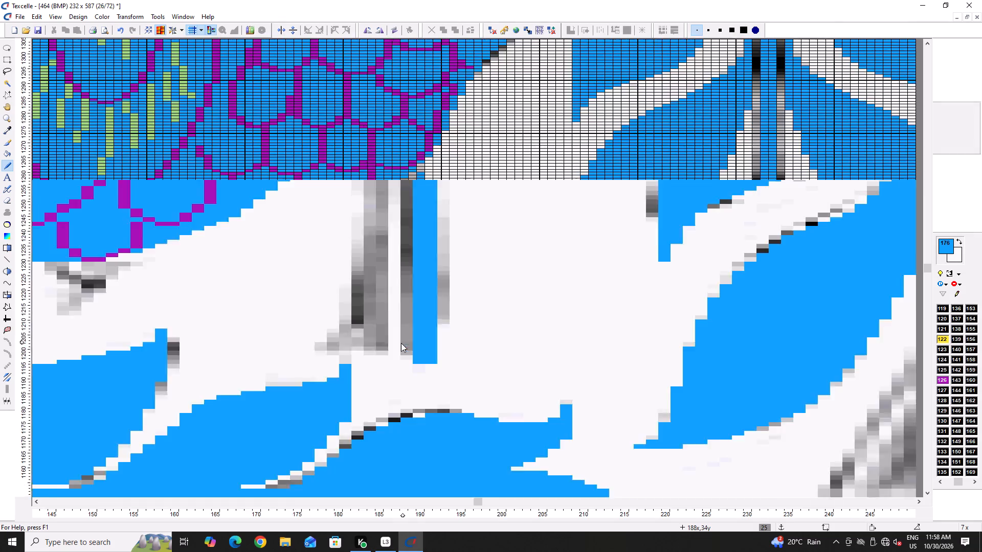
{"action": "right_click_drag", "start_coordinate": [421, 348], "coordinate": [421, 323]}
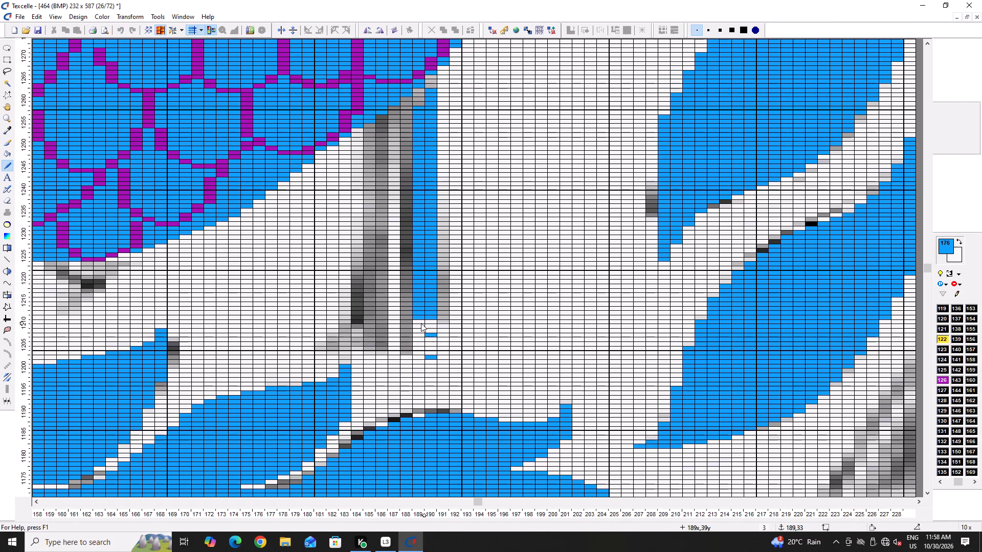
{"action": "right_click_drag", "start_coordinate": [421, 323], "coordinate": [433, 365]}
{"action": "scroll", "coordinate": [423, 324], "scroll_direction": "up", "scroll_amount": 2}
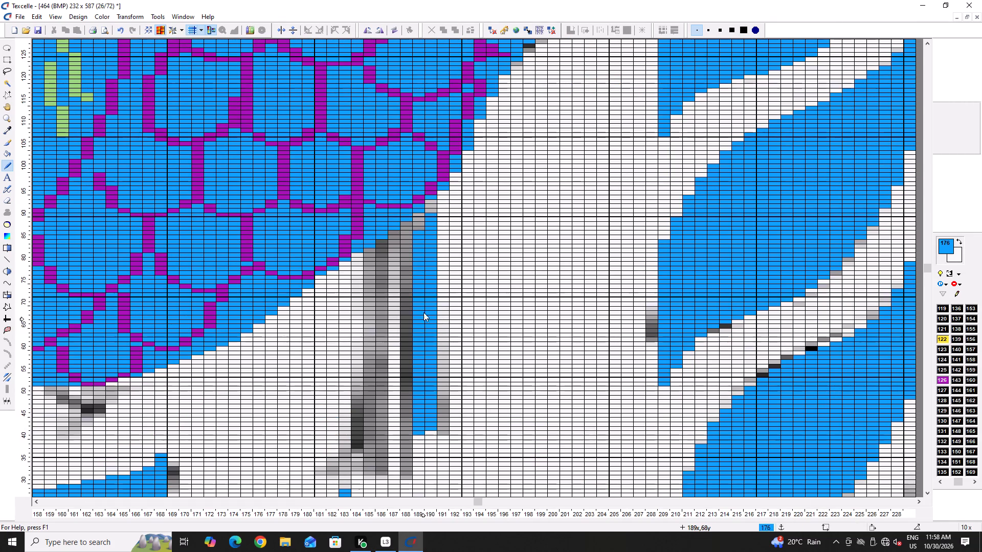
{"action": "left_click_drag", "start_coordinate": [419, 224], "coordinate": [419, 229]}
{"action": "left_click", "coordinate": [419, 229]}
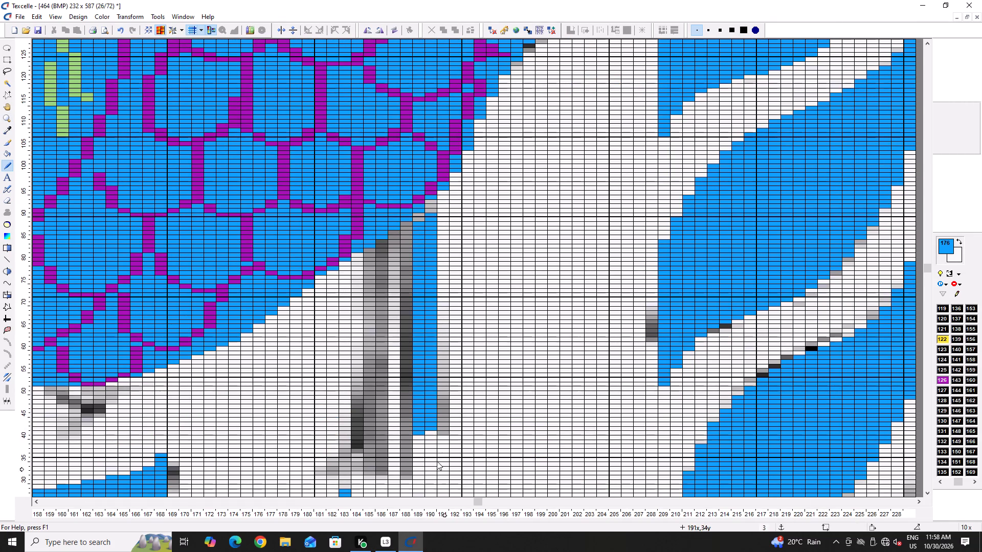
{"action": "left_click", "coordinate": [433, 429]}
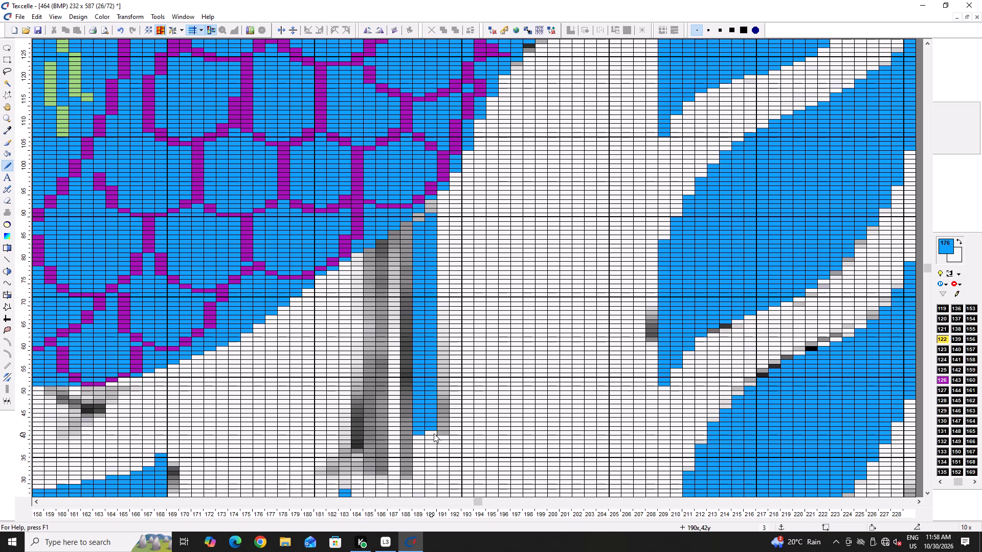
{"action": "left_click", "coordinate": [434, 433]}
{"action": "right_click_drag", "start_coordinate": [401, 446], "coordinate": [332, 518]}
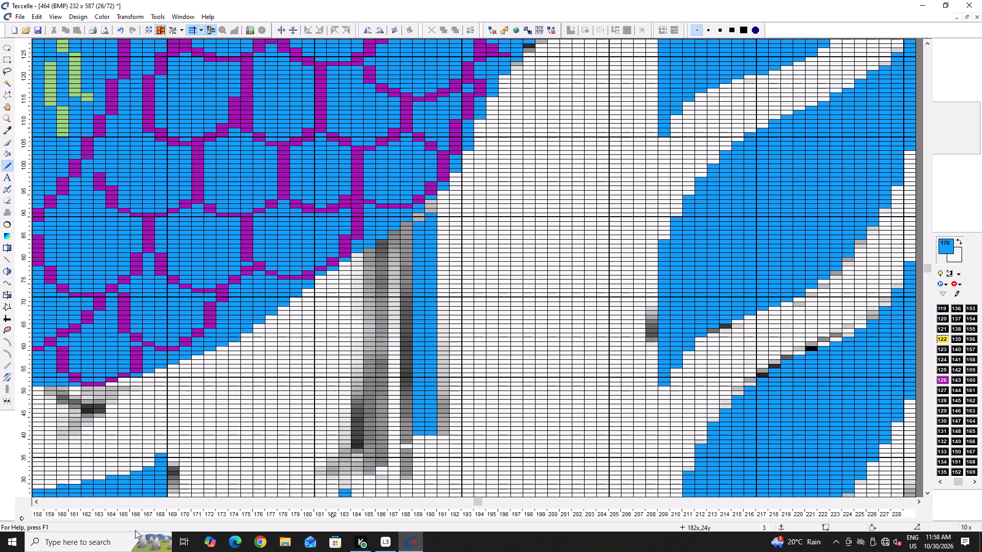
Draw the second leg as two adjacent vertical blue 176 lines at columns 185 and 186 over the grey sketch.
{"action": "key", "text": "y"}
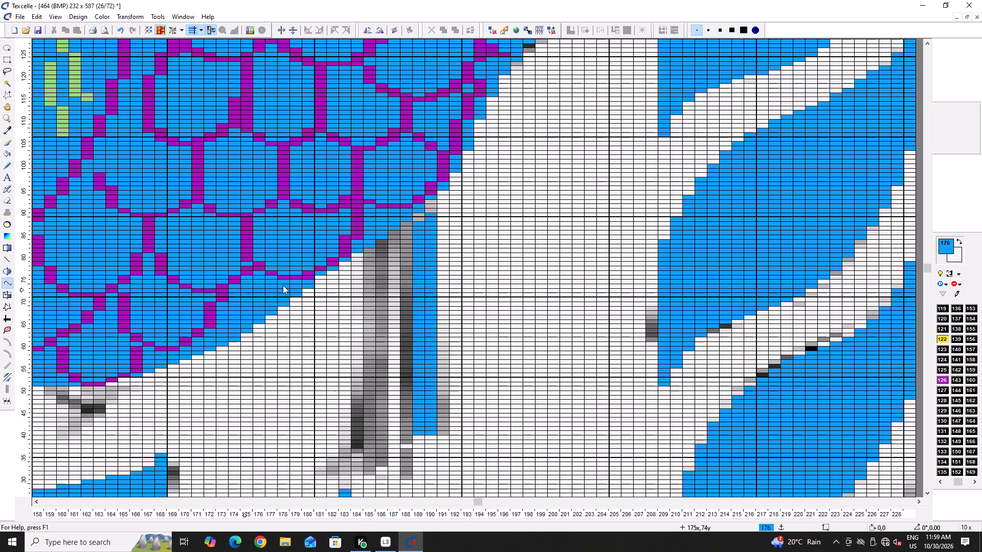
{"action": "left_click_drag", "start_coordinate": [380, 251], "coordinate": [382, 277]}
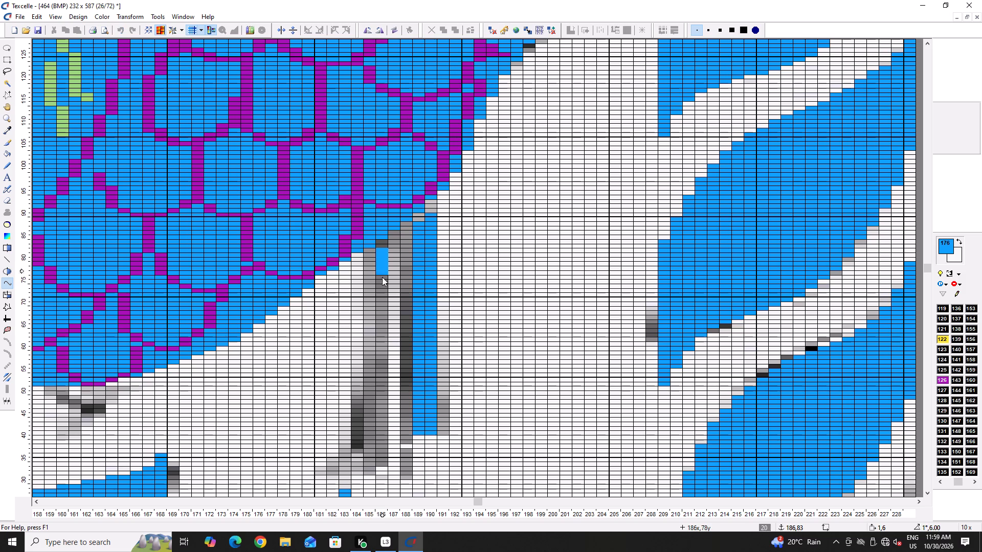
{"action": "left_click_drag", "start_coordinate": [382, 277], "coordinate": [380, 448]}
{"action": "left_click_drag", "start_coordinate": [378, 445], "coordinate": [378, 431]}
{"action": "left_click_drag", "start_coordinate": [378, 430], "coordinate": [382, 420]}
{"action": "left_click_drag", "start_coordinate": [372, 445], "coordinate": [369, 337]}
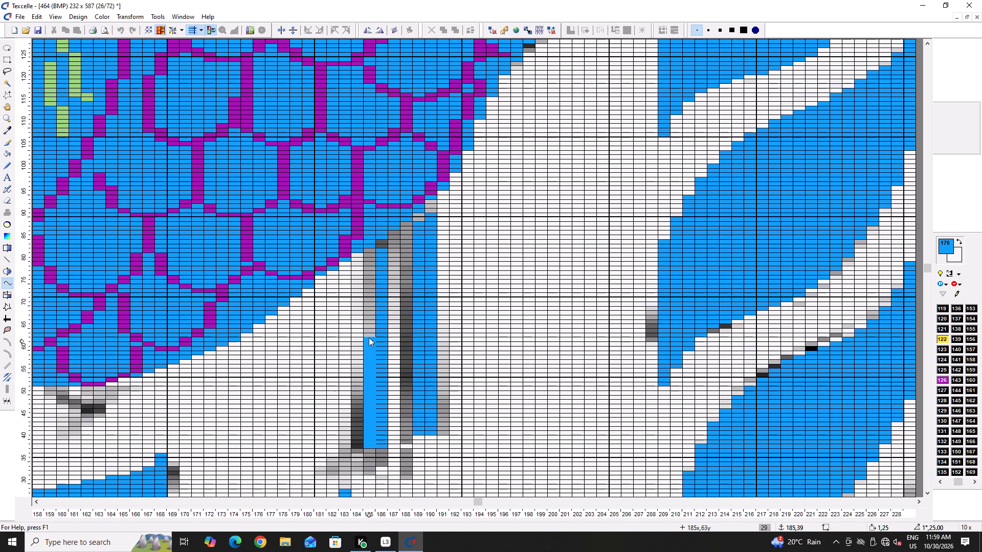
{"action": "left_click_drag", "start_coordinate": [369, 337], "coordinate": [370, 258]}
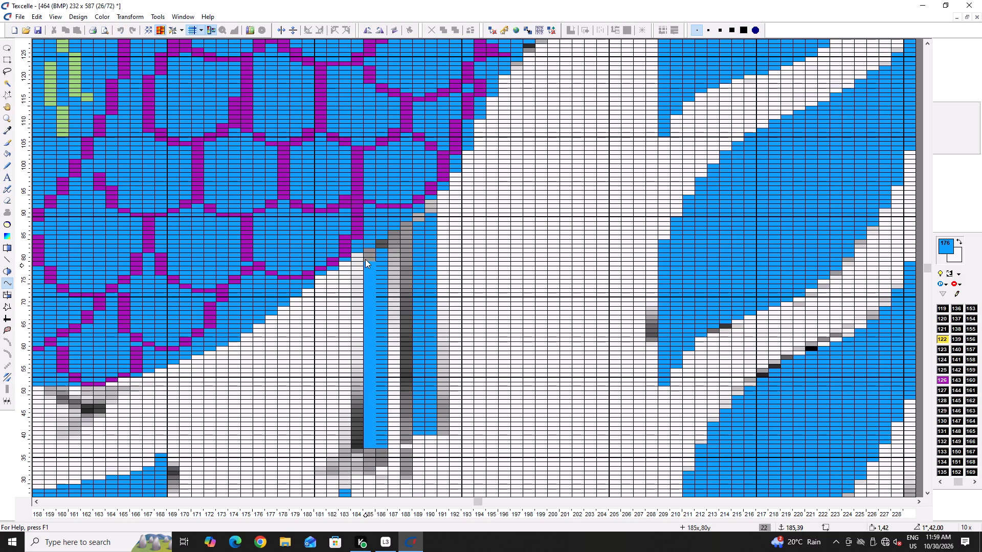
{"action": "left_click", "coordinate": [365, 253]}
{"action": "left_click", "coordinate": [366, 270]}
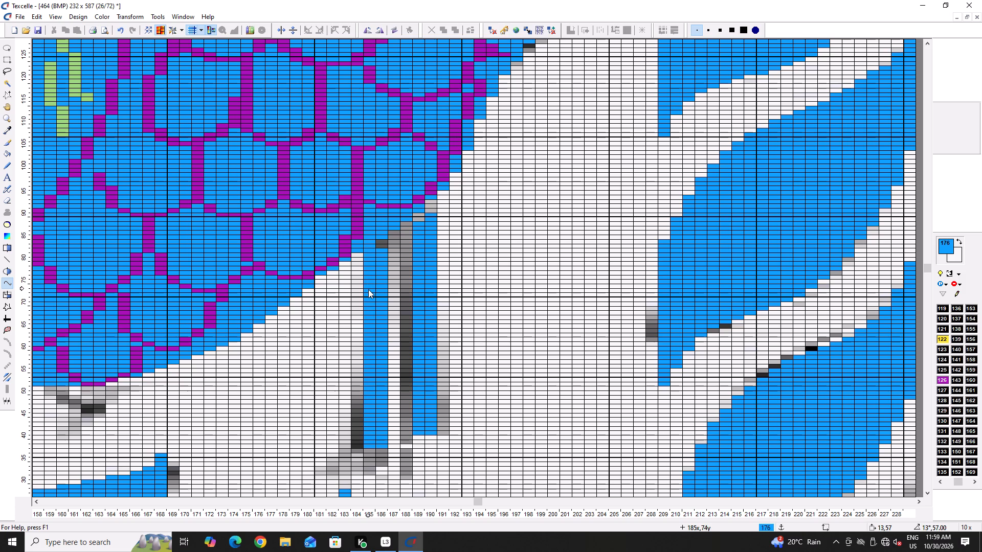
Trim the lower ends of both blue leg bars up to about row 43 with white.
{"action": "key", "text": "x"}
{"action": "scroll", "coordinate": [358, 257], "scroll_direction": "up", "scroll_amount": 4, "text": "ctrl"}
{"action": "right_click", "coordinate": [377, 226]}
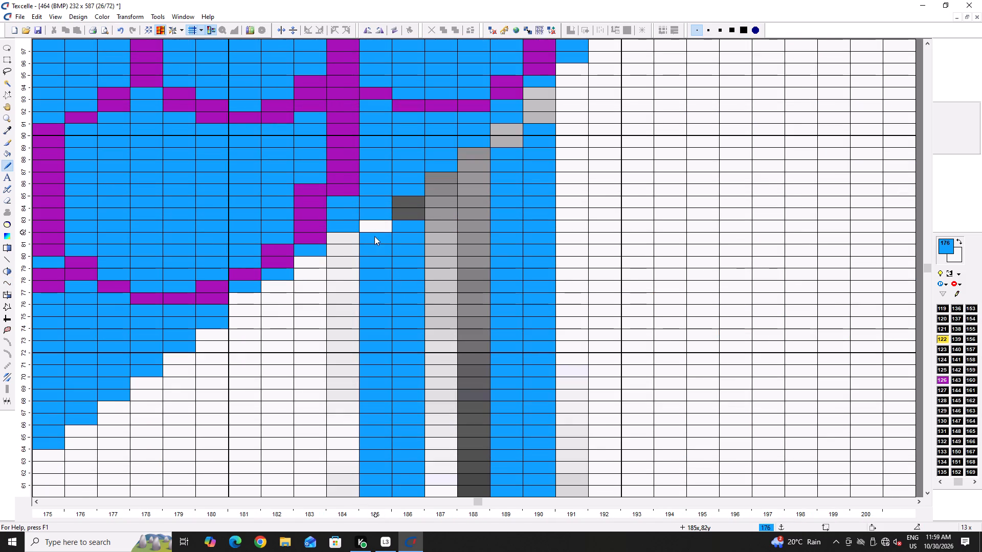
{"action": "right_click", "coordinate": [374, 236]}
{"action": "scroll", "coordinate": [387, 395], "scroll_direction": "down", "scroll_amount": 6}
{"action": "scroll", "coordinate": [465, 412], "scroll_direction": "down", "scroll_amount": 2}
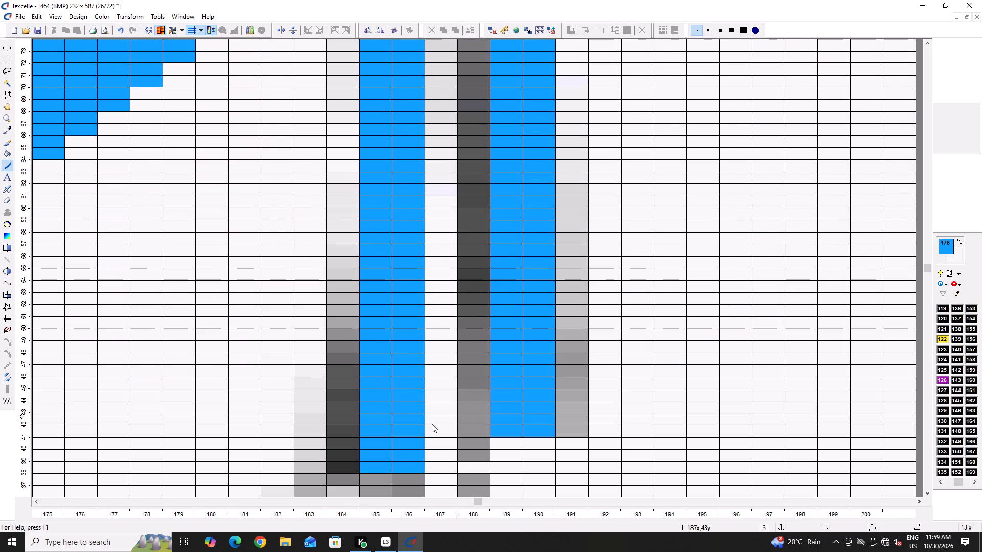
{"action": "right_click_drag", "start_coordinate": [423, 424], "coordinate": [404, 432]}
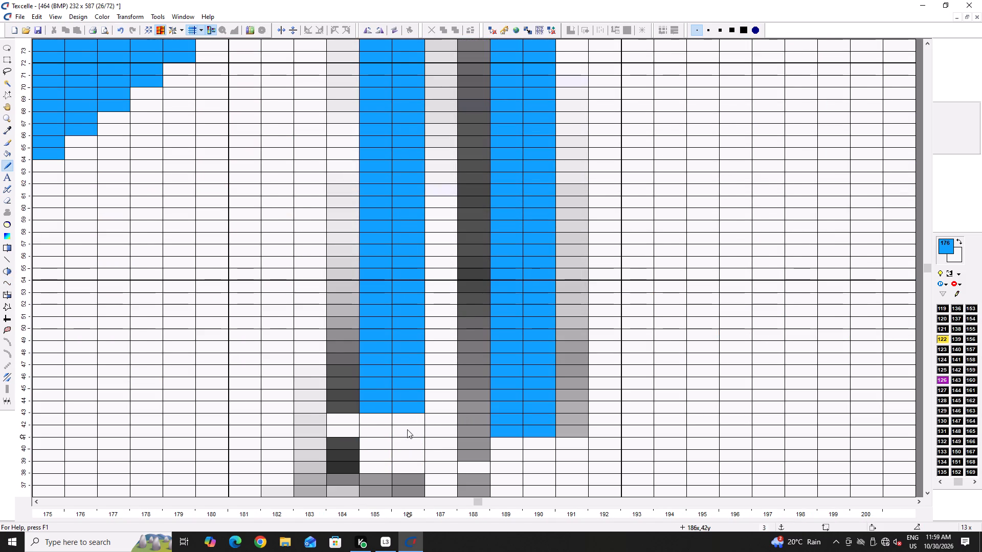
{"action": "right_click_drag", "start_coordinate": [515, 422], "coordinate": [502, 428]}
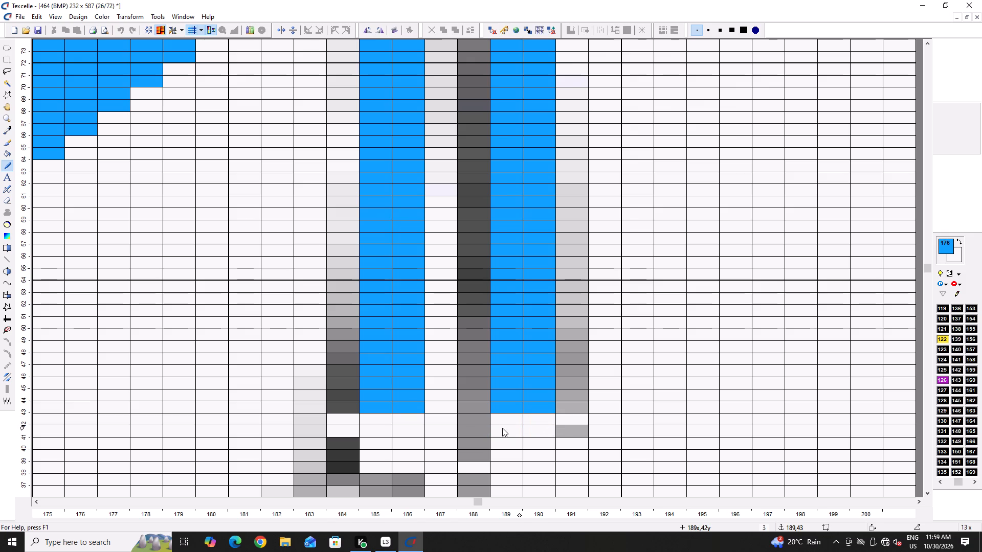
{"action": "right_click_drag", "start_coordinate": [502, 428], "coordinate": [498, 429]}
Draw the left leg's foot in blue 176, spreading toes from about column 180 to column 188.
{"action": "scroll", "coordinate": [394, 405], "scroll_direction": "down", "scroll_amount": 6, "text": "ctrl"}
{"action": "scroll", "coordinate": [371, 411], "scroll_direction": "up", "scroll_amount": 4, "text": "ctrl"}
{"action": "left_click_drag", "start_coordinate": [392, 397], "coordinate": [314, 426]}
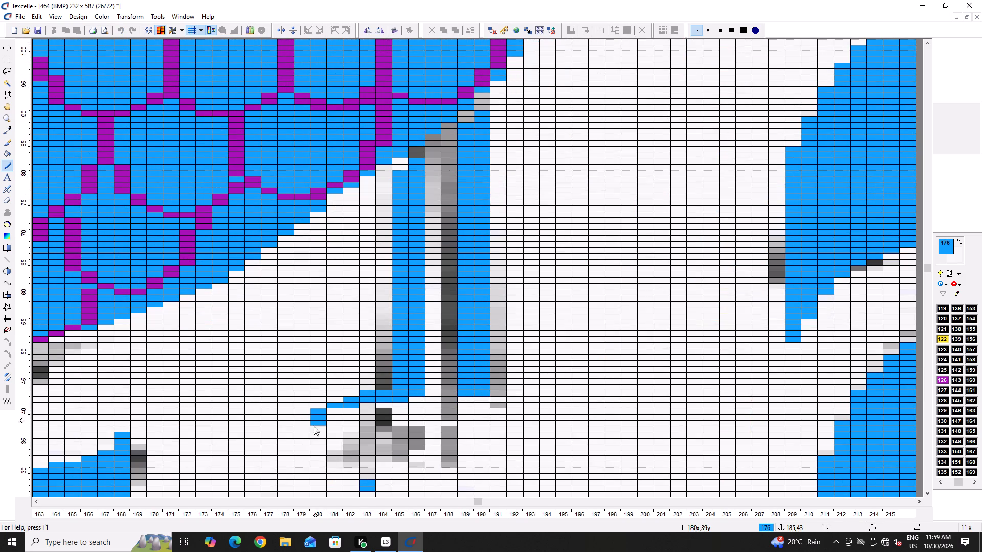
{"action": "left_click_drag", "start_coordinate": [314, 426], "coordinate": [422, 400]}
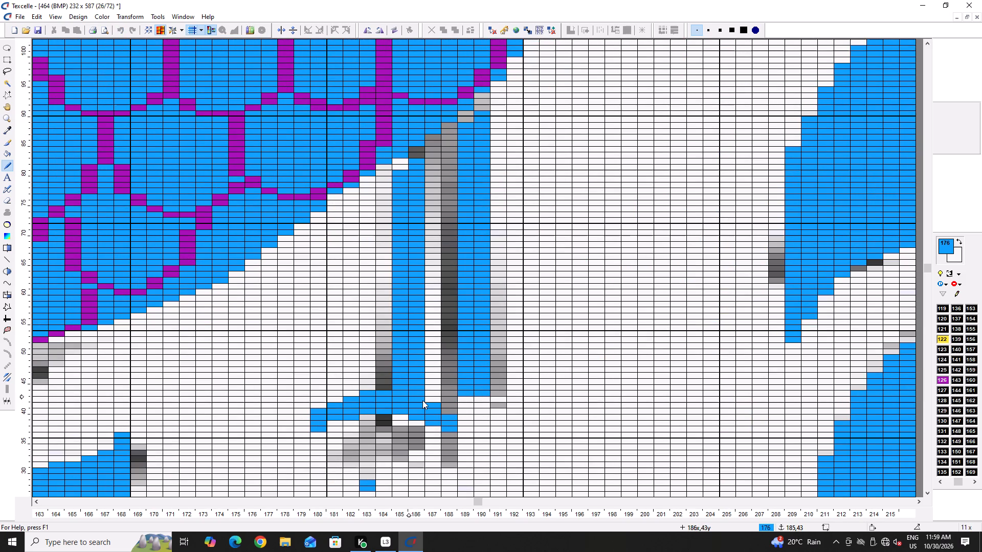
{"action": "left_click_drag", "start_coordinate": [422, 400], "coordinate": [438, 408]}
Draw the right leg's foot in blue 176, extending its toe out to about column 194.
{"action": "left_click_drag", "start_coordinate": [474, 387], "coordinate": [462, 405]}
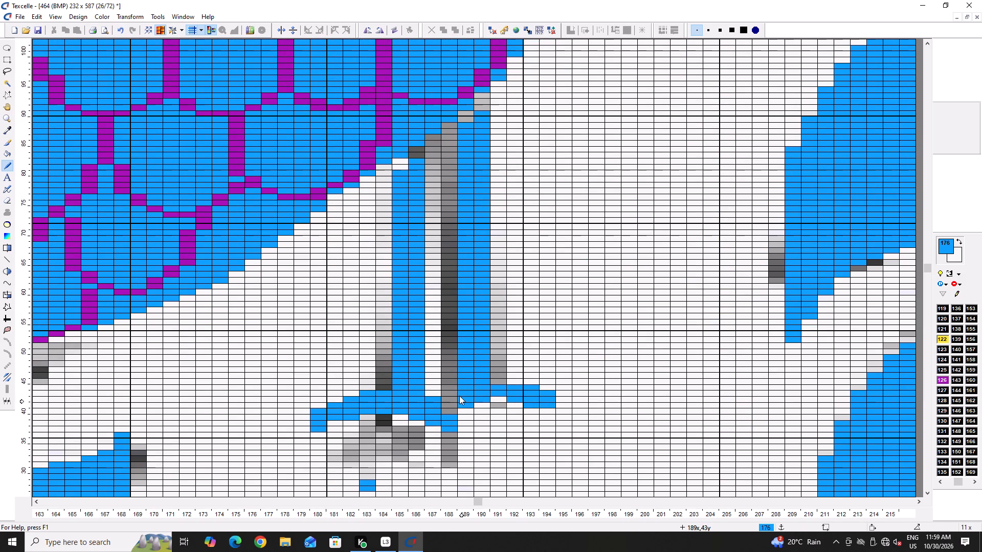
{"action": "left_click", "coordinate": [459, 395]}
{"action": "left_click_drag", "start_coordinate": [470, 405], "coordinate": [485, 383]}
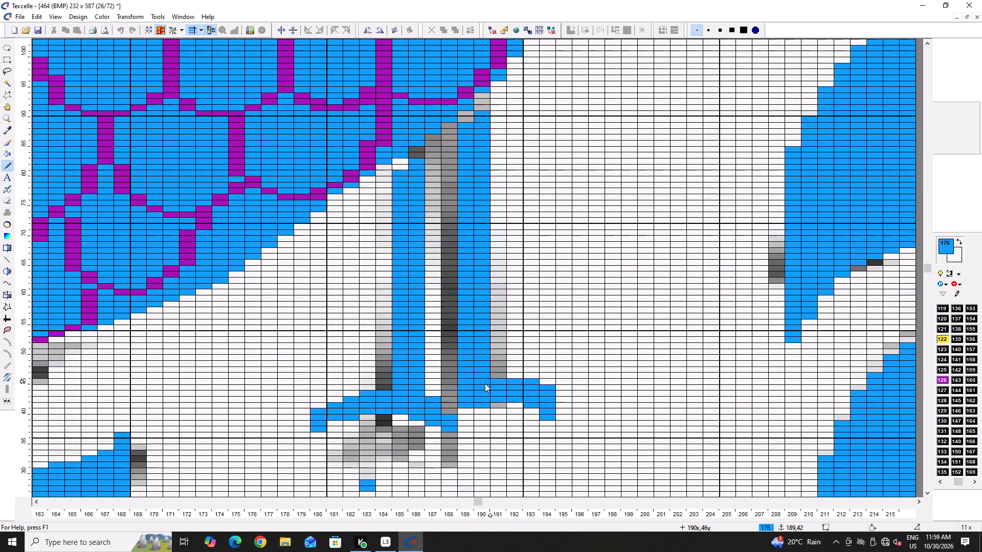
{"action": "left_click_drag", "start_coordinate": [485, 383], "coordinate": [476, 386]}
Thicken the left foot's upper edge and inner toe with blue 176, trimming its outer corners with white.
{"action": "left_click_drag", "start_coordinate": [421, 392], "coordinate": [427, 393]}
{"action": "left_click", "coordinate": [444, 409]}
{"action": "left_click", "coordinate": [445, 414]}
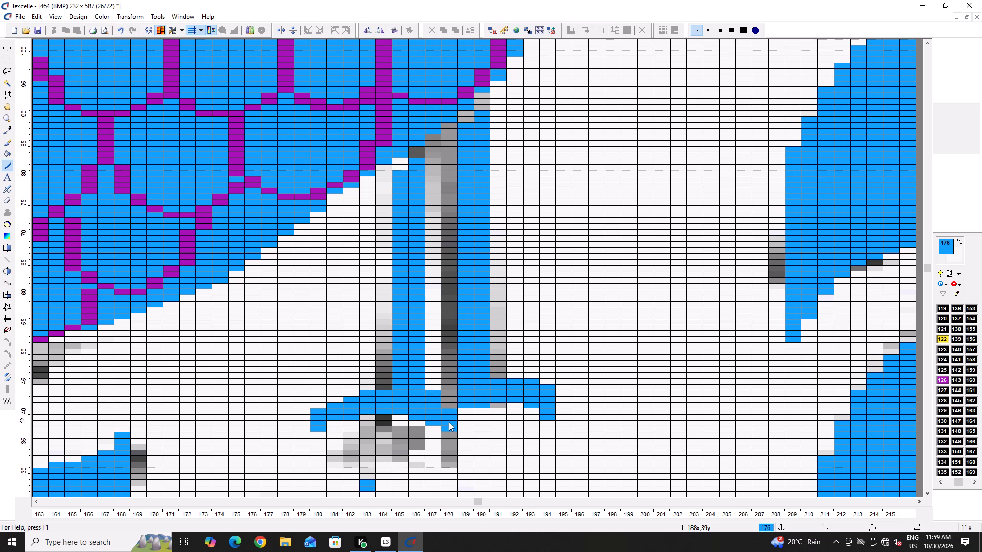
{"action": "left_click_drag", "start_coordinate": [391, 387], "coordinate": [351, 393]}
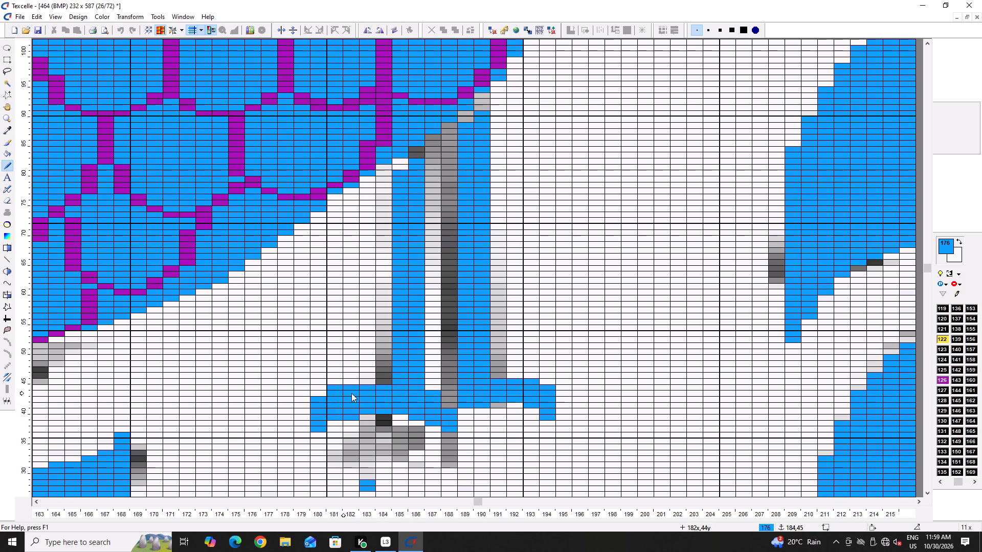
{"action": "left_click_drag", "start_coordinate": [351, 393], "coordinate": [354, 393]}
{"action": "right_click", "coordinate": [332, 387]}
{"action": "right_click", "coordinate": [323, 400]}
{"action": "left_click_drag", "start_coordinate": [381, 382], "coordinate": [388, 381]}
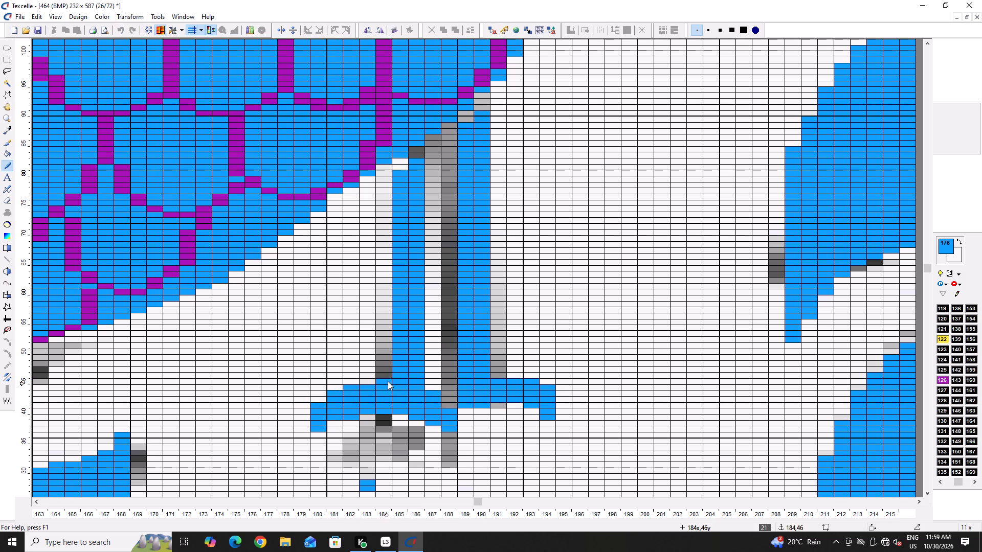
{"action": "left_click_drag", "start_coordinate": [388, 381], "coordinate": [389, 381]}
Clear the right foot's underside at columns 189 and 190 with white and raise its upper edge beside the leg in blue 176.
{"action": "scroll", "coordinate": [398, 385], "scroll_direction": "down", "scroll_amount": 6, "text": "ctrl"}
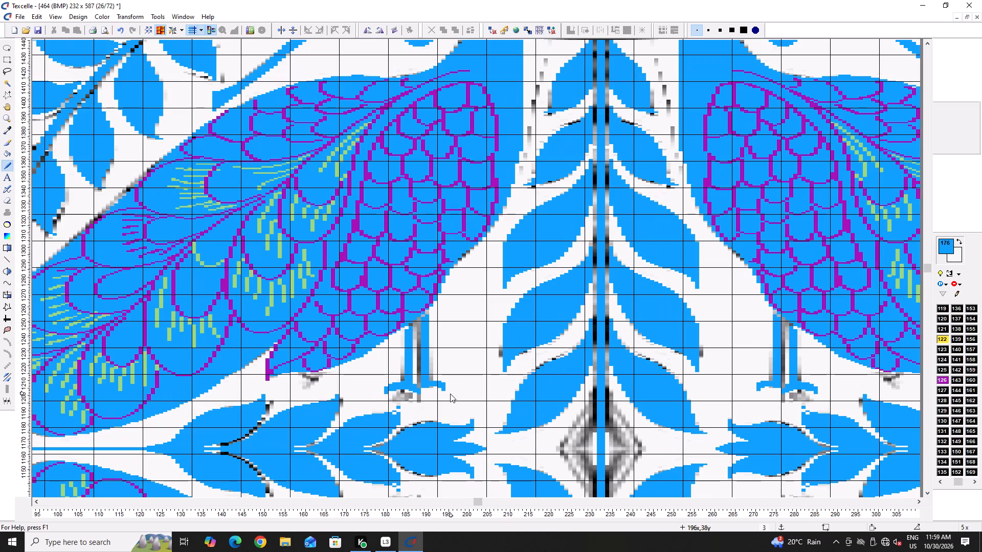
{"action": "scroll", "coordinate": [448, 390], "scroll_direction": "up", "scroll_amount": 6, "text": "ctrl"}
{"action": "right_click_drag", "start_coordinate": [360, 370], "coordinate": [358, 380]}
{"action": "right_click_drag", "start_coordinate": [358, 380], "coordinate": [353, 367]}
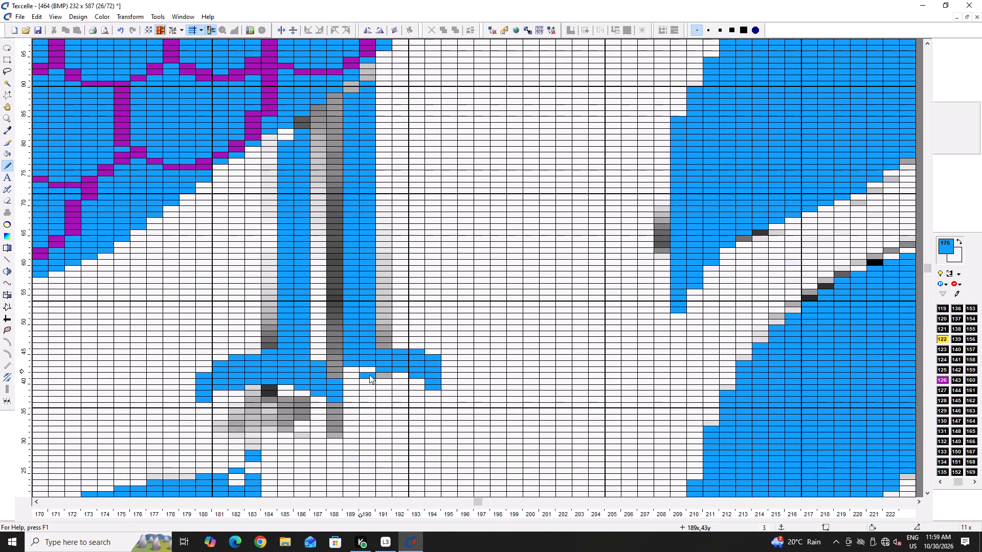
{"action": "right_click", "coordinate": [374, 376]}
{"action": "right_click", "coordinate": [375, 377]}
{"action": "left_click_drag", "start_coordinate": [375, 345], "coordinate": [406, 344]}
Extend the left foot's inner toe to column 189 in blue 176 and clean its lower edge and tip with white.
{"action": "scroll", "coordinate": [353, 371], "scroll_direction": "down", "scroll_amount": 1, "text": "ctrl"}
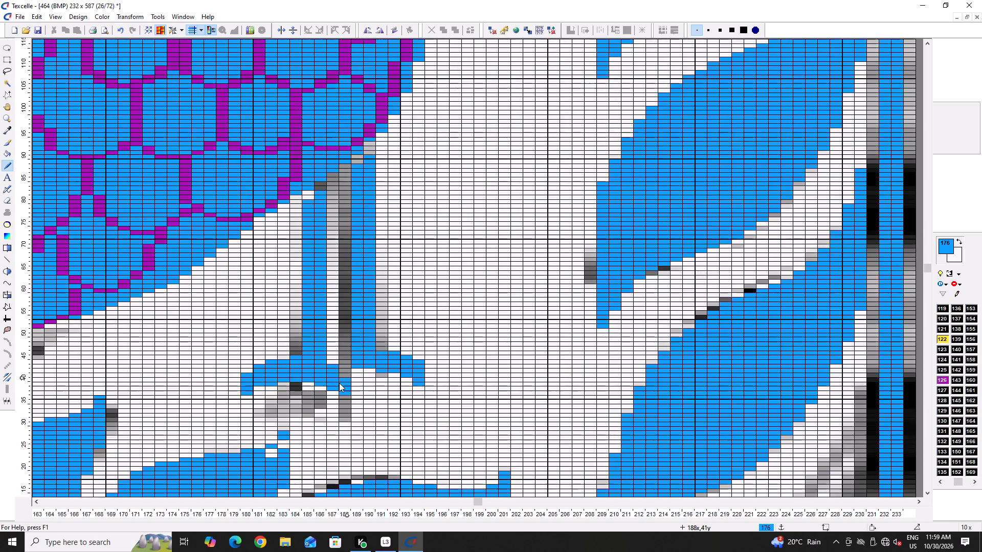
{"action": "scroll", "coordinate": [339, 383], "scroll_direction": "up", "scroll_amount": 2, "text": "ctrl"}
{"action": "left_click_drag", "start_coordinate": [353, 368], "coordinate": [358, 375]}
{"action": "left_click_drag", "start_coordinate": [368, 392], "coordinate": [373, 382]}
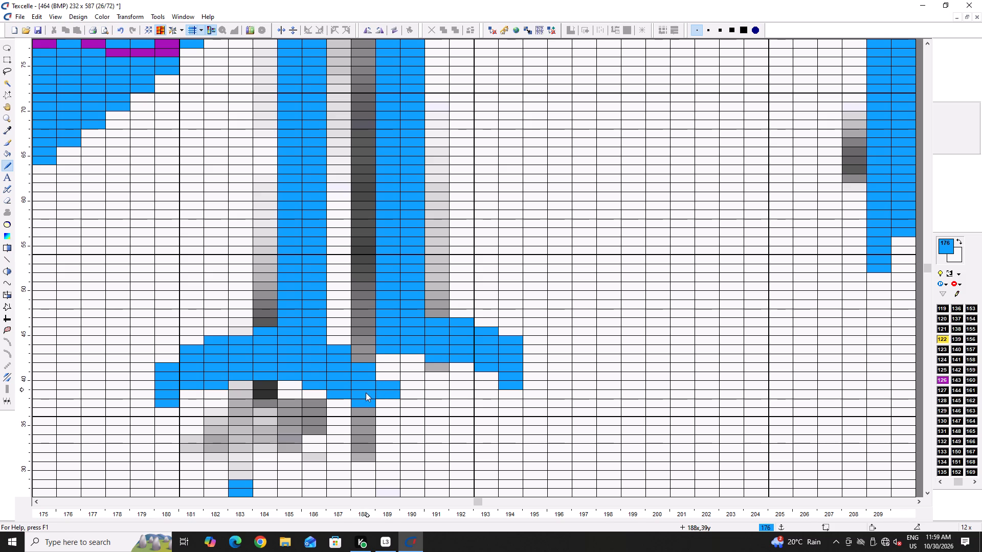
{"action": "right_click_drag", "start_coordinate": [363, 400], "coordinate": [302, 384]}
{"action": "left_click", "coordinate": [384, 382]}
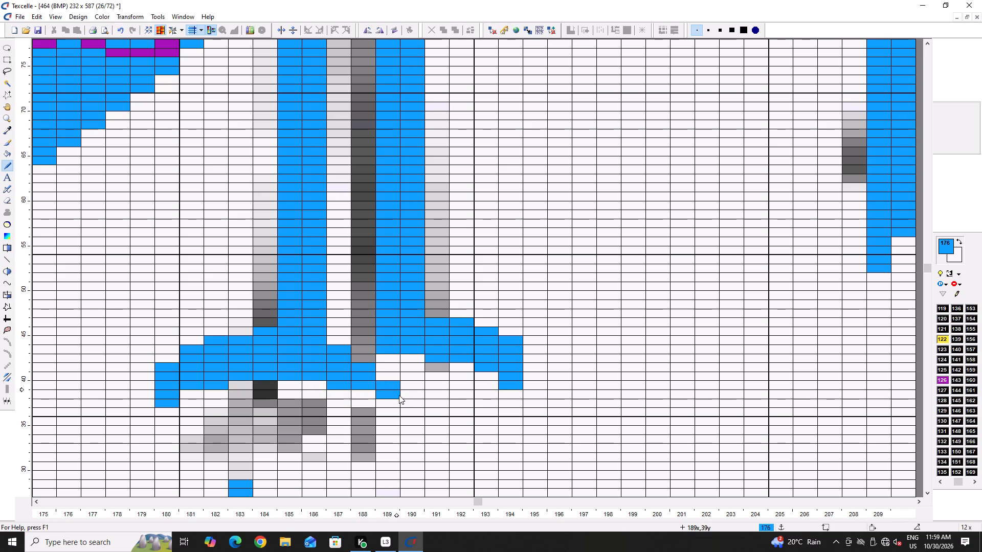
{"action": "right_click_drag", "start_coordinate": [398, 396], "coordinate": [375, 393]}
{"action": "right_click", "coordinate": [375, 393]}
{"action": "left_click_drag", "start_coordinate": [379, 380], "coordinate": [405, 381]}
{"action": "right_click", "coordinate": [418, 382]}
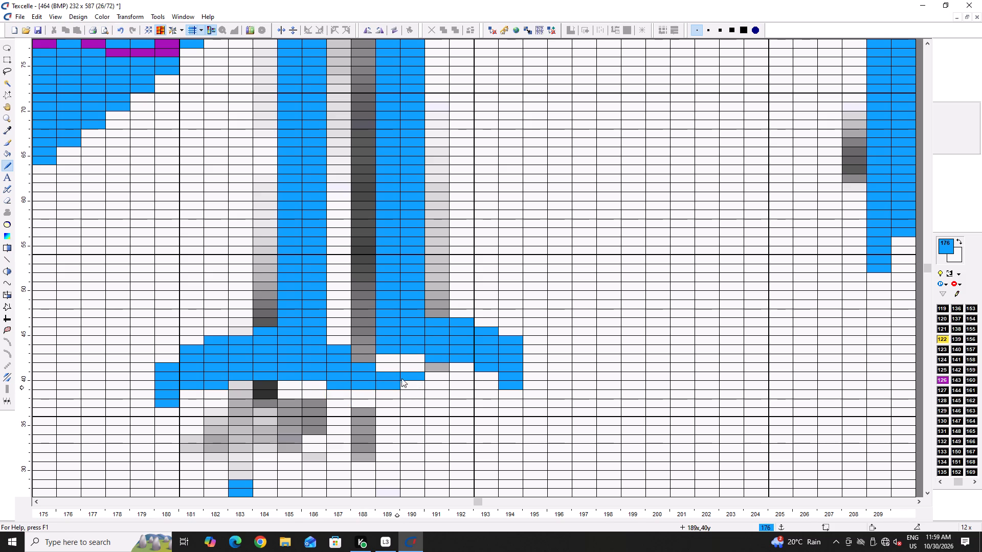
{"action": "right_click", "coordinate": [408, 374]}
Thin the underside and outer tip of the left foot's outer toe with white.
{"action": "right_click_drag", "start_coordinate": [293, 377], "coordinate": [270, 377]}
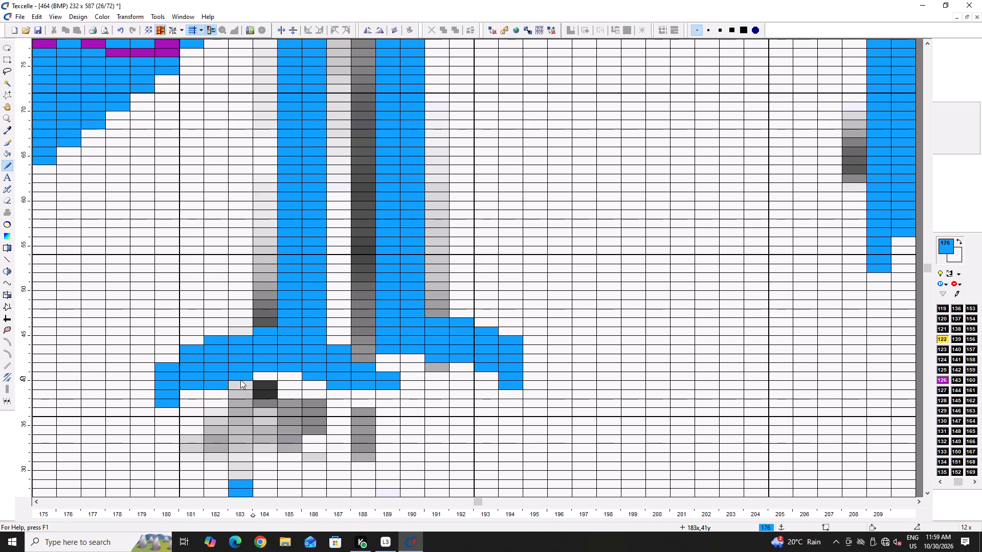
{"action": "right_click", "coordinate": [218, 380]}
{"action": "right_click", "coordinate": [247, 379]}
{"action": "right_click", "coordinate": [173, 400]}
Round the left foot's inner toe by adding blue 176 along its top and white pixels along its underside.
{"action": "scroll", "coordinate": [223, 395], "scroll_direction": "down", "scroll_amount": 3, "text": "ctrl"}
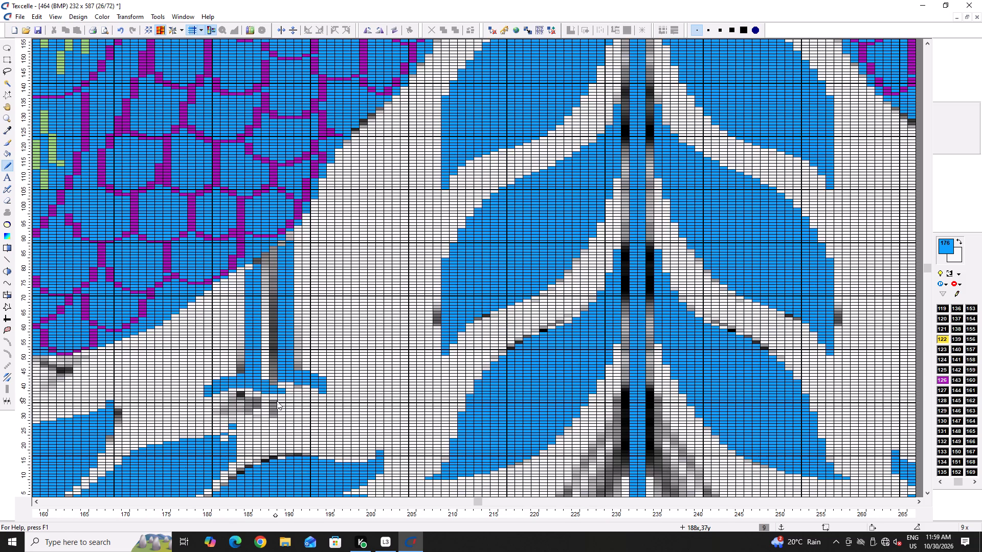
{"action": "scroll", "coordinate": [274, 397], "scroll_direction": "up", "scroll_amount": 4, "text": "ctrl"}
{"action": "left_click_drag", "start_coordinate": [233, 311], "coordinate": [239, 314]}
{"action": "left_click", "coordinate": [267, 335]}
{"action": "left_click", "coordinate": [307, 362]}
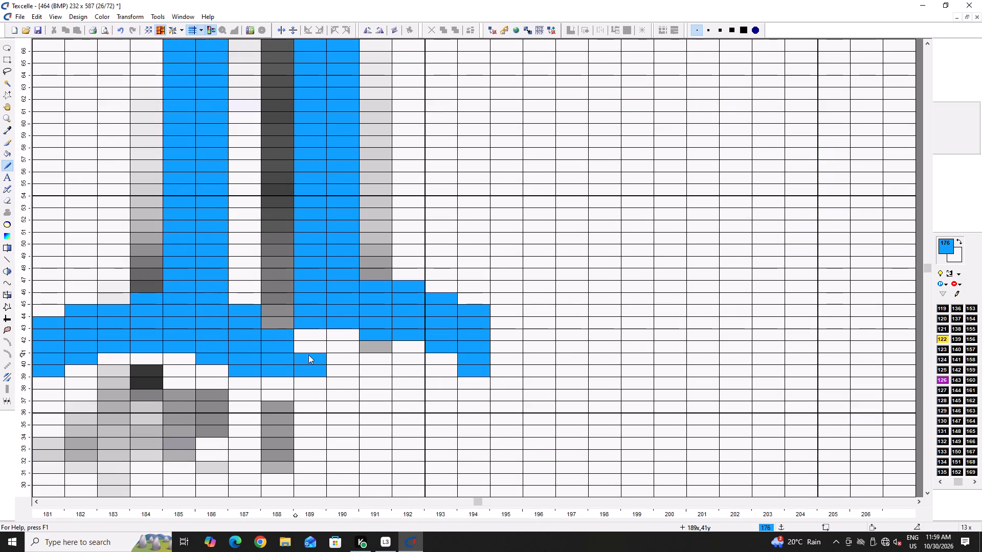
{"action": "left_click", "coordinate": [308, 353]}
{"action": "left_click", "coordinate": [297, 347]}
{"action": "right_click", "coordinate": [246, 369]}
{"action": "right_click", "coordinate": [245, 370]}
{"action": "right_click", "coordinate": [223, 361]}
Build up the left foot's upper edge with blue 176 from column 180 to the leg.
{"action": "scroll", "coordinate": [265, 362], "scroll_direction": "down", "scroll_amount": 2, "text": "ctrl"}
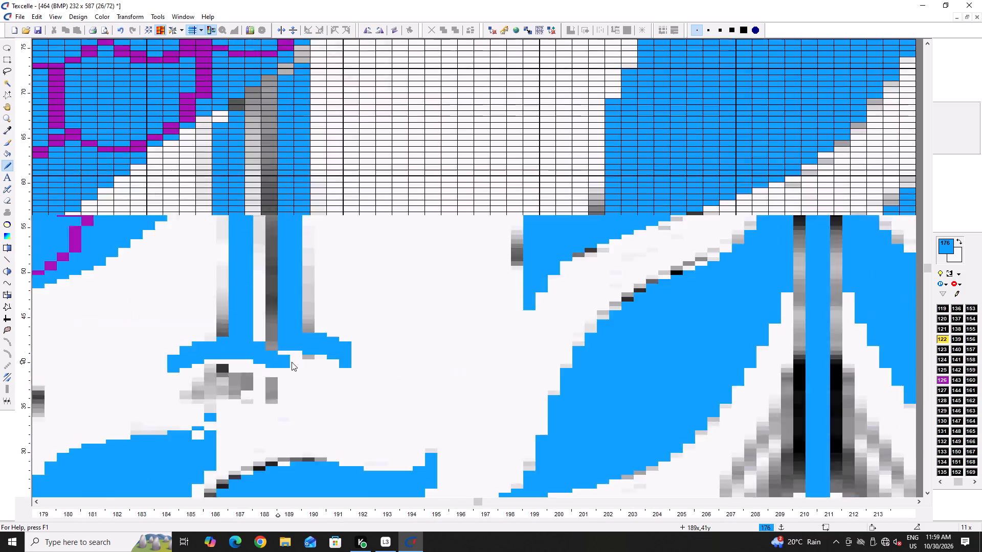
{"action": "scroll", "coordinate": [292, 362], "scroll_direction": "down", "scroll_amount": 4, "text": "ctrl"}
{"action": "scroll", "coordinate": [260, 351], "scroll_direction": "up", "scroll_amount": 7, "text": "ctrl"}
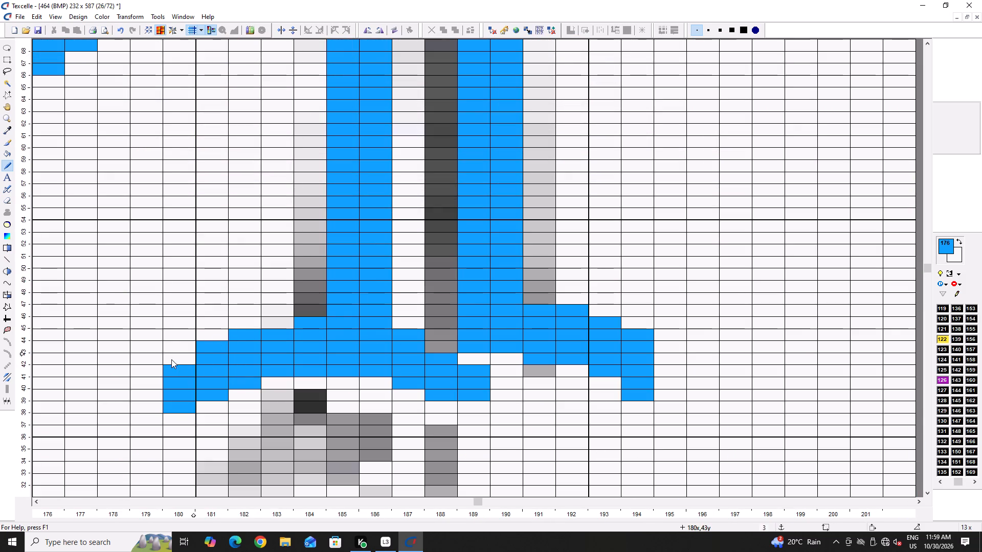
{"action": "left_click", "coordinate": [171, 359]}
{"action": "left_click", "coordinate": [228, 334]}
{"action": "left_click_drag", "start_coordinate": [263, 321], "coordinate": [310, 321]}
{"action": "left_click", "coordinate": [318, 314]}
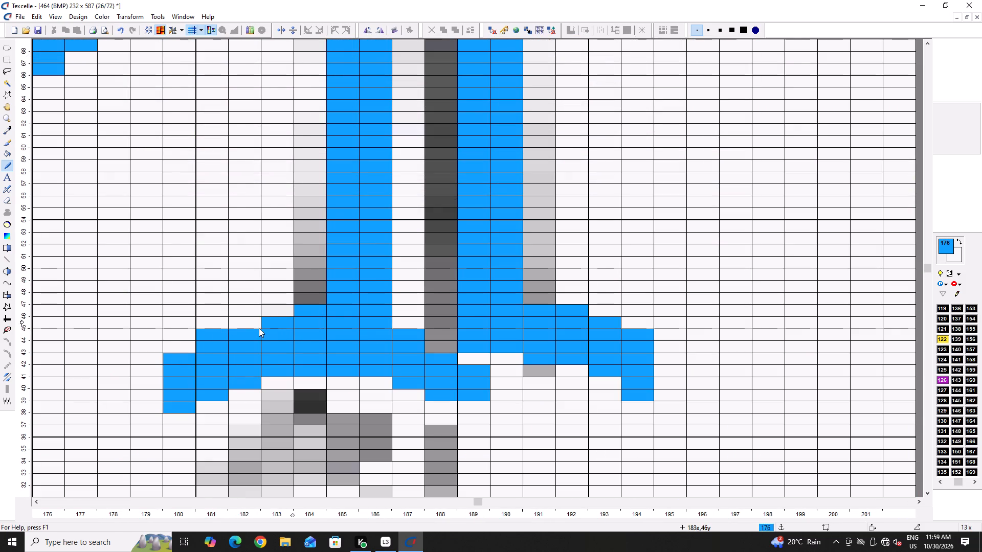
{"action": "left_click", "coordinate": [257, 328]}
Trim the protruding corners on top of the left foot's outer toe with white at columns 180 to 182.
{"action": "scroll", "coordinate": [310, 346], "scroll_direction": "down", "scroll_amount": 6, "text": "ctrl"}
{"action": "scroll", "coordinate": [296, 342], "scroll_direction": "up", "scroll_amount": 7, "text": "ctrl"}
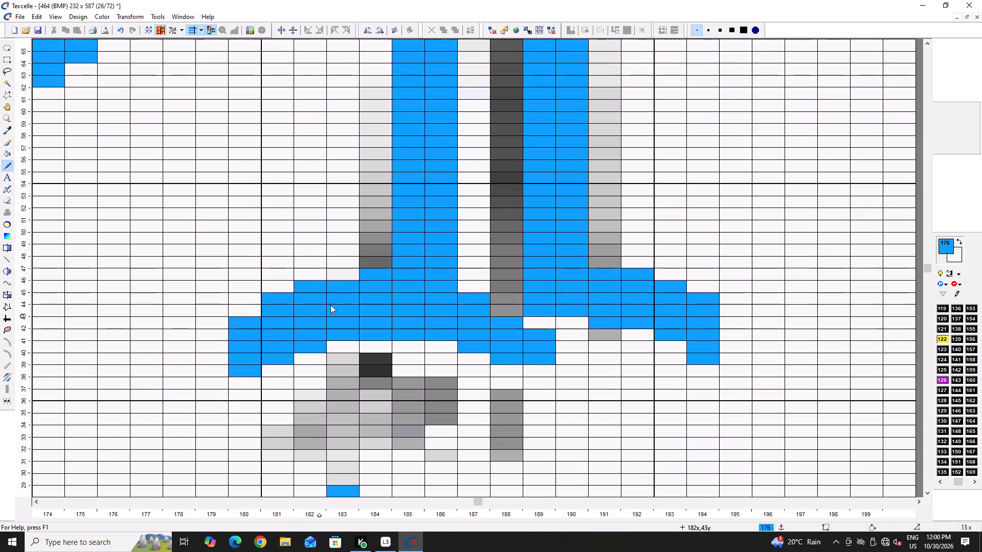
{"action": "right_click", "coordinate": [309, 284]}
{"action": "right_click", "coordinate": [278, 297]}
{"action": "right_click", "coordinate": [275, 301]}
{"action": "right_click", "coordinate": [243, 326]}
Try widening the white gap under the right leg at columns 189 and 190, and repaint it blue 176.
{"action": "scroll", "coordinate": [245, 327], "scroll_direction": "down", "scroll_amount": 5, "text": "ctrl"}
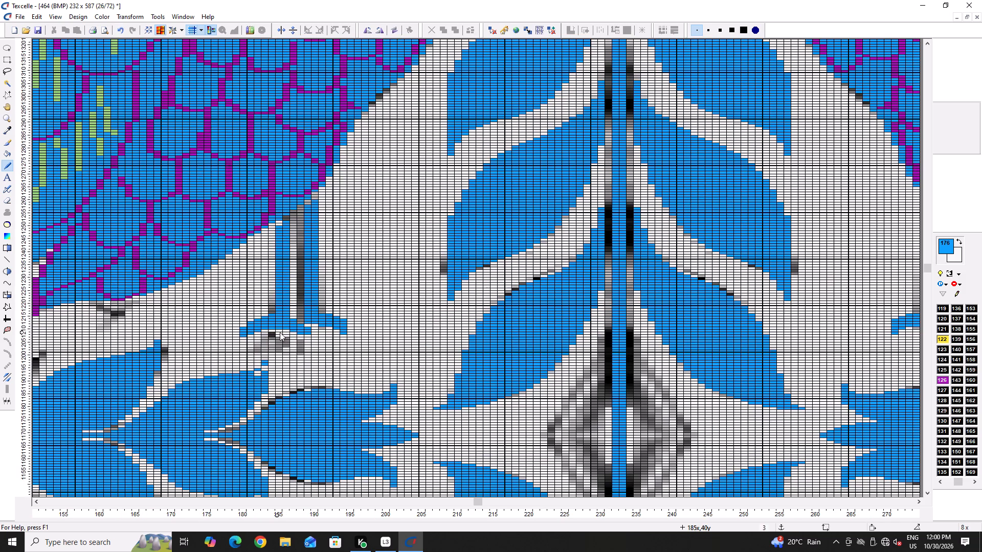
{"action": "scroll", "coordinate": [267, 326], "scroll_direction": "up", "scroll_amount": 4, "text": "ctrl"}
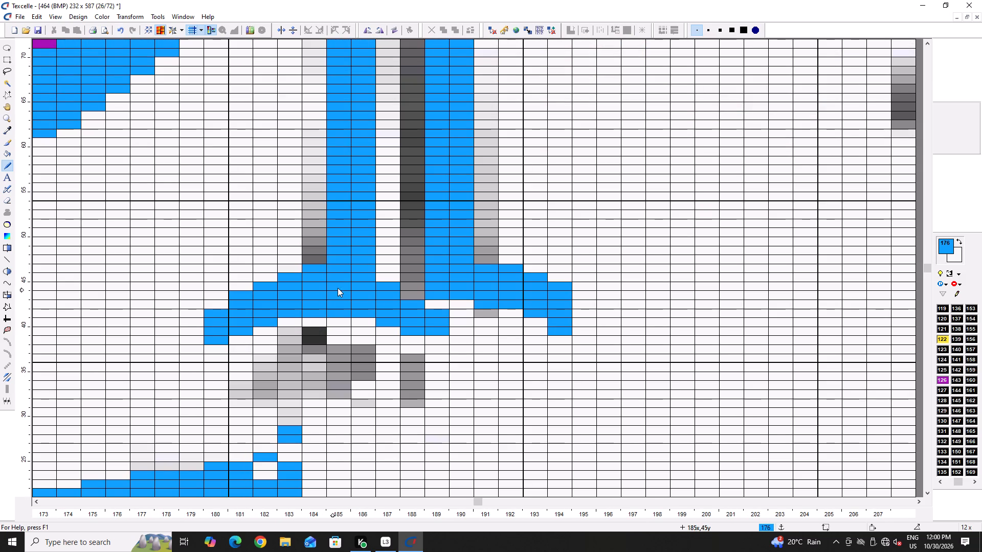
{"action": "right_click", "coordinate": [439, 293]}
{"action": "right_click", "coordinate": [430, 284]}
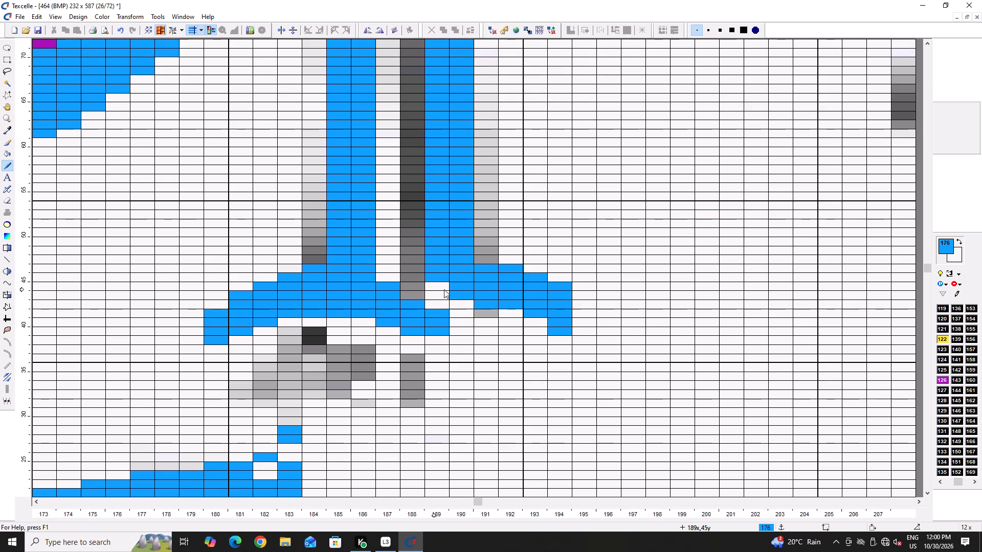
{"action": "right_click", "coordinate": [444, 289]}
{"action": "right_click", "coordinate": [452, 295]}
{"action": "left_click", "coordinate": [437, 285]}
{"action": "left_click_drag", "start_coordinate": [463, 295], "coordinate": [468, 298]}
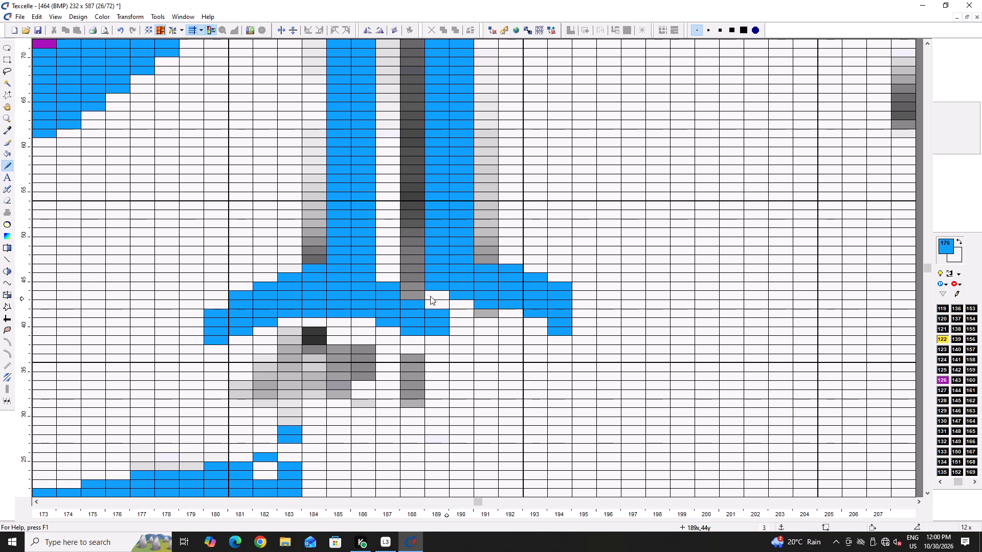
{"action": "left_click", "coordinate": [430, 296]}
Join the stray blue pixels to the leaf tip below the left foot with blue 176 around columns 182 and 183.
{"action": "scroll", "coordinate": [444, 295], "scroll_direction": "down", "scroll_amount": 5, "text": "ctrl"}
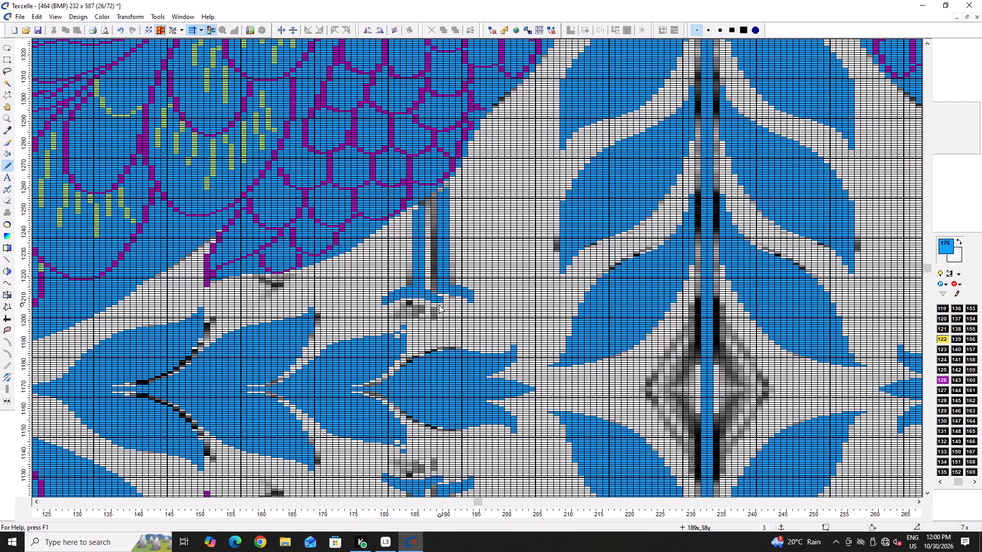
{"action": "scroll", "coordinate": [398, 313], "scroll_direction": "up", "scroll_amount": 2, "text": "ctrl"}
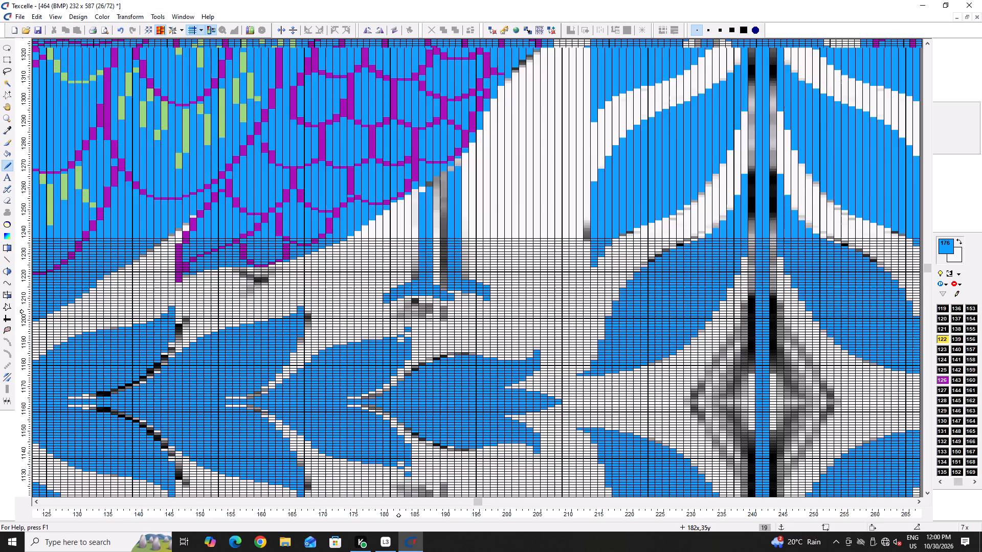
{"action": "scroll", "coordinate": [399, 313], "scroll_direction": "up", "scroll_amount": 4, "text": "ctrl"}
{"action": "left_click_drag", "start_coordinate": [407, 412], "coordinate": [407, 431]}
{"action": "left_click_drag", "start_coordinate": [448, 374], "coordinate": [449, 412]}
Save the 464 design.
{"action": "scroll", "coordinate": [298, 381], "scroll_direction": "down", "scroll_amount": 7, "text": "ctrl"}
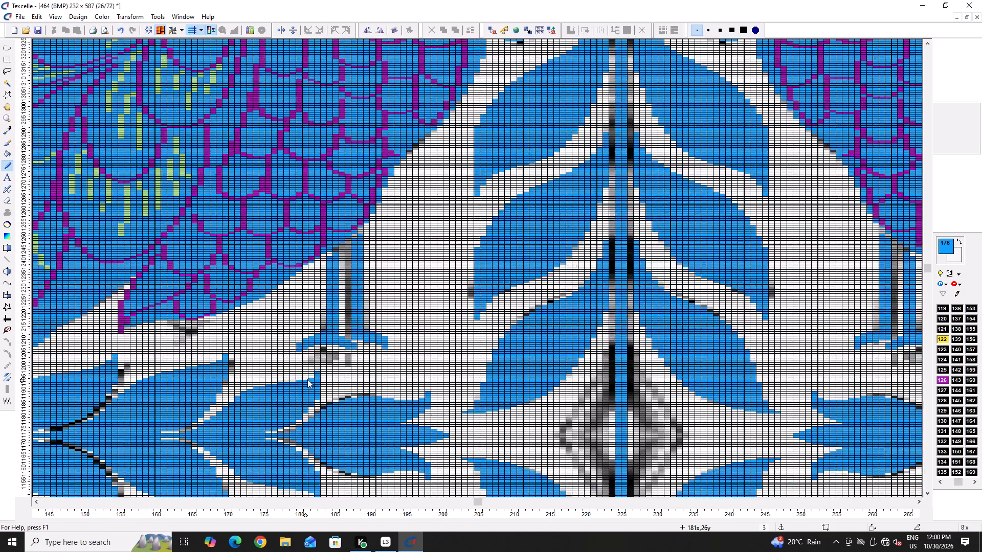
{"action": "scroll", "coordinate": [307, 379], "scroll_direction": "down", "scroll_amount": 1, "text": "ctrl"}
{"action": "key", "text": "ctrl+s"}
{"action": "key", "text": "ctrl+s"}
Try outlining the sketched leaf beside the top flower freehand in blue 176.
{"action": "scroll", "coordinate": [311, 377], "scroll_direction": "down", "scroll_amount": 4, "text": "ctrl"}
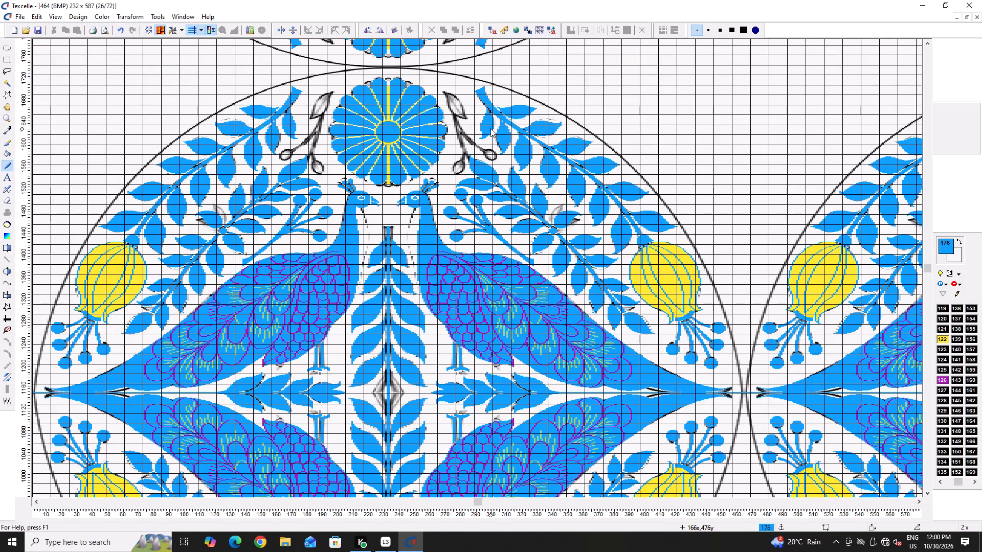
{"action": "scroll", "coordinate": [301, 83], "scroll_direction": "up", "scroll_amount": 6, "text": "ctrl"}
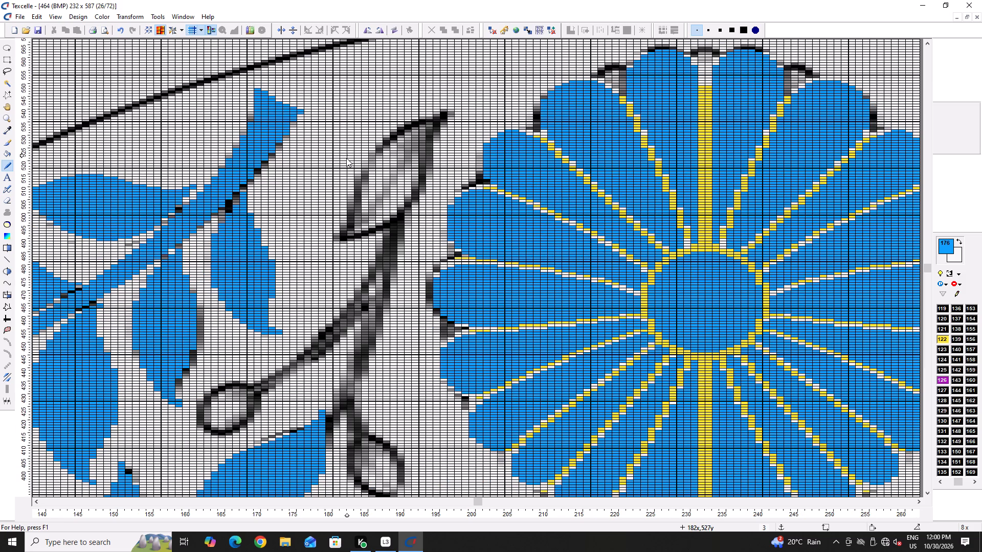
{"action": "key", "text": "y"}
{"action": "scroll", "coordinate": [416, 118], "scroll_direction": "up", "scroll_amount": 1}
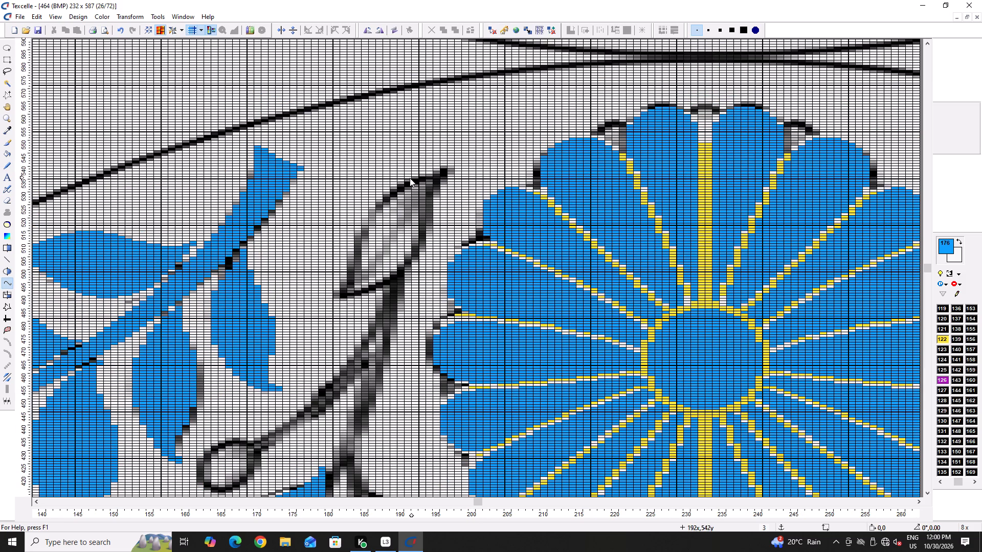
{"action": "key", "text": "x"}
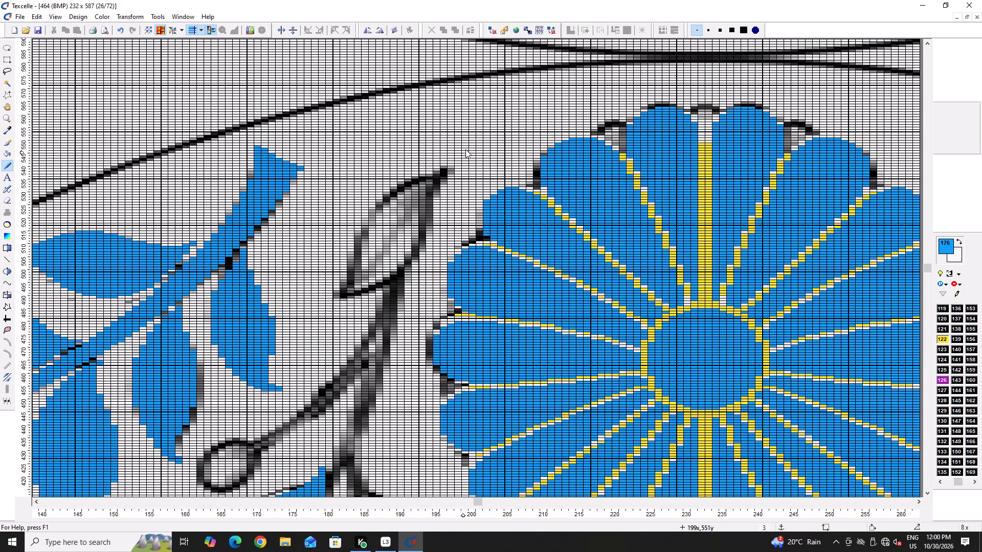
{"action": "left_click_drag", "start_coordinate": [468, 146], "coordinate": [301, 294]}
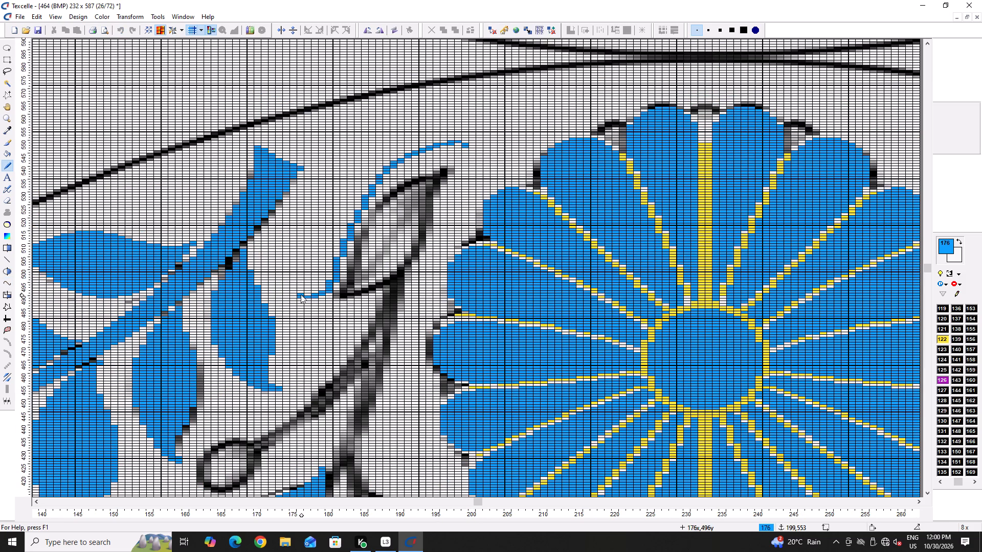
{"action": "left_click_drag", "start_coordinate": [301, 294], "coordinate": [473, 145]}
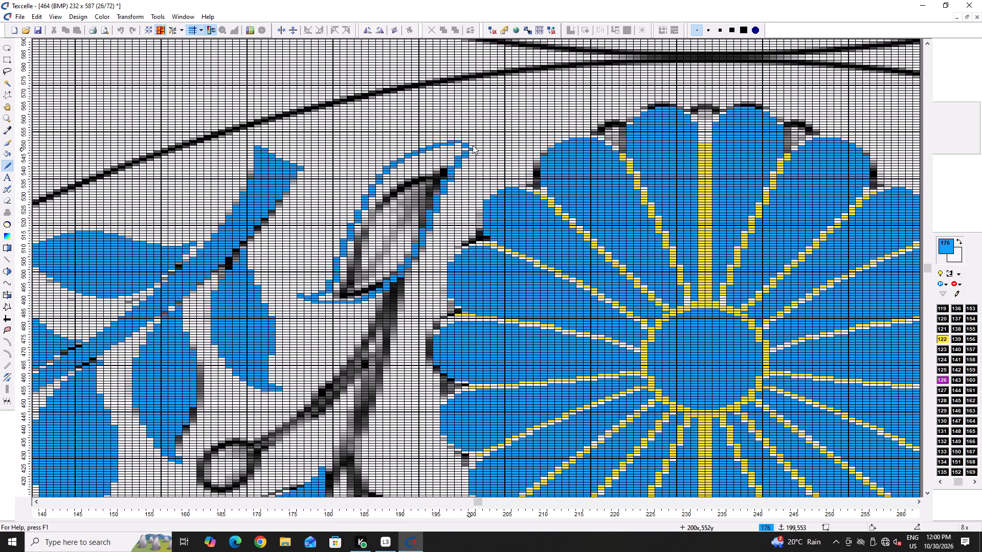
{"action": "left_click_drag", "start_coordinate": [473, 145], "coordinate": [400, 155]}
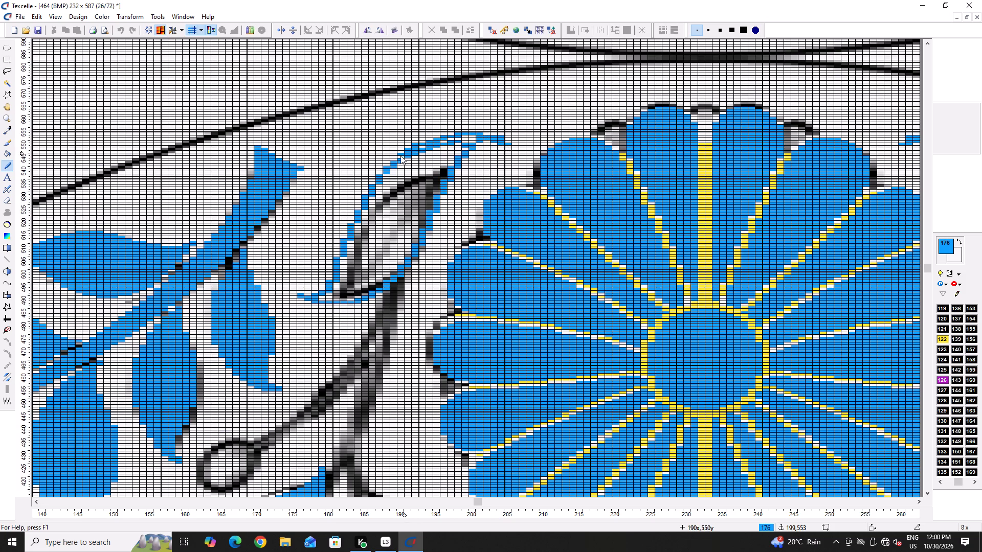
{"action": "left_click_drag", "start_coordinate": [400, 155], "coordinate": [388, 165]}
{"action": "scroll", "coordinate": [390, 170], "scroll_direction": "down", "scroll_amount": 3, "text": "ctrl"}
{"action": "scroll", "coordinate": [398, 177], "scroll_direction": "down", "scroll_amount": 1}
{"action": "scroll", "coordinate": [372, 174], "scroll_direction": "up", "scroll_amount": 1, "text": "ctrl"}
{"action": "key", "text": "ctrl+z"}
Draw two parallel curves in blue 176 along the sketched stem, from columns 194 and 190 near row 556 down to the left bud.
{"action": "scroll", "coordinate": [384, 144], "scroll_direction": "up", "scroll_amount": 1}
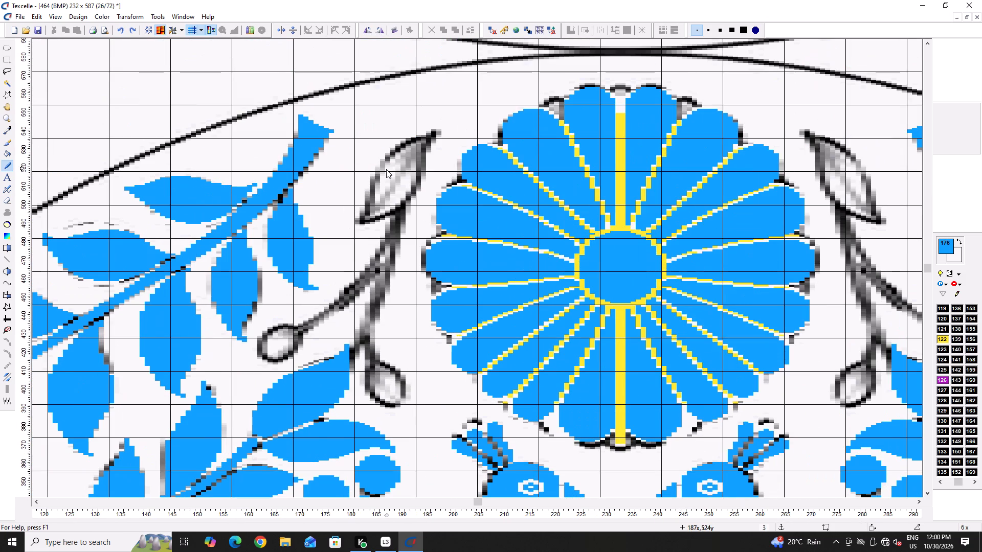
{"action": "key", "text": "y"}
{"action": "left_click", "coordinate": [426, 108]}
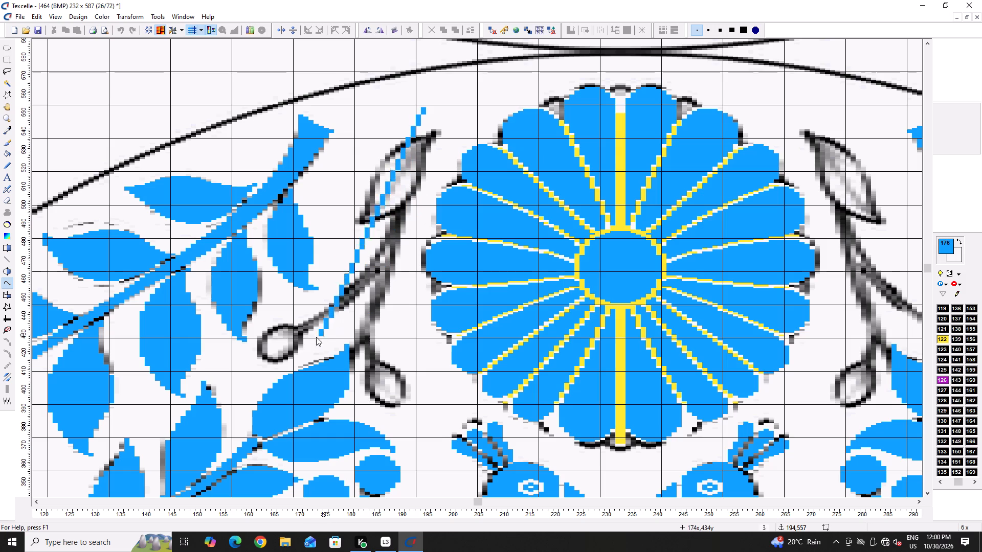
{"action": "left_click", "coordinate": [299, 335]}
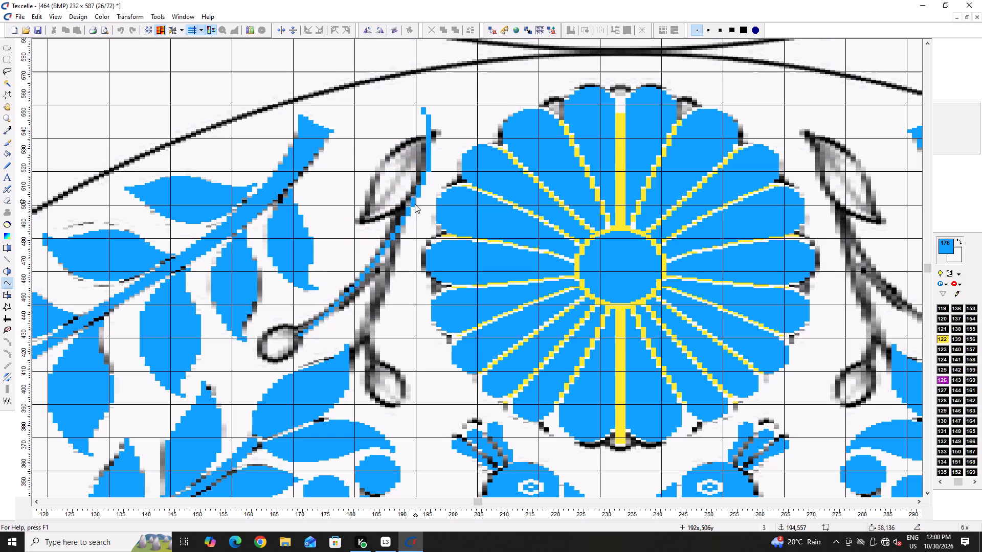
{"action": "left_click", "coordinate": [398, 232]}
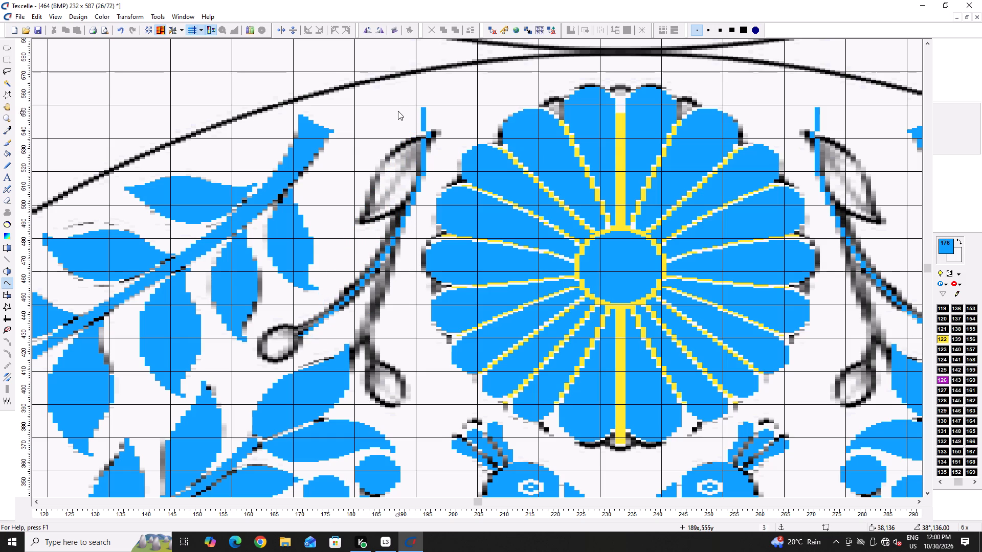
{"action": "left_click", "coordinate": [402, 109]}
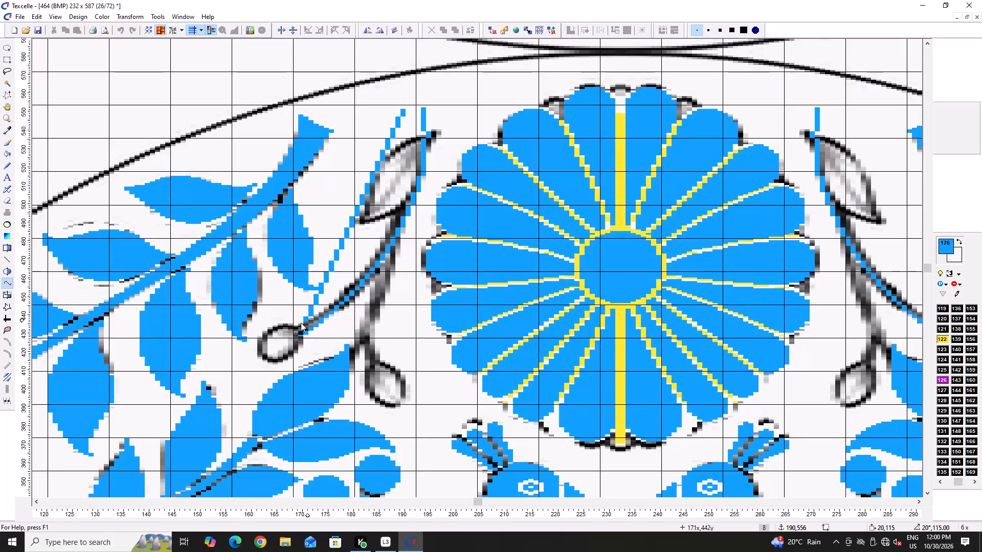
{"action": "left_click", "coordinate": [301, 329]}
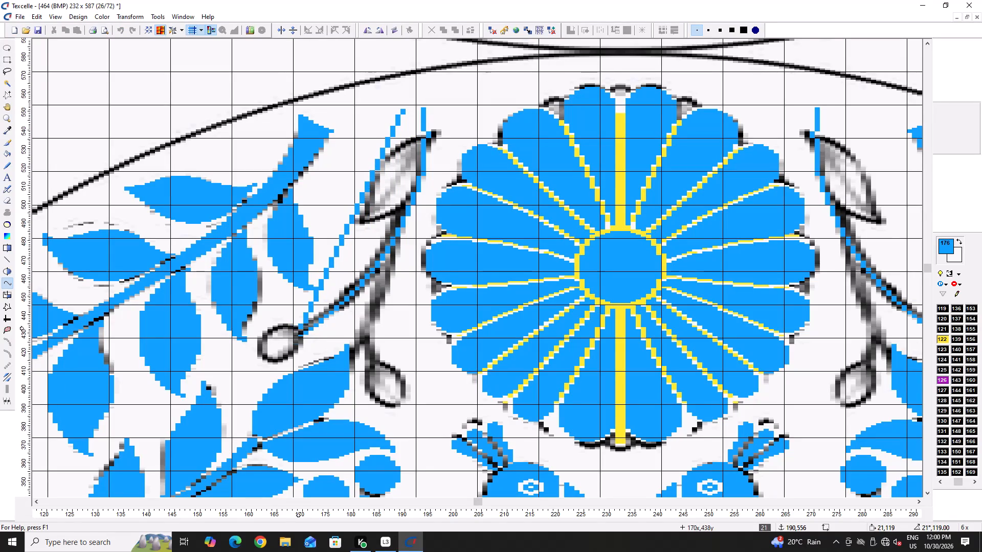
{"action": "double_click", "coordinate": [382, 237]}
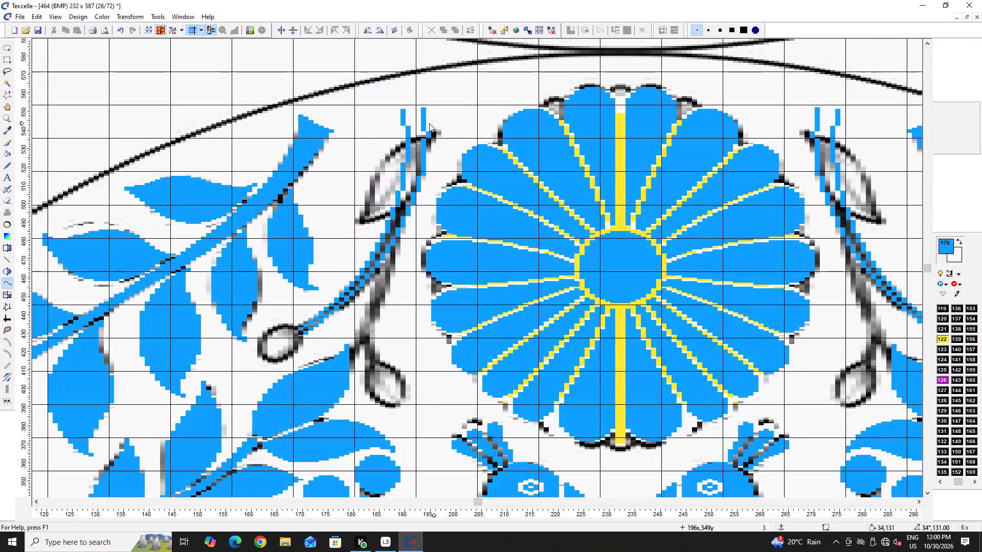
Fill the gap in the column 194 edge and close the stem's top between columns 190 and 194 around row 557 with blue 176.
{"action": "scroll", "coordinate": [427, 123], "scroll_direction": "up", "scroll_amount": 5, "text": "ctrl"}
{"action": "key", "text": "x"}
{"action": "scroll", "coordinate": [434, 138], "scroll_direction": "up", "scroll_amount": 1, "text": "ctrl"}
{"action": "right_click_drag", "start_coordinate": [433, 141], "coordinate": [434, 167]}
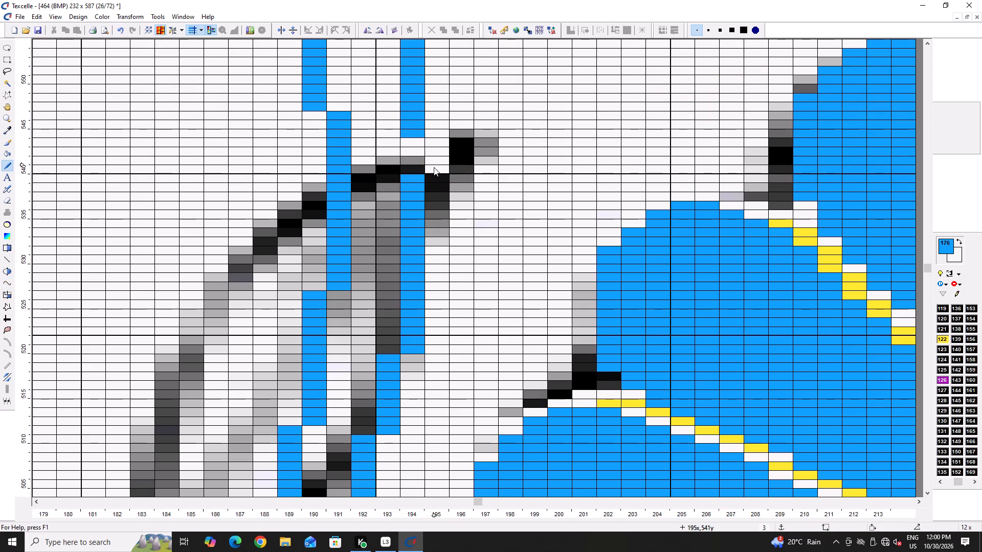
{"action": "right_click_drag", "start_coordinate": [434, 167], "coordinate": [434, 167]}
{"action": "left_click_drag", "start_coordinate": [423, 144], "coordinate": [415, 182]}
{"action": "left_click", "coordinate": [415, 183]}
{"action": "scroll", "coordinate": [380, 188], "scroll_direction": "up", "scroll_amount": 4}
{"action": "left_click", "coordinate": [341, 243]}
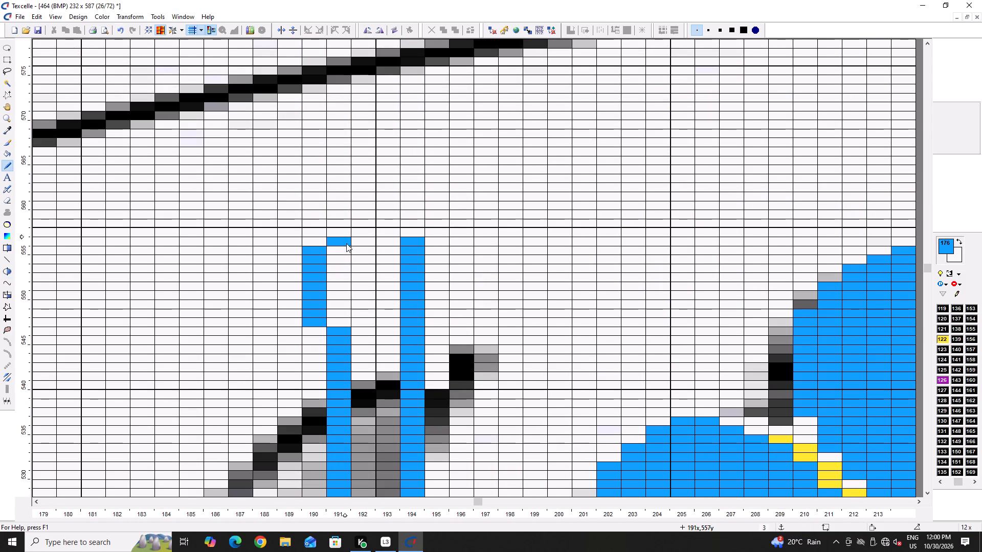
{"action": "left_click_drag", "start_coordinate": [351, 242], "coordinate": [400, 234]}
{"action": "left_click", "coordinate": [403, 233]}
{"action": "left_click_drag", "start_coordinate": [381, 233], "coordinate": [321, 246]}
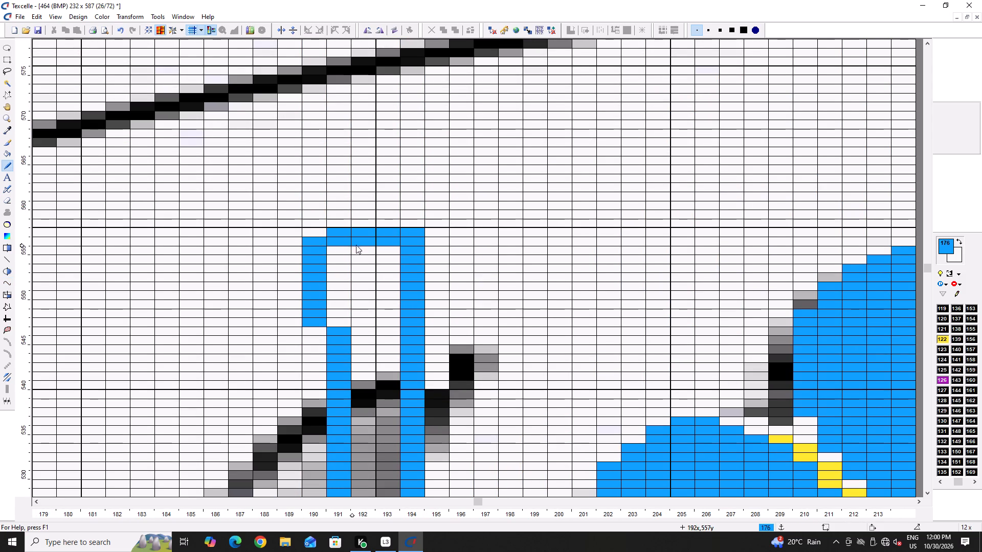
Close the stem's lower end beside the left bud with blue 176.
{"action": "scroll", "coordinate": [356, 245], "scroll_direction": "down", "scroll_amount": 5, "text": "ctrl"}
{"action": "scroll", "coordinate": [344, 292], "scroll_direction": "down", "scroll_amount": 3}
{"action": "scroll", "coordinate": [209, 338], "scroll_direction": "up", "scroll_amount": 4}
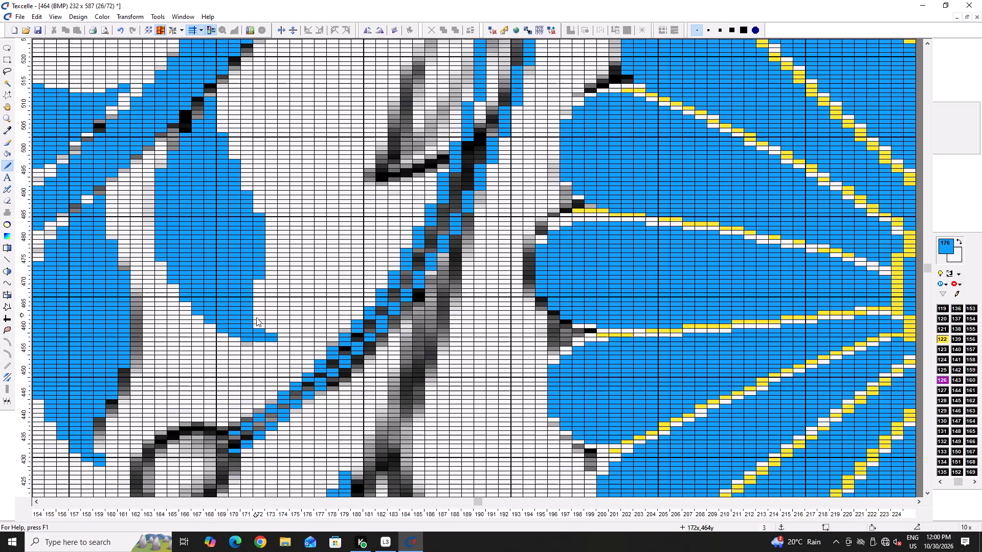
{"action": "scroll", "coordinate": [257, 327], "scroll_direction": "down", "scroll_amount": 2}
{"action": "scroll", "coordinate": [235, 318], "scroll_direction": "up", "scroll_amount": 3, "text": "ctrl"}
{"action": "left_click_drag", "start_coordinate": [251, 286], "coordinate": [253, 310]}
{"action": "scroll", "coordinate": [276, 295], "scroll_direction": "down", "scroll_amount": 5, "text": "ctrl"}
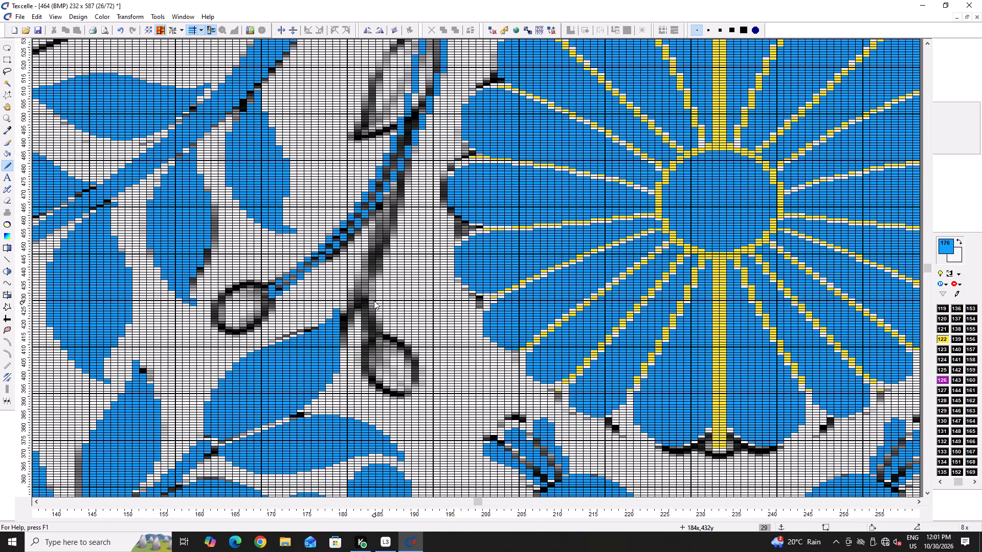
Draw the hanging branch's outer edge as a blue 176 curve from column 191, row 502, down to about column 193 beside the lower bud.
{"action": "key", "text": "y"}
{"action": "left_click", "coordinate": [425, 121]}
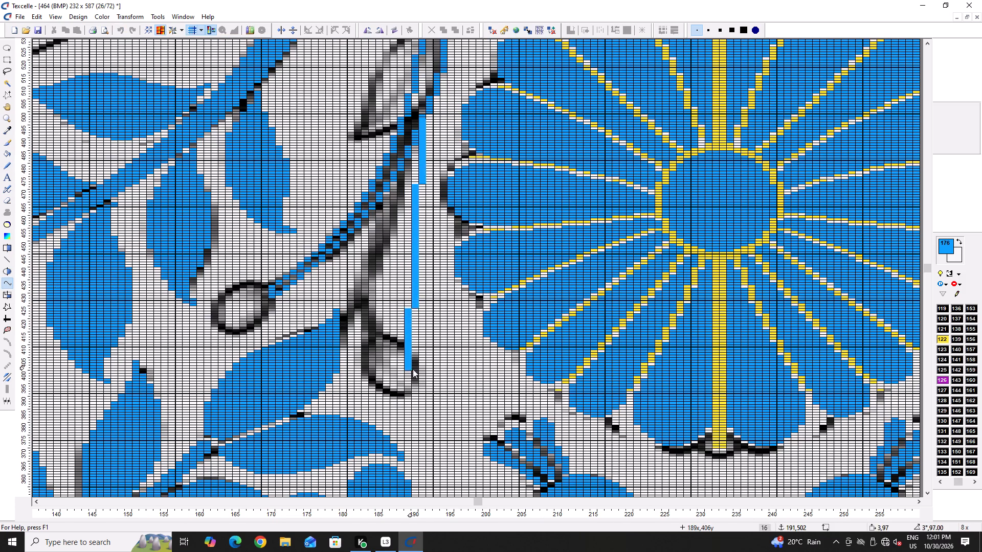
{"action": "left_click", "coordinate": [434, 374]}
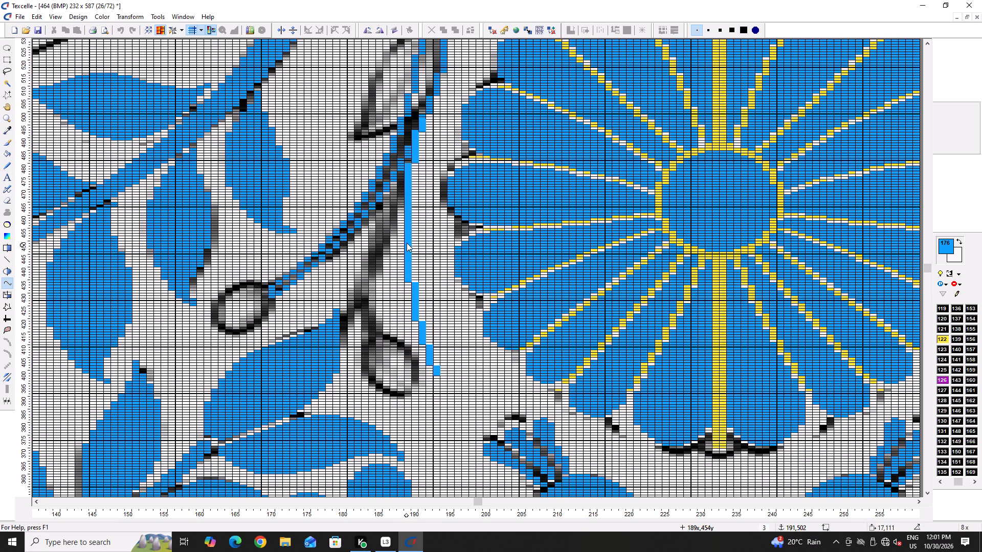
{"action": "left_click", "coordinate": [403, 237]}
Draw the hanging branch's inner edge in blue 176 down column 186 from row 470, stepping onto column 187 to about row 428.
{"action": "key", "text": "x"}
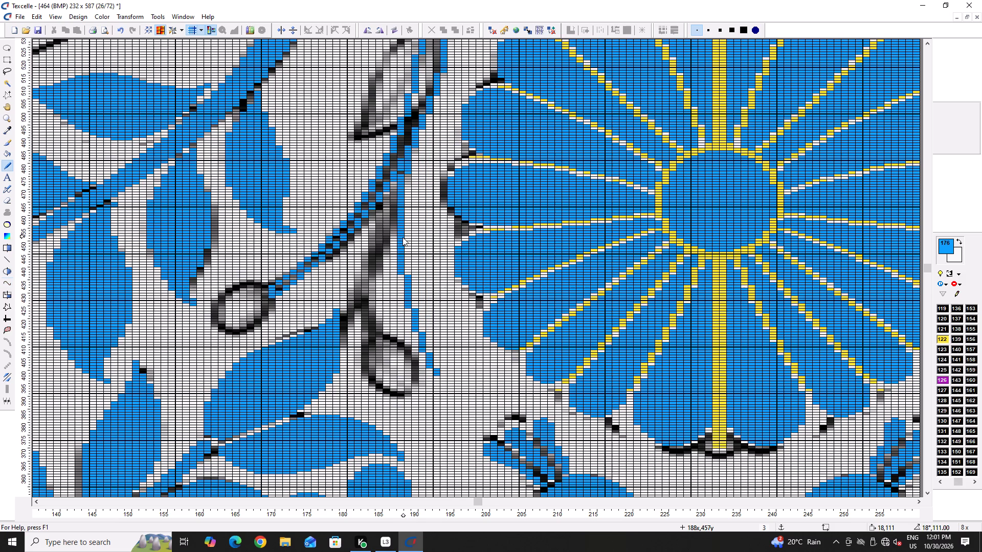
{"action": "scroll", "coordinate": [395, 199], "scroll_direction": "up", "scroll_amount": 4, "text": "ctrl"}
{"action": "left_click_drag", "start_coordinate": [385, 210], "coordinate": [384, 432]}
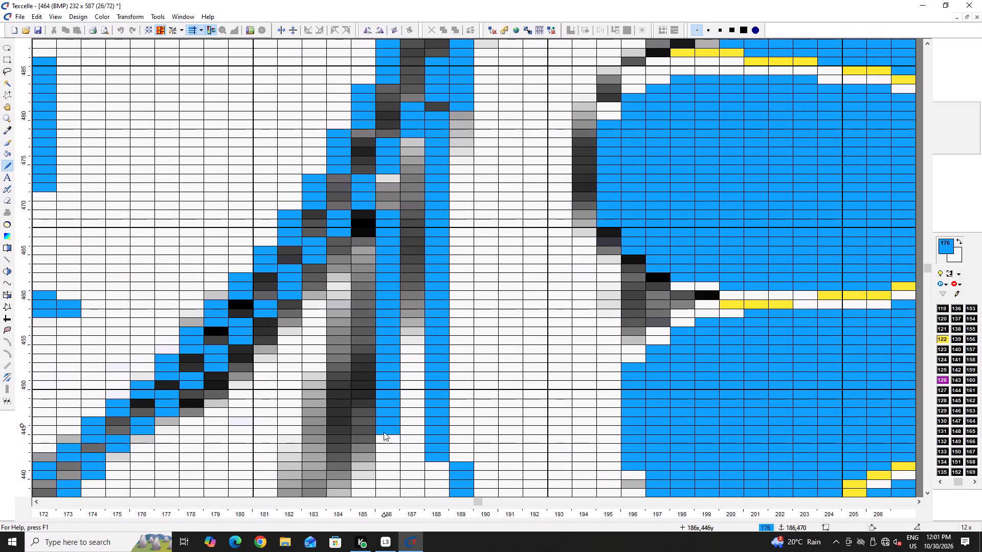
{"action": "left_click_drag", "start_coordinate": [384, 432], "coordinate": [383, 461]}
{"action": "scroll", "coordinate": [389, 435], "scroll_direction": "down", "scroll_amount": 4}
{"action": "left_click", "coordinate": [392, 255]}
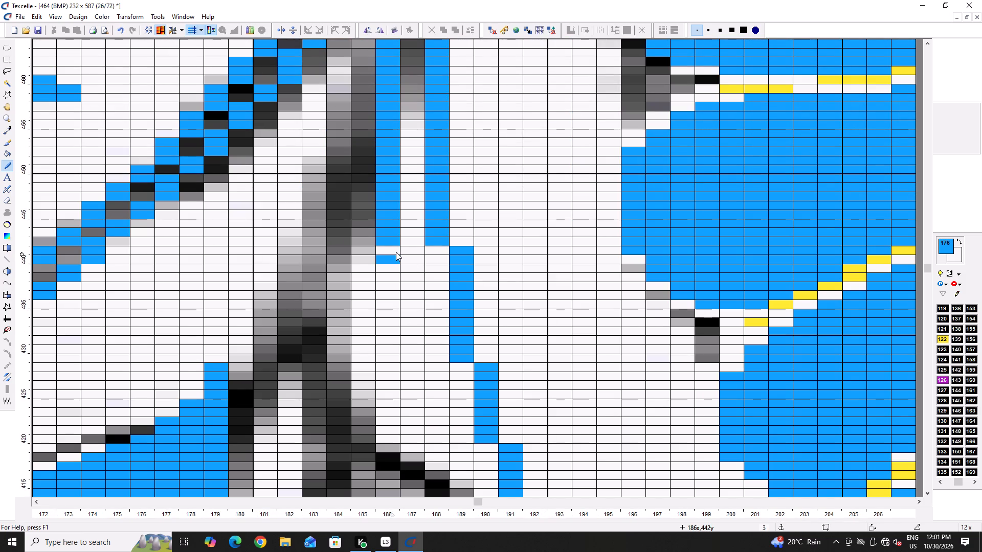
{"action": "left_click", "coordinate": [393, 252]}
{"action": "right_click", "coordinate": [387, 263]}
{"action": "left_click_drag", "start_coordinate": [400, 258], "coordinate": [410, 372]}
Continue the inner edge of the hanging branch in blue 176, stepping down through columns 188 to 191 to about row 402.
{"action": "scroll", "coordinate": [418, 349], "scroll_direction": "down", "scroll_amount": 3}
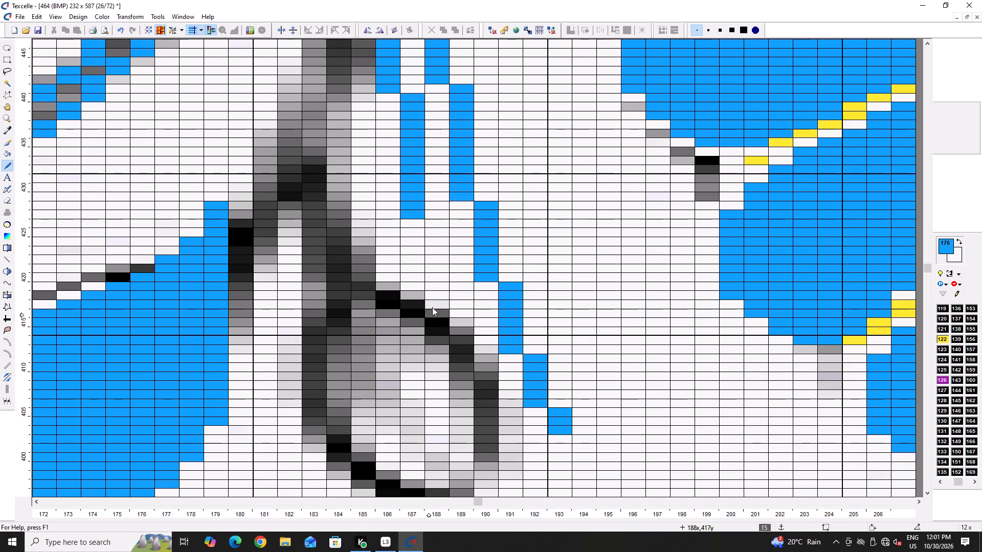
{"action": "left_click", "coordinate": [435, 221]}
{"action": "left_click", "coordinate": [435, 217]}
{"action": "right_click", "coordinate": [426, 218]}
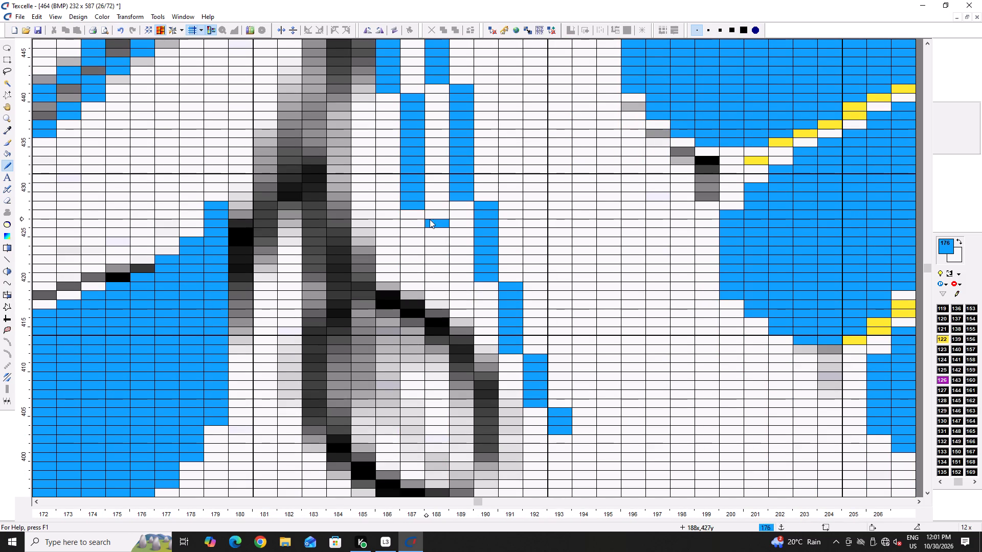
{"action": "left_click", "coordinate": [434, 216]}
{"action": "left_click_drag", "start_coordinate": [436, 217], "coordinate": [446, 293]}
{"action": "right_click", "coordinate": [445, 295]}
{"action": "left_click_drag", "start_coordinate": [458, 292], "coordinate": [458, 292]}
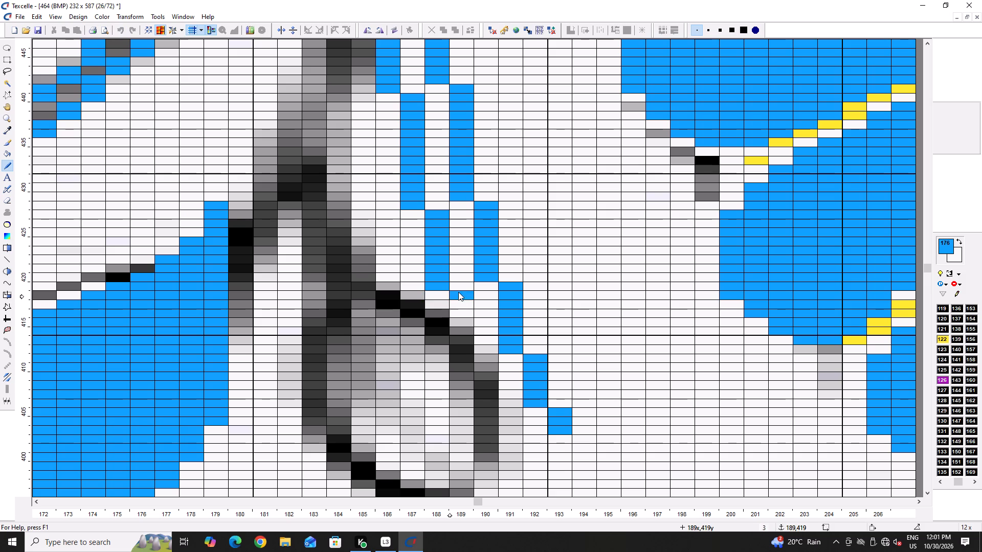
{"action": "left_click_drag", "start_coordinate": [458, 292], "coordinate": [462, 360]}
{"action": "scroll", "coordinate": [471, 353], "scroll_direction": "down", "scroll_amount": 2}
{"action": "left_click_drag", "start_coordinate": [486, 259], "coordinate": [487, 305]}
{"action": "left_click", "coordinate": [487, 305]}
{"action": "left_click_drag", "start_coordinate": [510, 312], "coordinate": [513, 333]}
{"action": "left_click", "coordinate": [513, 333]}
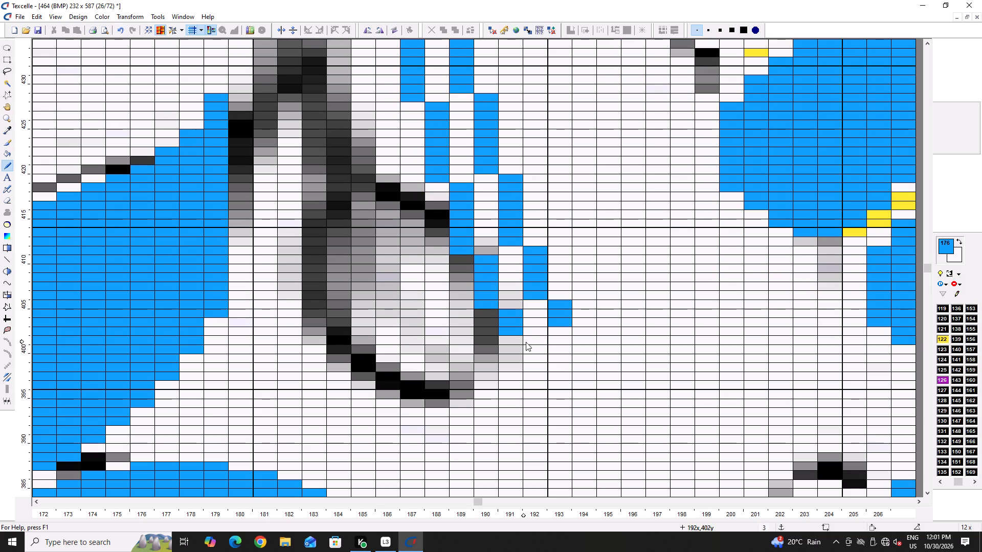
Close the hanging branch's lower end across columns 192 and 193 with blue 176.
{"action": "left_click_drag", "start_coordinate": [529, 339], "coordinate": [535, 339]}
{"action": "left_click_drag", "start_coordinate": [537, 339], "coordinate": [554, 337]}
{"action": "double_click", "coordinate": [555, 336]}
{"action": "double_click", "coordinate": [558, 331]}
Reshape the branch's lower inner edge into steps on columns 191 and 192 with blue 176, clearing the surplus pixels with white.
{"action": "scroll", "coordinate": [553, 324], "scroll_direction": "down", "scroll_amount": 4, "text": "ctrl"}
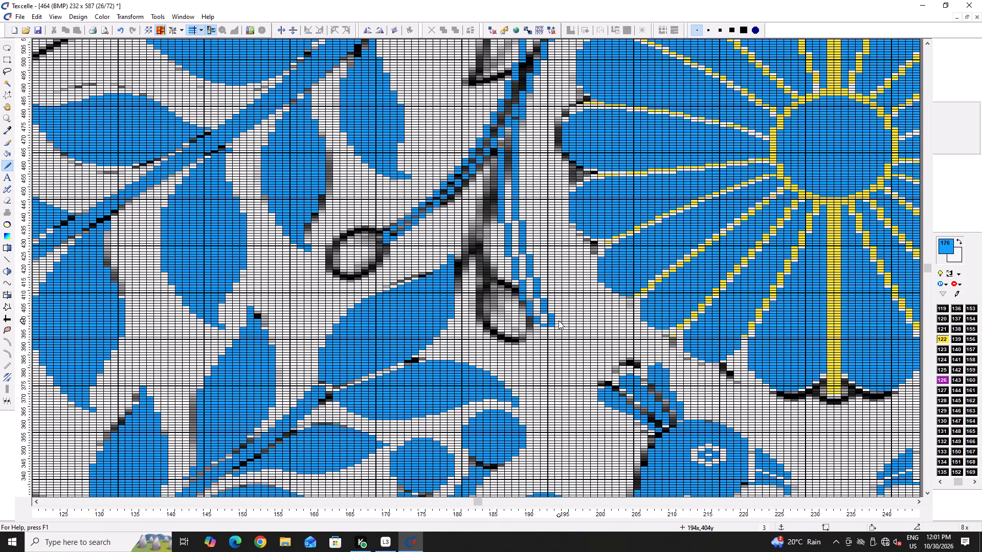
{"action": "scroll", "coordinate": [546, 317], "scroll_direction": "up", "scroll_amount": 4, "text": "ctrl"}
{"action": "left_click_drag", "start_coordinate": [505, 290], "coordinate": [507, 311]}
{"action": "right_click_drag", "start_coordinate": [486, 286], "coordinate": [486, 287]}
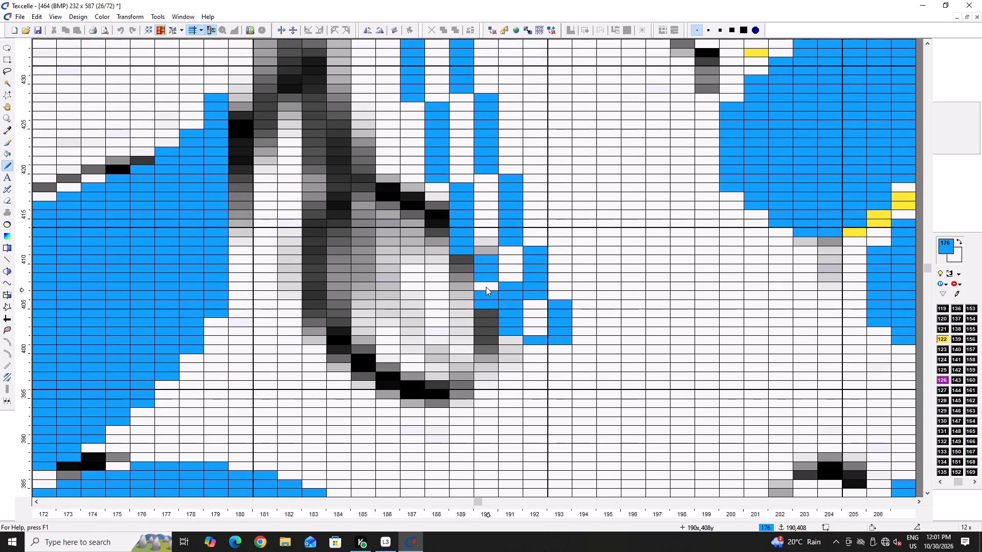
{"action": "right_click_drag", "start_coordinate": [486, 287], "coordinate": [484, 311]}
{"action": "right_click", "coordinate": [511, 289]}
{"action": "triple_click", "coordinate": [494, 285]}
{"action": "left_click_drag", "start_coordinate": [533, 312], "coordinate": [533, 342]}
{"action": "right_click_drag", "start_coordinate": [503, 324], "coordinate": [506, 330]}
{"action": "right_click_drag", "start_coordinate": [507, 330], "coordinate": [513, 335]}
{"action": "right_click", "coordinate": [514, 335]}
{"action": "right_click", "coordinate": [533, 339]}
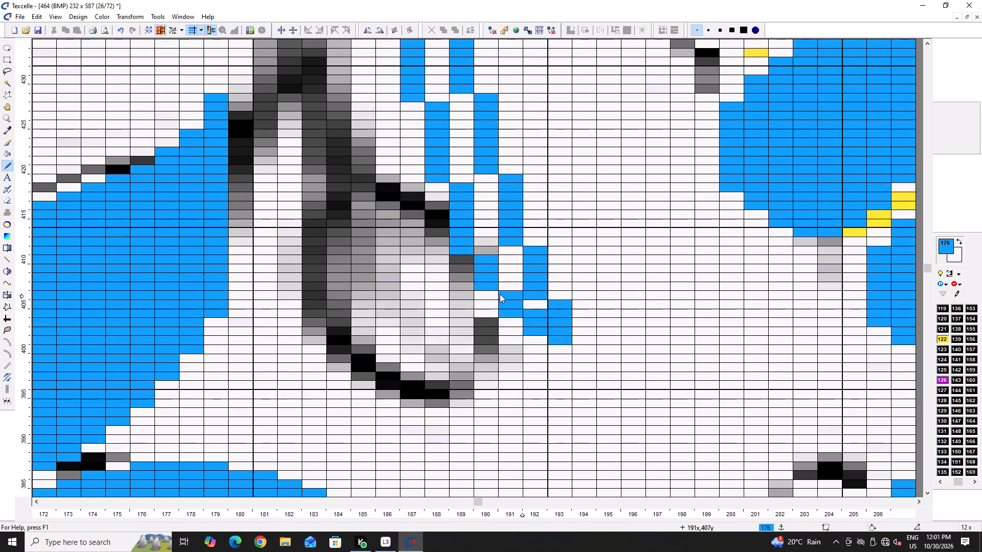
Trim the column 191 step with white and redraw the column 192 step at rows 401 to 403 in blue 176.
{"action": "left_click", "coordinate": [498, 294]}
{"action": "right_click", "coordinate": [506, 294]}
{"action": "right_click", "coordinate": [538, 317]}
{"action": "right_click_drag", "start_coordinate": [538, 325], "coordinate": [537, 335]}
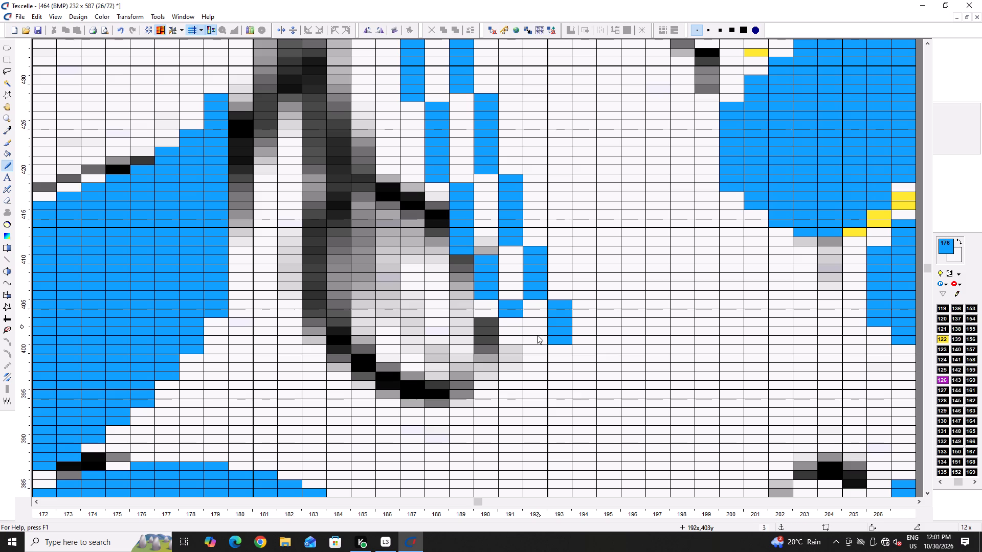
{"action": "left_click_drag", "start_coordinate": [533, 321], "coordinate": [544, 339]}
Smooth the hanging branch's lower steps on columns 189 to 193 with blue 176, clearing the surplus pixels with white.
{"action": "scroll", "coordinate": [463, 304], "scroll_direction": "up", "scroll_amount": 2}
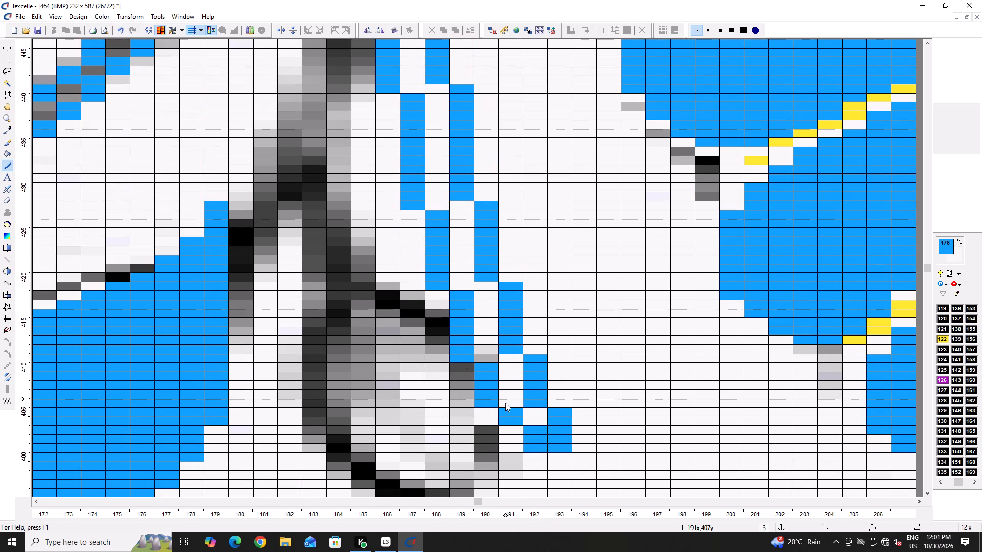
{"action": "left_click", "coordinate": [505, 401]}
{"action": "right_click", "coordinate": [490, 401]}
{"action": "right_click", "coordinate": [530, 401]}
{"action": "left_click", "coordinate": [557, 401]}
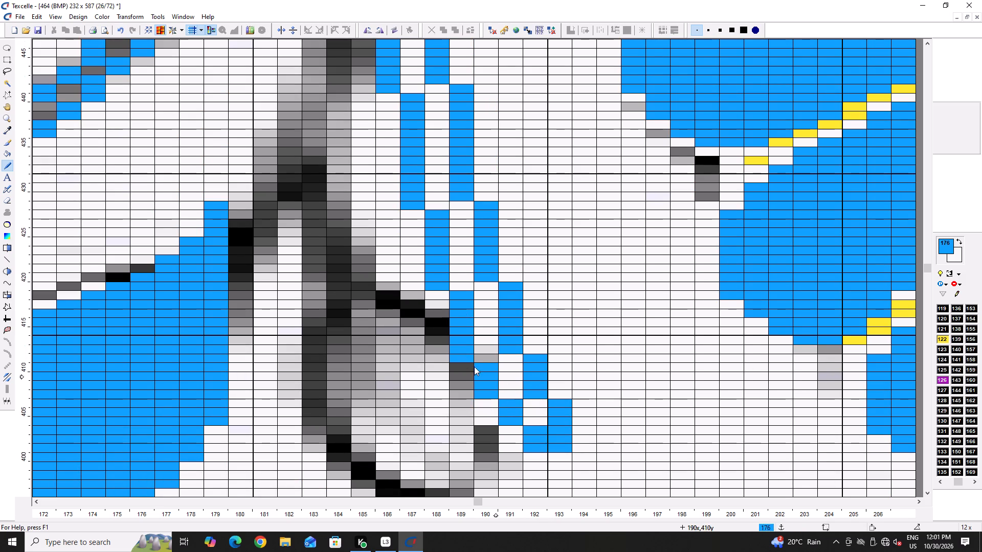
{"action": "left_click", "coordinate": [488, 356]}
{"action": "right_click", "coordinate": [467, 361]}
{"action": "left_click", "coordinate": [462, 288]}
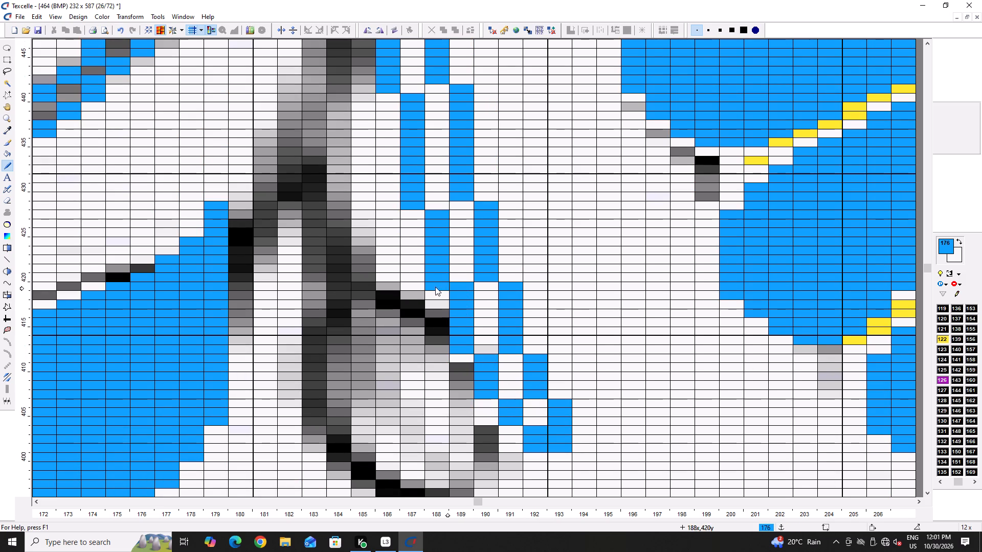
{"action": "right_click", "coordinate": [435, 287]}
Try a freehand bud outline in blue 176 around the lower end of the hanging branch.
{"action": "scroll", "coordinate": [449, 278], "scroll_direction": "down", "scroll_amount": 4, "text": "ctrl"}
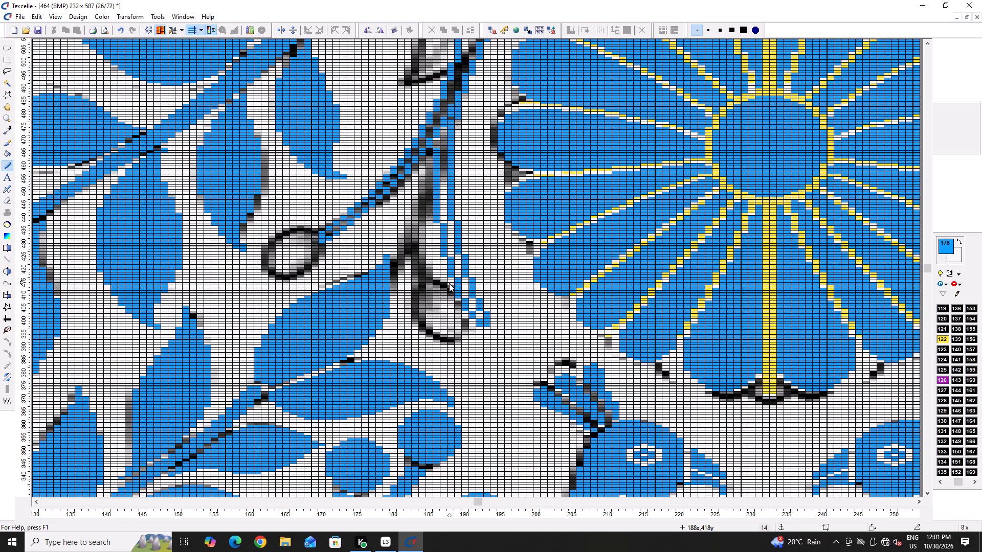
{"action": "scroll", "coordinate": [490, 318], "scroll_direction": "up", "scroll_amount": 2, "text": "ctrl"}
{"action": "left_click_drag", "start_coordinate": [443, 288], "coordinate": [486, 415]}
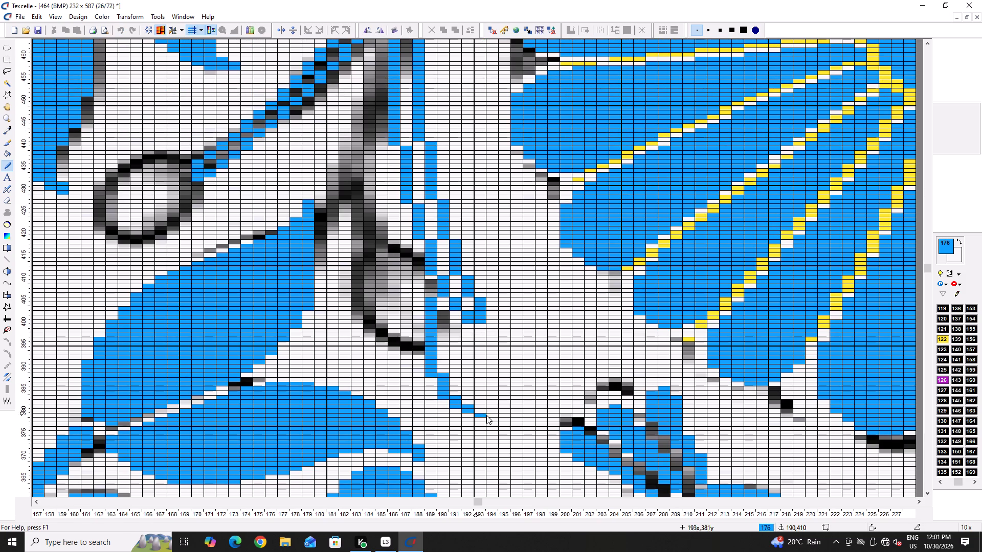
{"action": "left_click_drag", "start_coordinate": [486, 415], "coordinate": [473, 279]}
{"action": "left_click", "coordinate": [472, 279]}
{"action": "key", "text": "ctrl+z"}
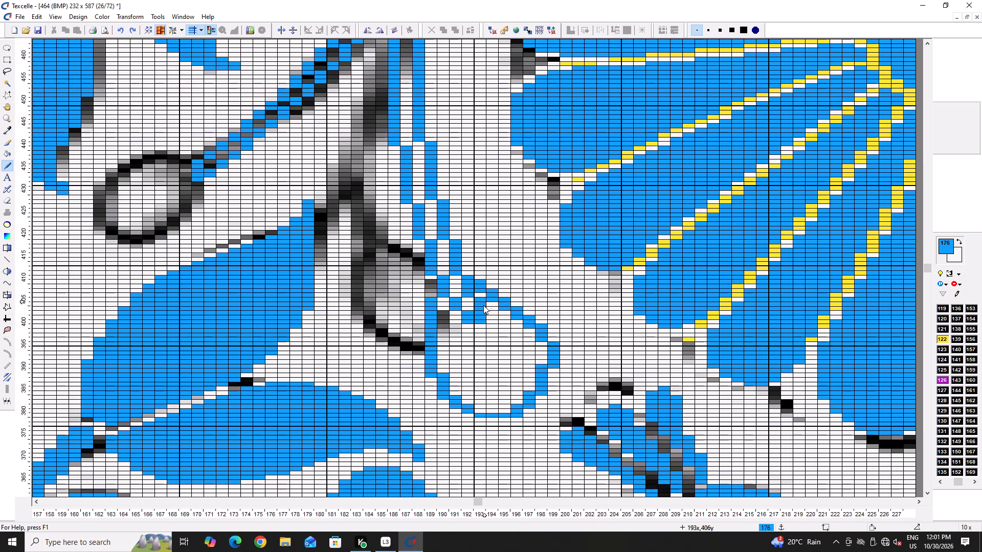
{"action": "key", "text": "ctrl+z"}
Clear the hanging branch's lower end on columns 189 to 193, below about row 417, with white.
{"action": "right_click_drag", "start_coordinate": [463, 277], "coordinate": [421, 266]}
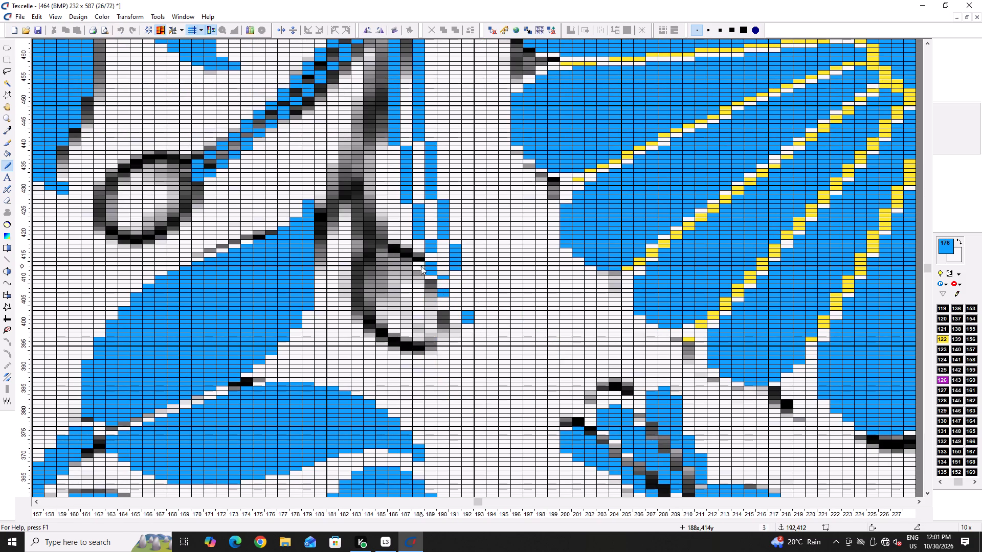
{"action": "right_click_drag", "start_coordinate": [421, 266], "coordinate": [463, 309]}
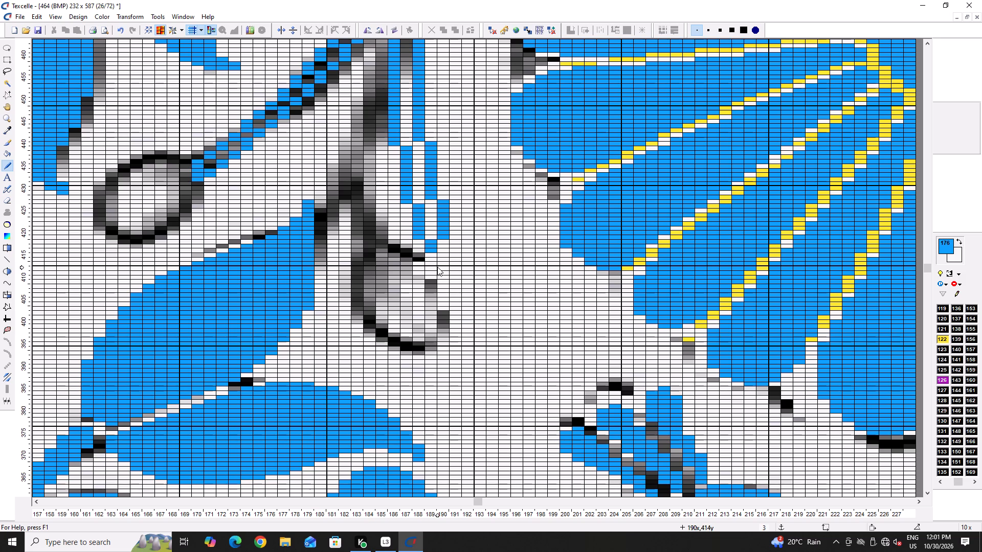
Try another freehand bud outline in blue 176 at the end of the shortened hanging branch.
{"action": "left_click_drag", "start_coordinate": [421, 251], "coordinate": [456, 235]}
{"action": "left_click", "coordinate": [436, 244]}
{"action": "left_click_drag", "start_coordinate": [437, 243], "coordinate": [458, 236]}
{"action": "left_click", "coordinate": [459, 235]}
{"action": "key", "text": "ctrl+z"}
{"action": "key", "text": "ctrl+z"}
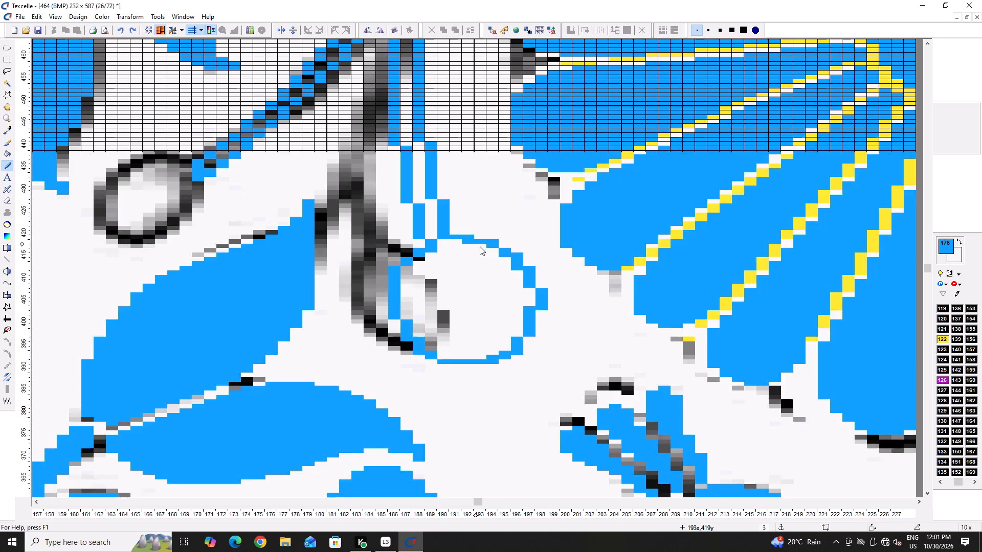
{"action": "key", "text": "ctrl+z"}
Sketch a leaf outline in blue 176 beside the upper stem, from column 189 near row 540 to a tip near column 173 and back.
{"action": "scroll", "coordinate": [463, 256], "scroll_direction": "down", "scroll_amount": 5, "text": "ctrl"}
{"action": "scroll", "coordinate": [426, 146], "scroll_direction": "up", "scroll_amount": 2}
{"action": "scroll", "coordinate": [433, 282], "scroll_direction": "up", "scroll_amount": 1, "text": "ctrl"}
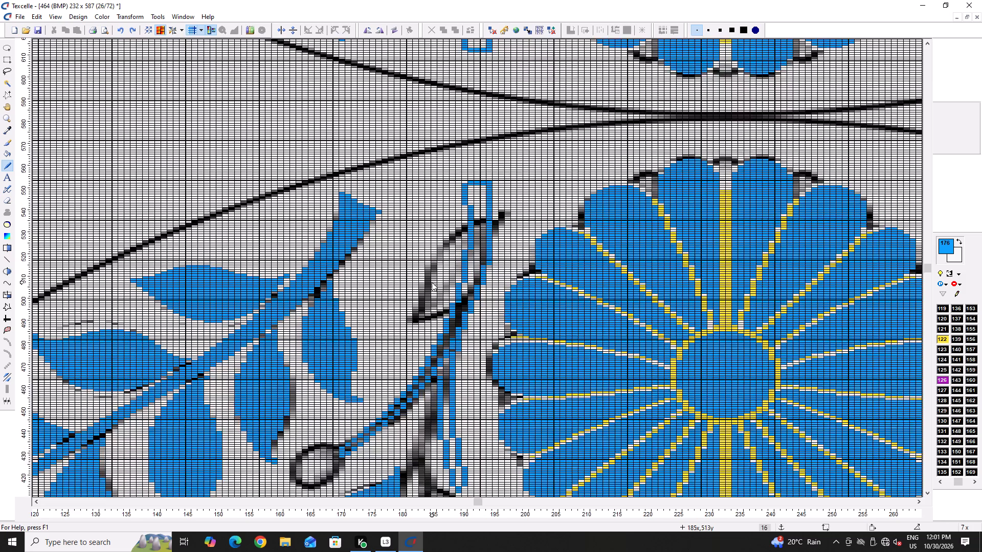
{"action": "scroll", "coordinate": [432, 282], "scroll_direction": "up", "scroll_amount": 3, "text": "ctrl"}
{"action": "left_click_drag", "start_coordinate": [465, 206], "coordinate": [369, 268]}
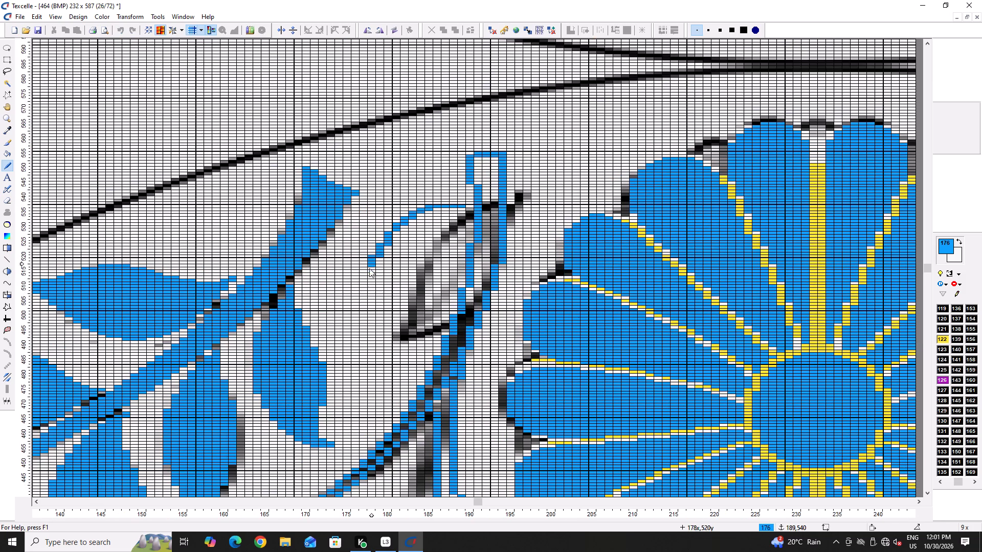
{"action": "left_click_drag", "start_coordinate": [369, 268], "coordinate": [460, 266]}
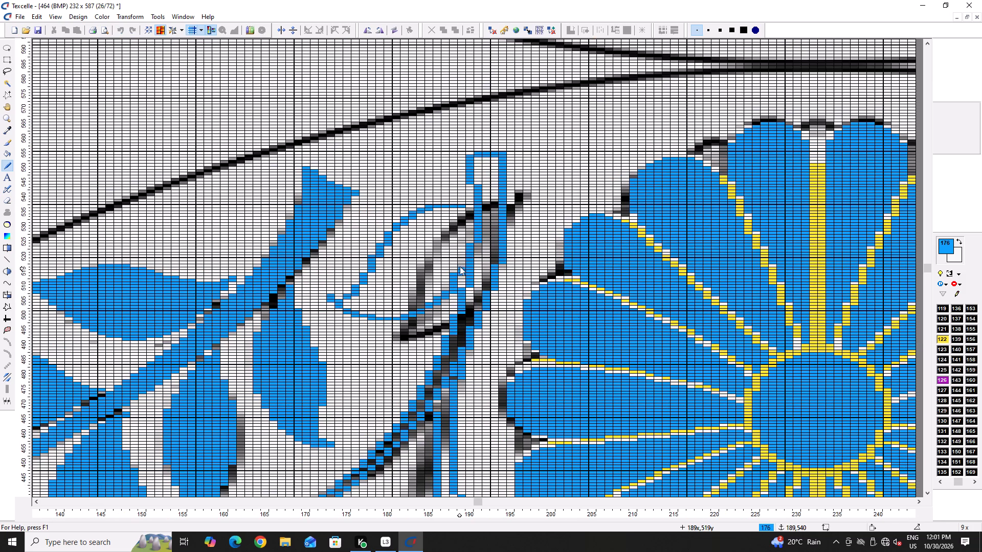
{"action": "left_click_drag", "start_coordinate": [460, 266], "coordinate": [461, 262]}
Draw the new leaf's stem-side edge down columns 189 and 188 from row 539 in blue 176, clearing column 189 below it with white.
{"action": "scroll", "coordinate": [465, 218], "scroll_direction": "up", "scroll_amount": 4, "text": "ctrl"}
{"action": "left_click_drag", "start_coordinate": [485, 176], "coordinate": [483, 275]}
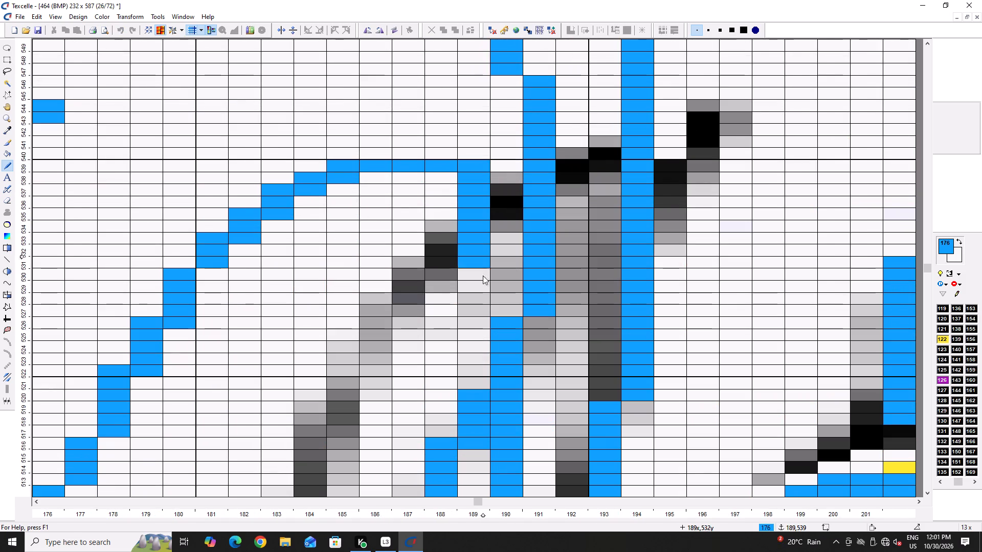
{"action": "left_click_drag", "start_coordinate": [483, 275], "coordinate": [481, 326]}
{"action": "right_click_drag", "start_coordinate": [474, 319], "coordinate": [478, 313]}
{"action": "left_click_drag", "start_coordinate": [448, 302], "coordinate": [447, 392]}
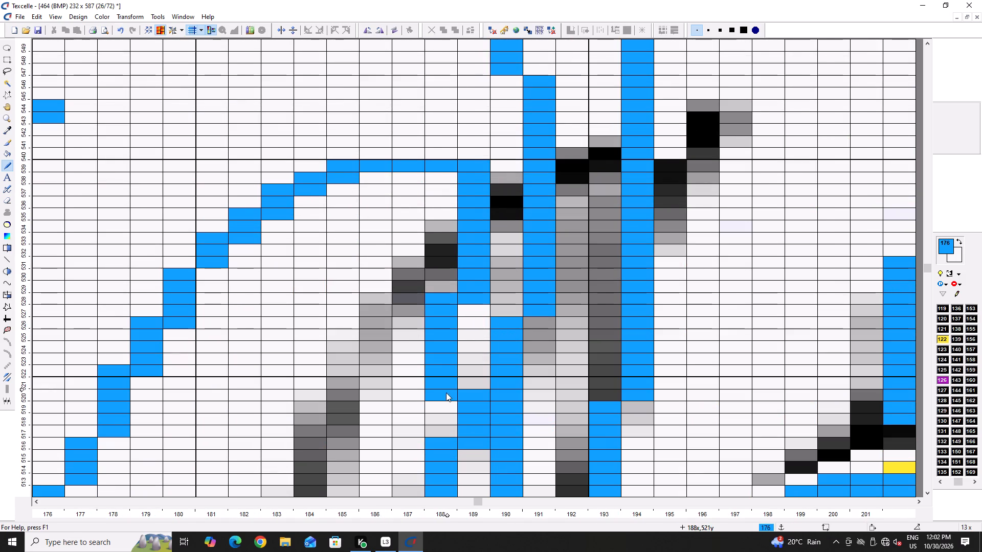
{"action": "right_click_drag", "start_coordinate": [460, 391], "coordinate": [467, 459]}
Continue the leaf's stem-side edge down columns 188 and 187 to about row 509 in blue 176, trimming surplus corner pixels with white.
{"action": "scroll", "coordinate": [466, 378], "scroll_direction": "down", "scroll_amount": 2}
{"action": "left_click", "coordinate": [433, 296]}
{"action": "left_click_drag", "start_coordinate": [434, 301], "coordinate": [443, 358]}
{"action": "left_click_drag", "start_coordinate": [421, 385], "coordinate": [417, 417]}
{"action": "left_click", "coordinate": [417, 418]}
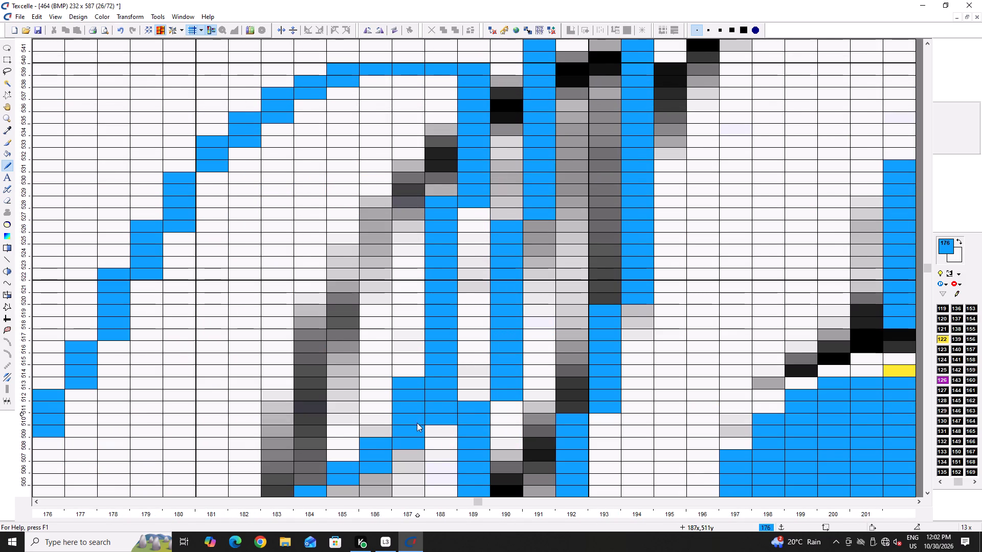
{"action": "left_click", "coordinate": [417, 421]}
{"action": "right_click_drag", "start_coordinate": [447, 402], "coordinate": [443, 422]}
{"action": "right_click", "coordinate": [439, 399], "text": "ctrl"}
{"action": "right_click", "coordinate": [415, 384]}
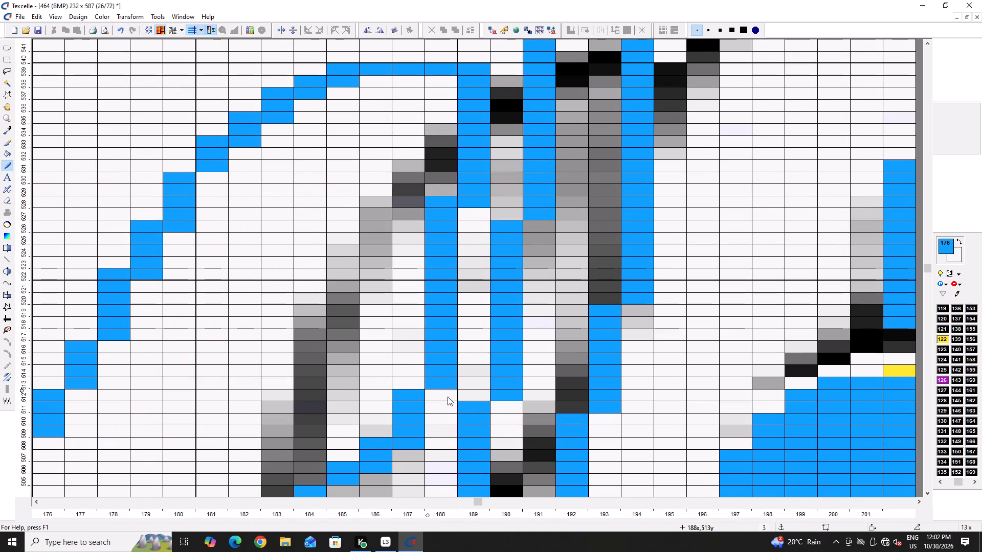
{"action": "left_click", "coordinate": [448, 397]}
{"action": "left_click", "coordinate": [472, 213], "text": "ctrl"}
Draw a filled blue 176 ellipse about 9 by 23 pixels as the bud below the curved stem, and clear a white gap at column 172.
{"action": "scroll", "coordinate": [472, 215], "scroll_direction": "down", "scroll_amount": 6, "text": "ctrl"}
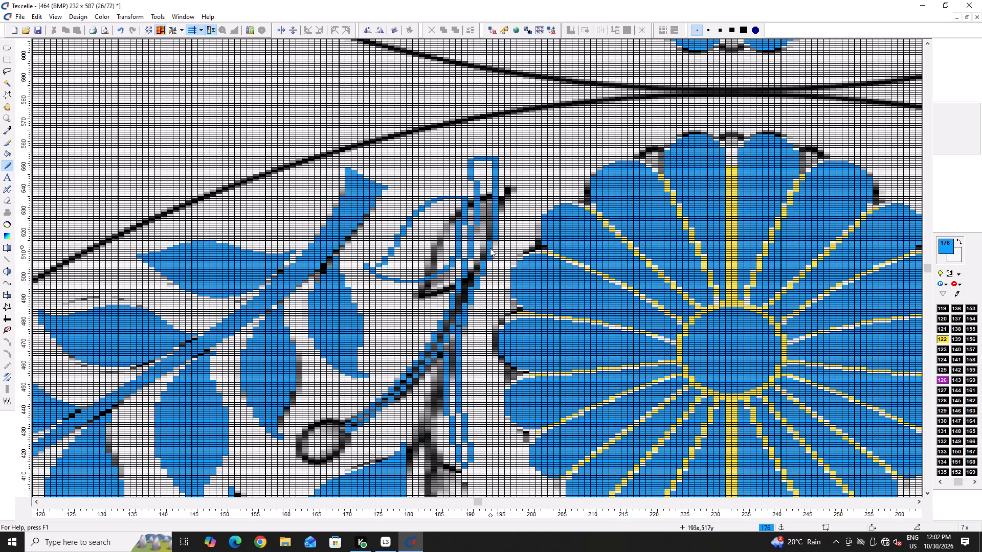
{"action": "scroll", "coordinate": [458, 344], "scroll_direction": "down", "scroll_amount": 2}
{"action": "scroll", "coordinate": [313, 304], "scroll_direction": "up", "scroll_amount": 2, "text": "ctrl"}
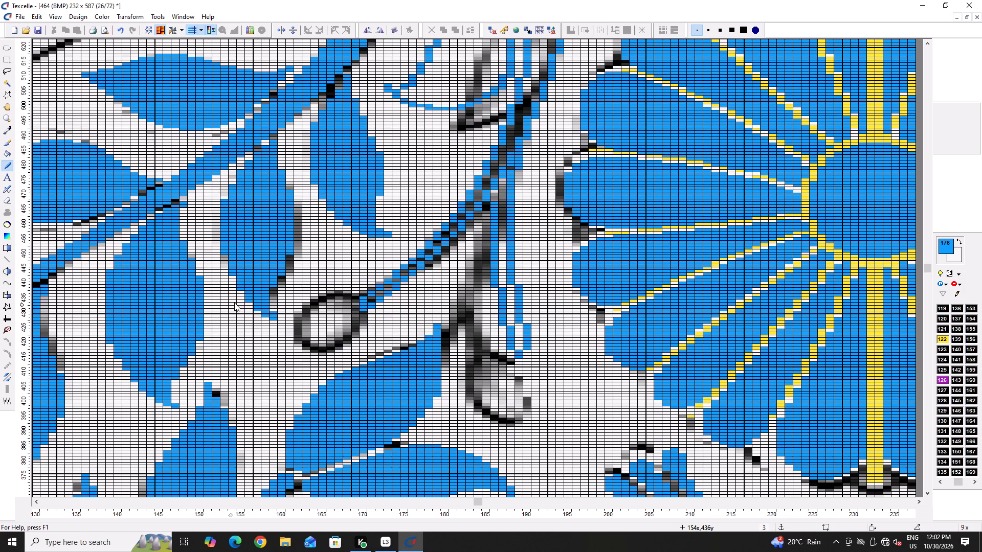
{"action": "scroll", "coordinate": [267, 309], "scroll_direction": "up", "scroll_amount": 3, "text": "ctrl"}
{"action": "left_click", "coordinate": [8, 268]}
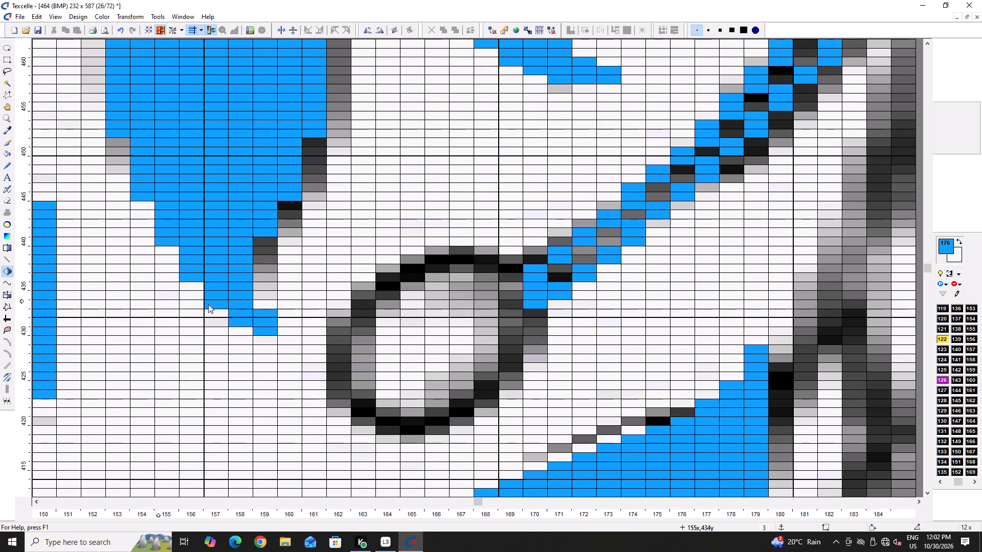
{"action": "left_click_drag", "start_coordinate": [394, 346], "coordinate": [508, 430], "text": "ctrl+shift"}
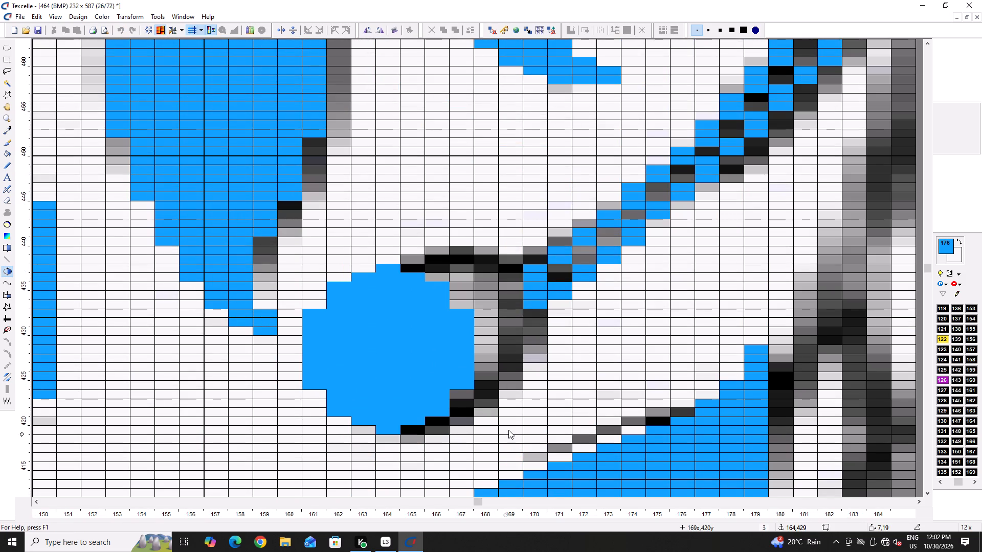
{"action": "left_click_drag", "start_coordinate": [508, 430], "coordinate": [552, 440], "text": "ctrl+shift"}
{"action": "key", "text": "ctrl+z"}
{"action": "left_click_drag", "start_coordinate": [451, 284], "coordinate": [542, 391], "text": "ctrl+shift"}
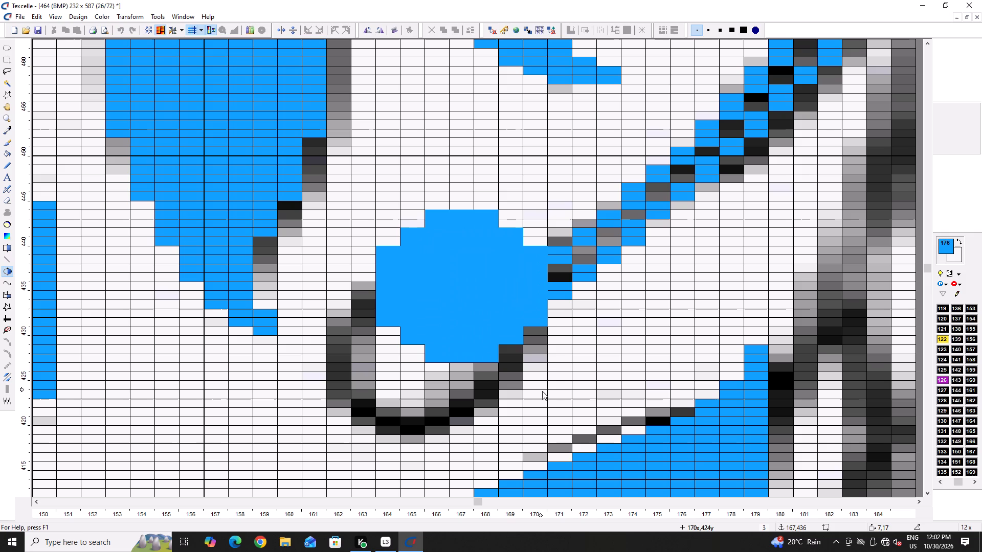
{"action": "left_click_drag", "start_coordinate": [542, 391], "coordinate": [554, 458], "text": "ctrl+shift"}
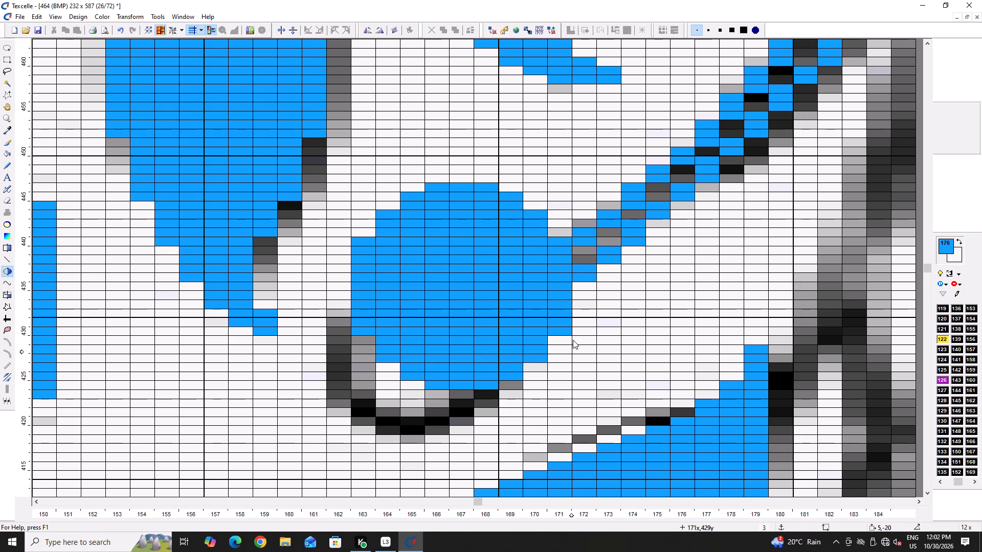
{"action": "key", "text": "x"}
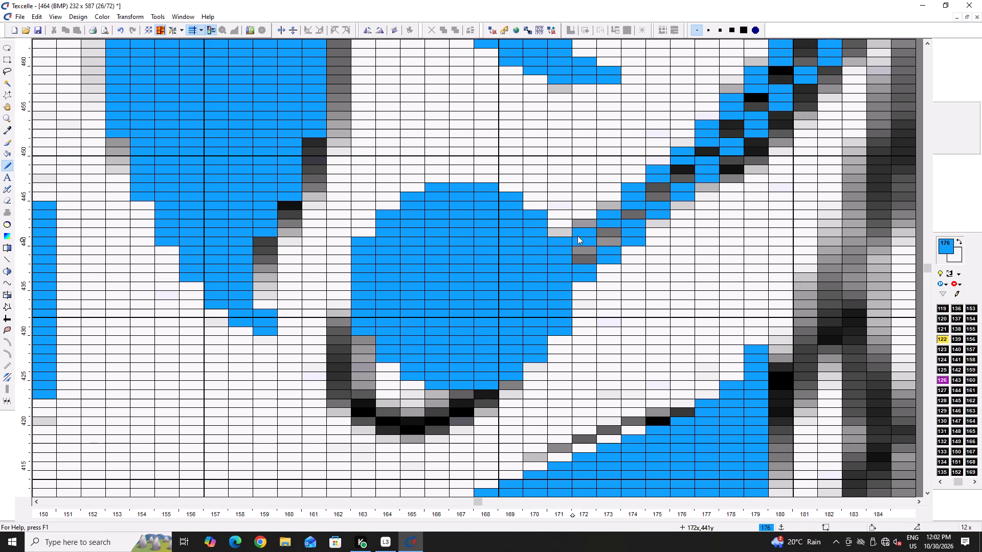
{"action": "right_click_drag", "start_coordinate": [580, 232], "coordinate": [579, 280]}
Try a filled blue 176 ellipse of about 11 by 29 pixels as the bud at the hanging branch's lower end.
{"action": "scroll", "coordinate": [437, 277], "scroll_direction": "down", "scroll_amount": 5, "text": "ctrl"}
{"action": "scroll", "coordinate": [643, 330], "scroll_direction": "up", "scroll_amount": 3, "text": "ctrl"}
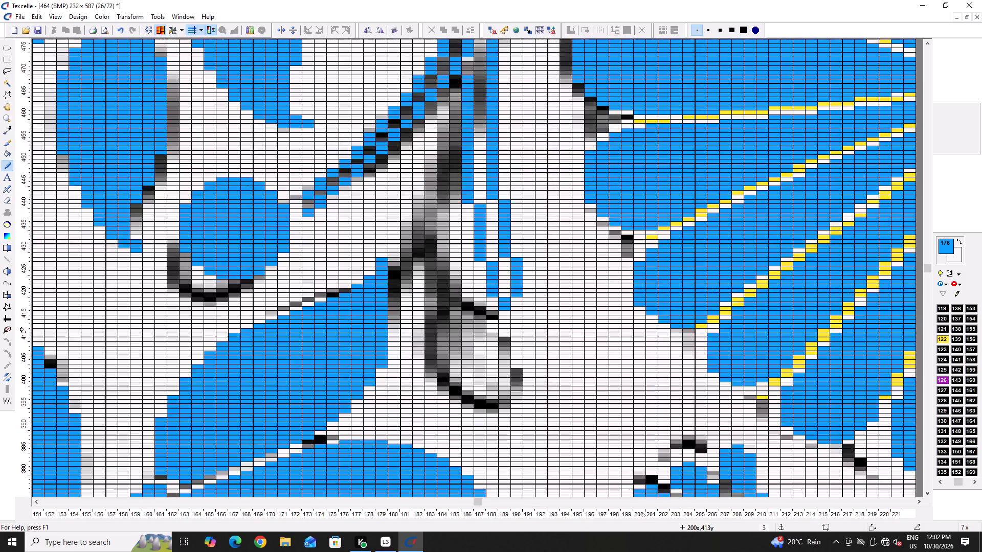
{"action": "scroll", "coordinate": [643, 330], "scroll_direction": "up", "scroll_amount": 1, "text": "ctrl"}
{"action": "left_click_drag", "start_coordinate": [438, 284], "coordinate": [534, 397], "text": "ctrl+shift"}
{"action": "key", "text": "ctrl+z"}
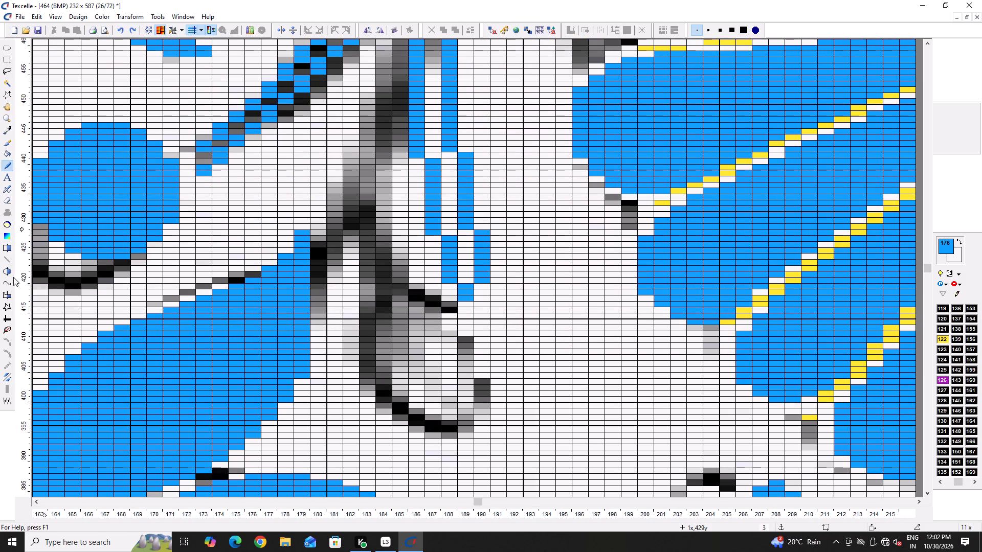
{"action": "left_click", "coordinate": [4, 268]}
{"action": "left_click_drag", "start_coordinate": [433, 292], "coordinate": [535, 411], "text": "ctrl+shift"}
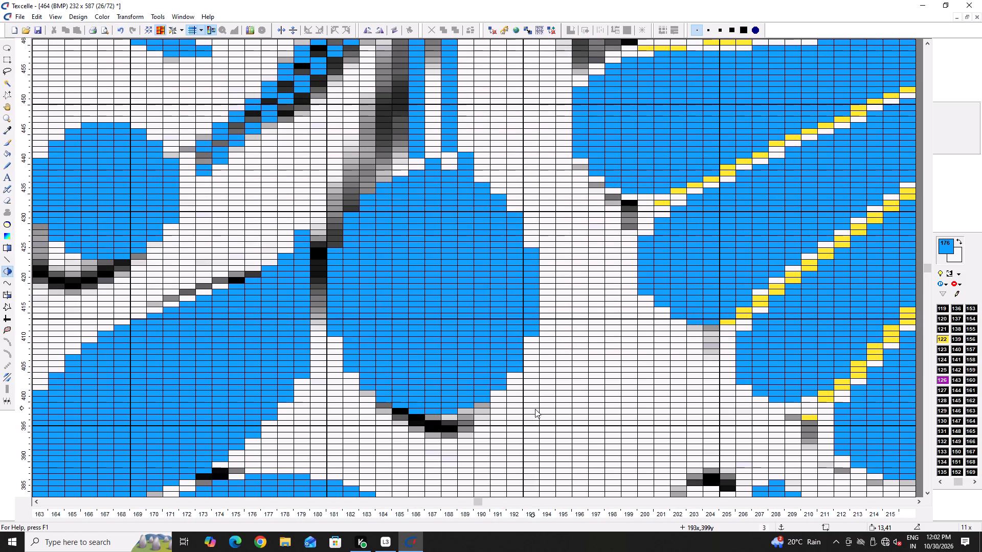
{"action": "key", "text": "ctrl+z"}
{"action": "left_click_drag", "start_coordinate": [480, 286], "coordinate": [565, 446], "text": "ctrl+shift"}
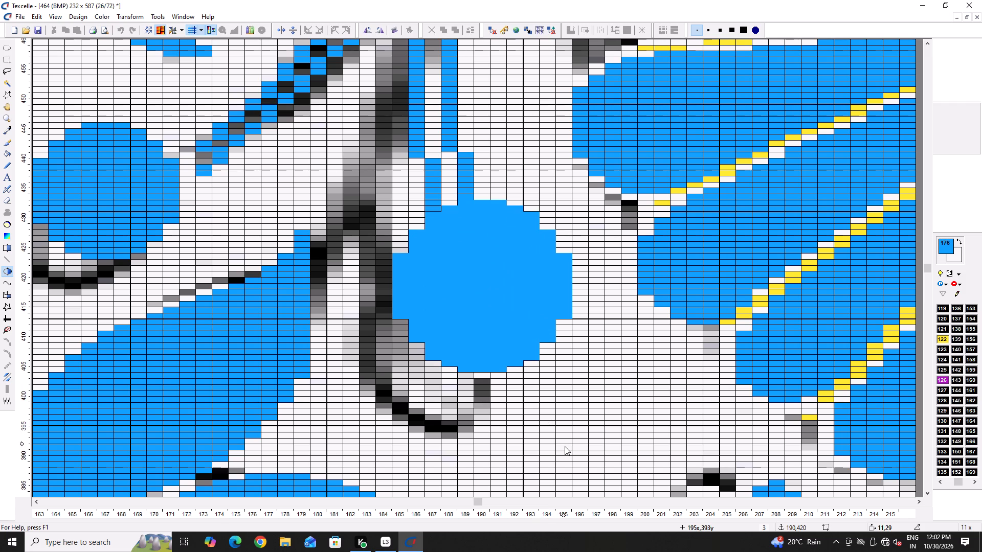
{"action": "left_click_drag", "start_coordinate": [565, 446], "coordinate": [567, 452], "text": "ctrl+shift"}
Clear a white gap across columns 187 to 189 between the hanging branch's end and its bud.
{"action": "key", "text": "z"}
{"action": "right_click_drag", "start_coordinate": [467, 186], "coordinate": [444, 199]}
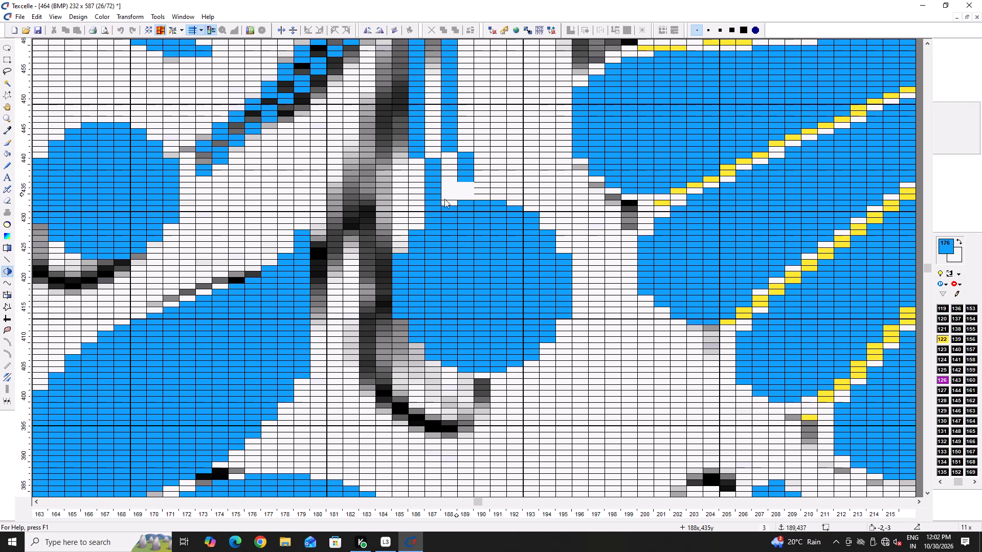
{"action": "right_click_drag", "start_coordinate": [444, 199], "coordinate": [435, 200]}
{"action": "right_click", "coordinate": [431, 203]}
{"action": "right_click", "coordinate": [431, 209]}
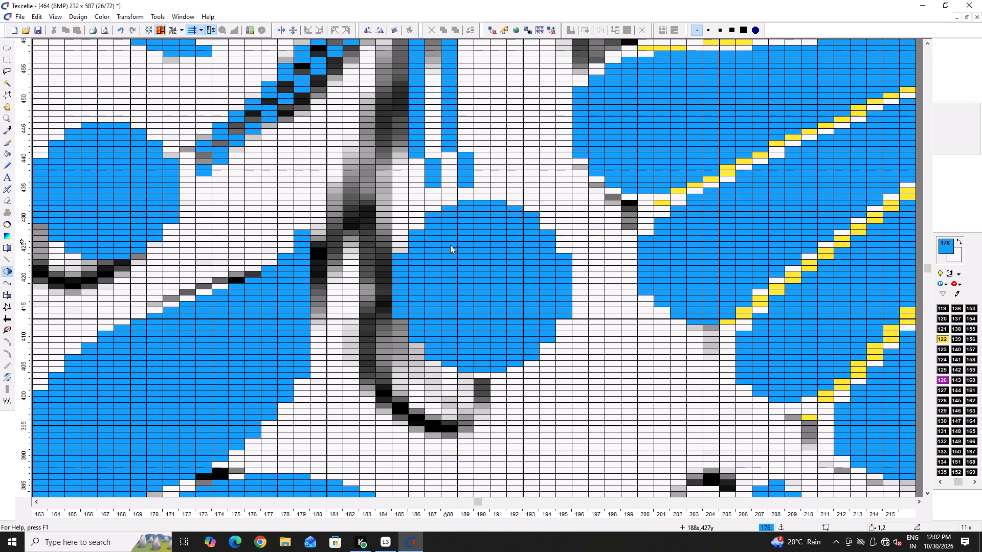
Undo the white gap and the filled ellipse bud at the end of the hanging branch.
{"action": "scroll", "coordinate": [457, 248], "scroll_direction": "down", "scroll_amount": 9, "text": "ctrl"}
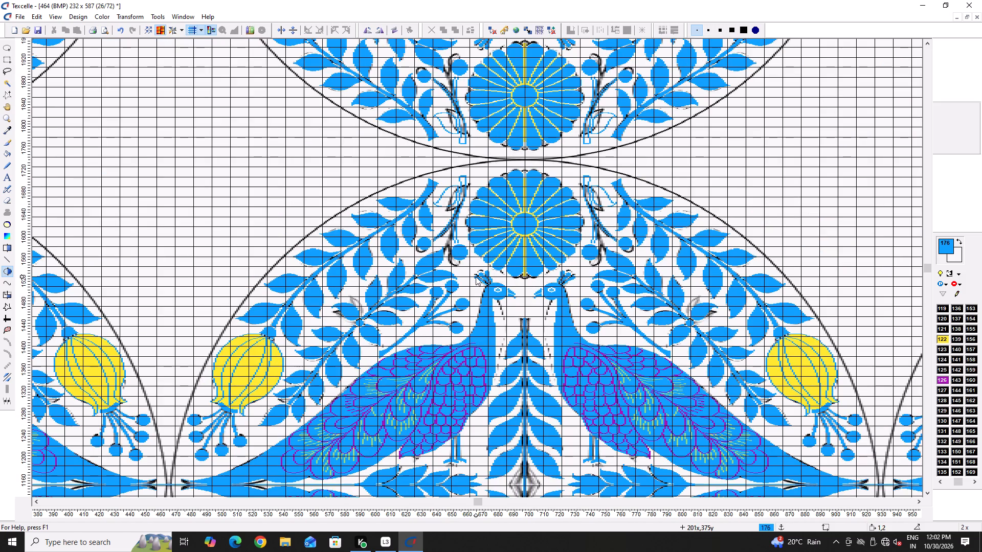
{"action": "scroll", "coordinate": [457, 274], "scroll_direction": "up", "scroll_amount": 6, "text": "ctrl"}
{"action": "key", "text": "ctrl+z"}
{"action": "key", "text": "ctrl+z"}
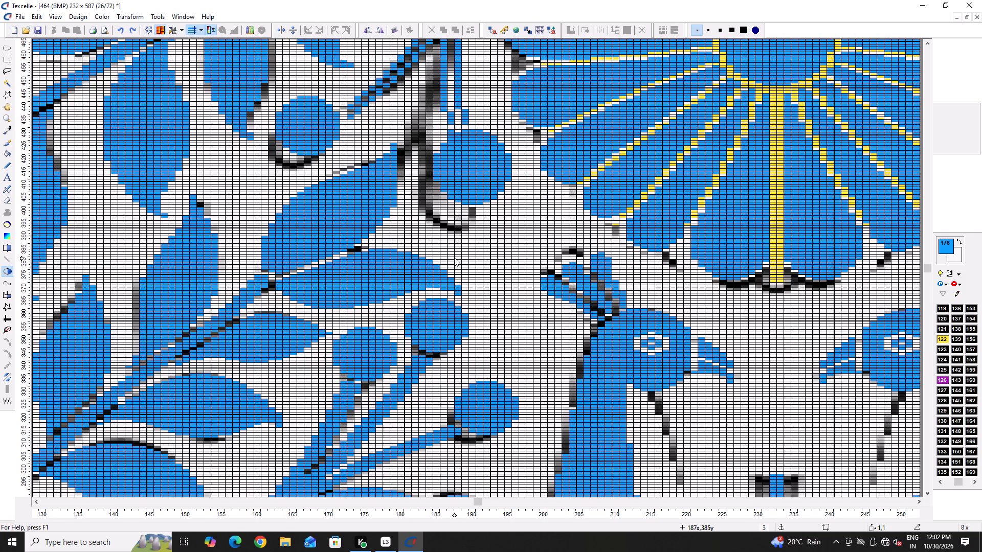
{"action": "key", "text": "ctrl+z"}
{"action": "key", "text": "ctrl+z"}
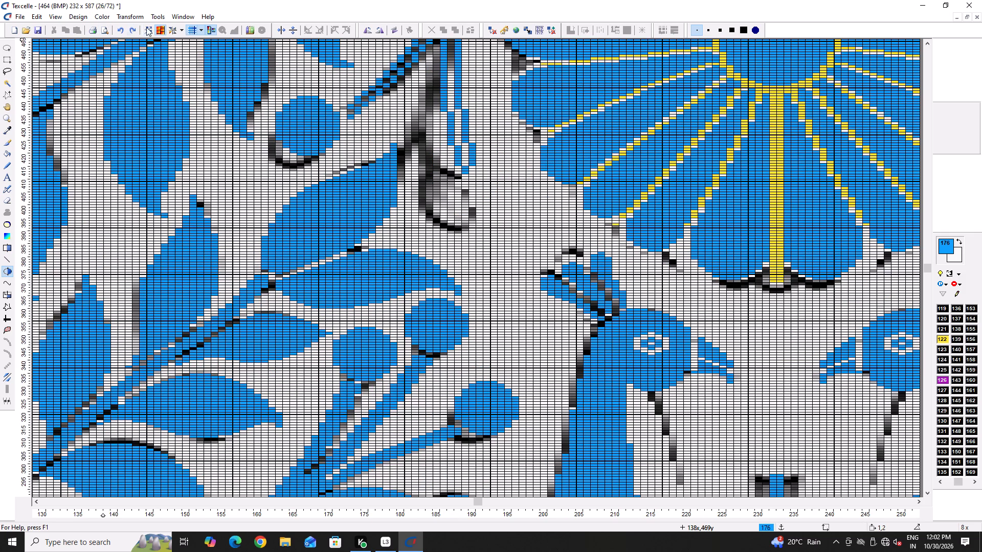
Turn off the design's repeat view and switch to the Magic Wand tool.
{"action": "left_click", "coordinate": [160, 28]}
{"action": "left_click", "coordinate": [9, 84]}
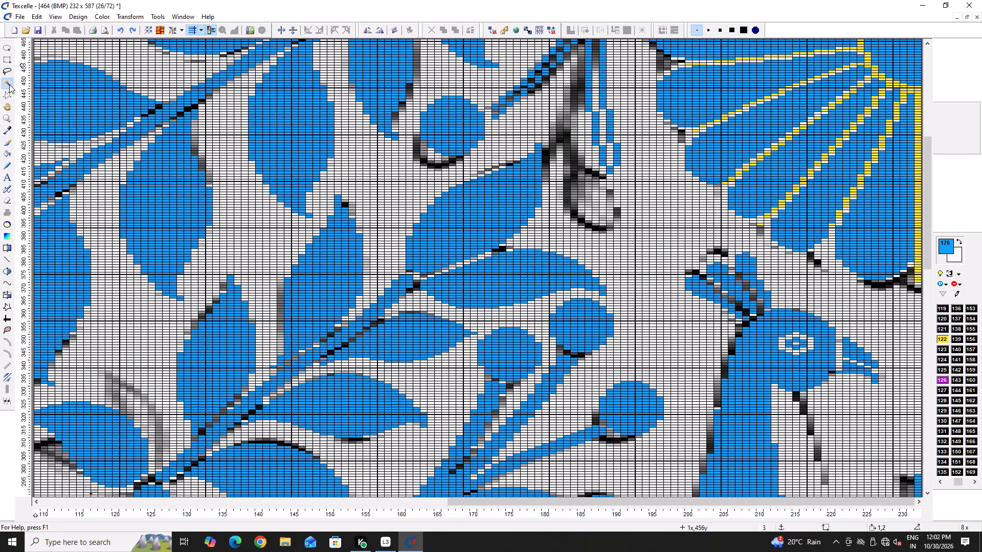
{"action": "scroll", "coordinate": [108, 148], "scroll_direction": "down", "scroll_amount": 3}
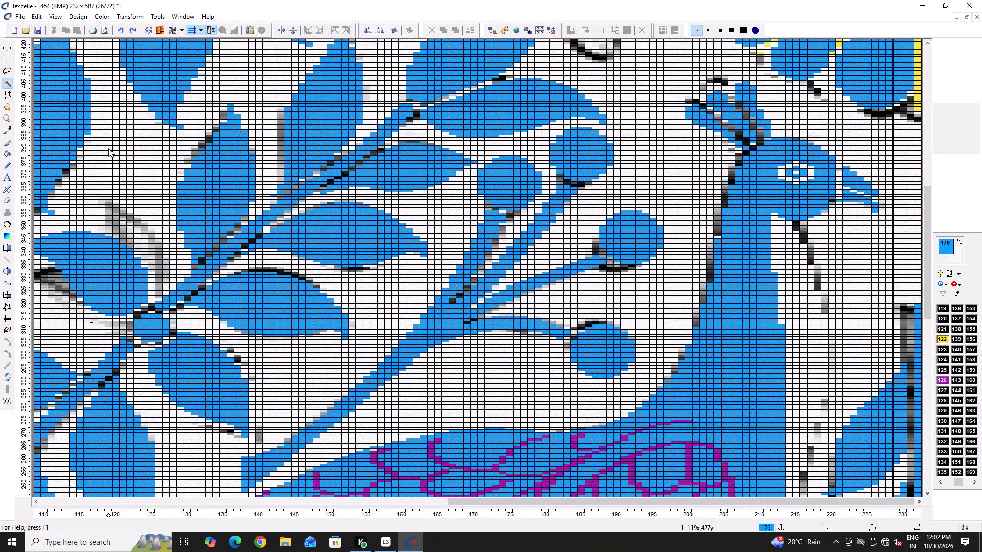